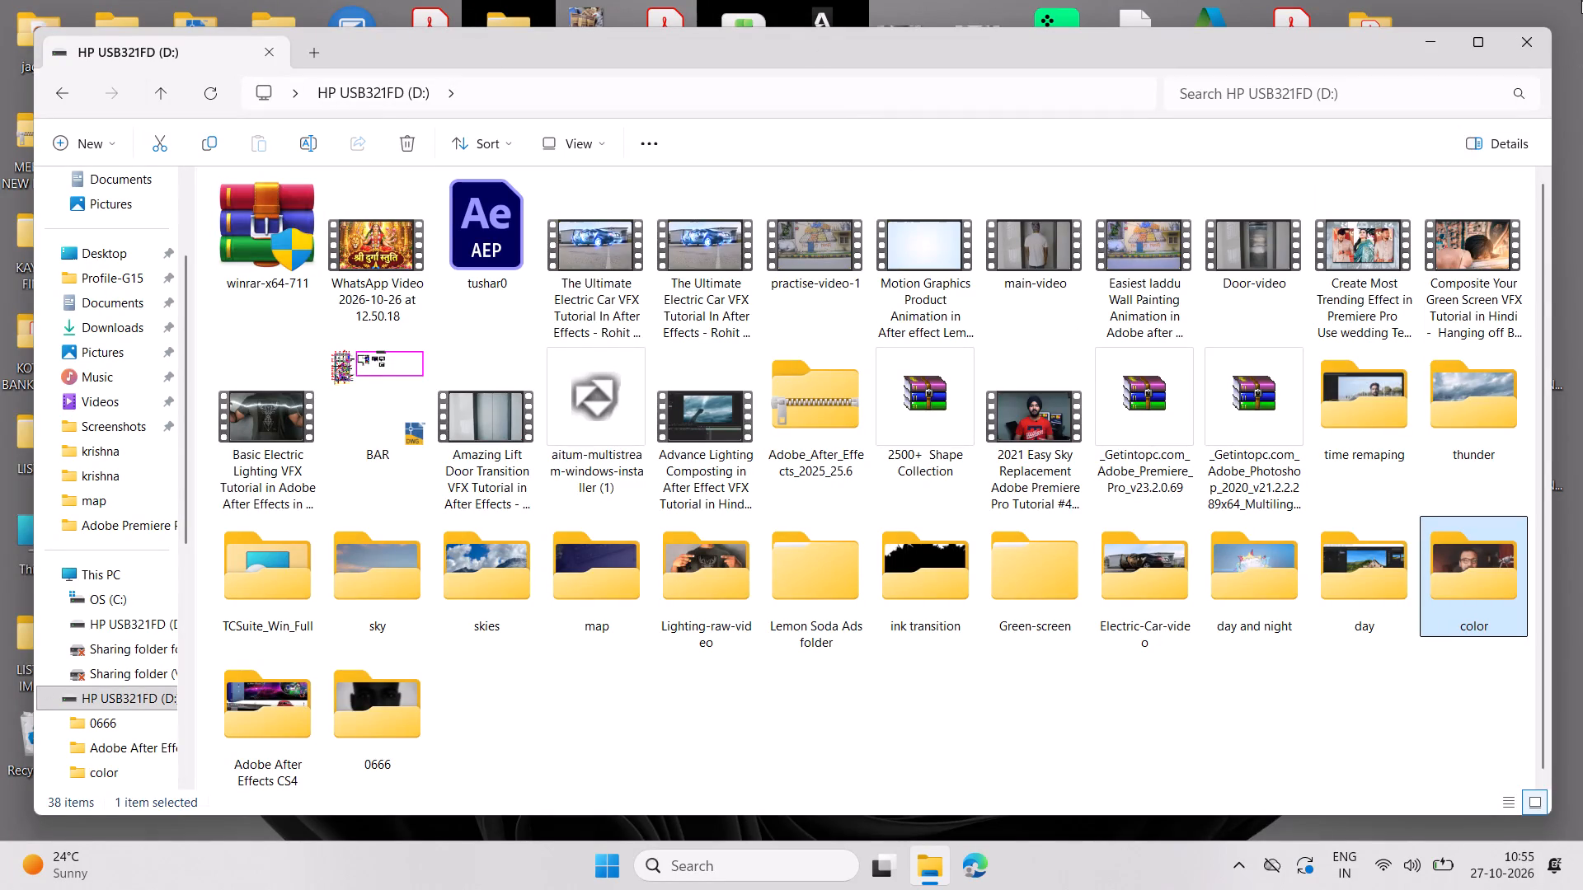
Close the file window of the HP USB321FD (D:) drive and refresh the desktop.
click(1518, 41)
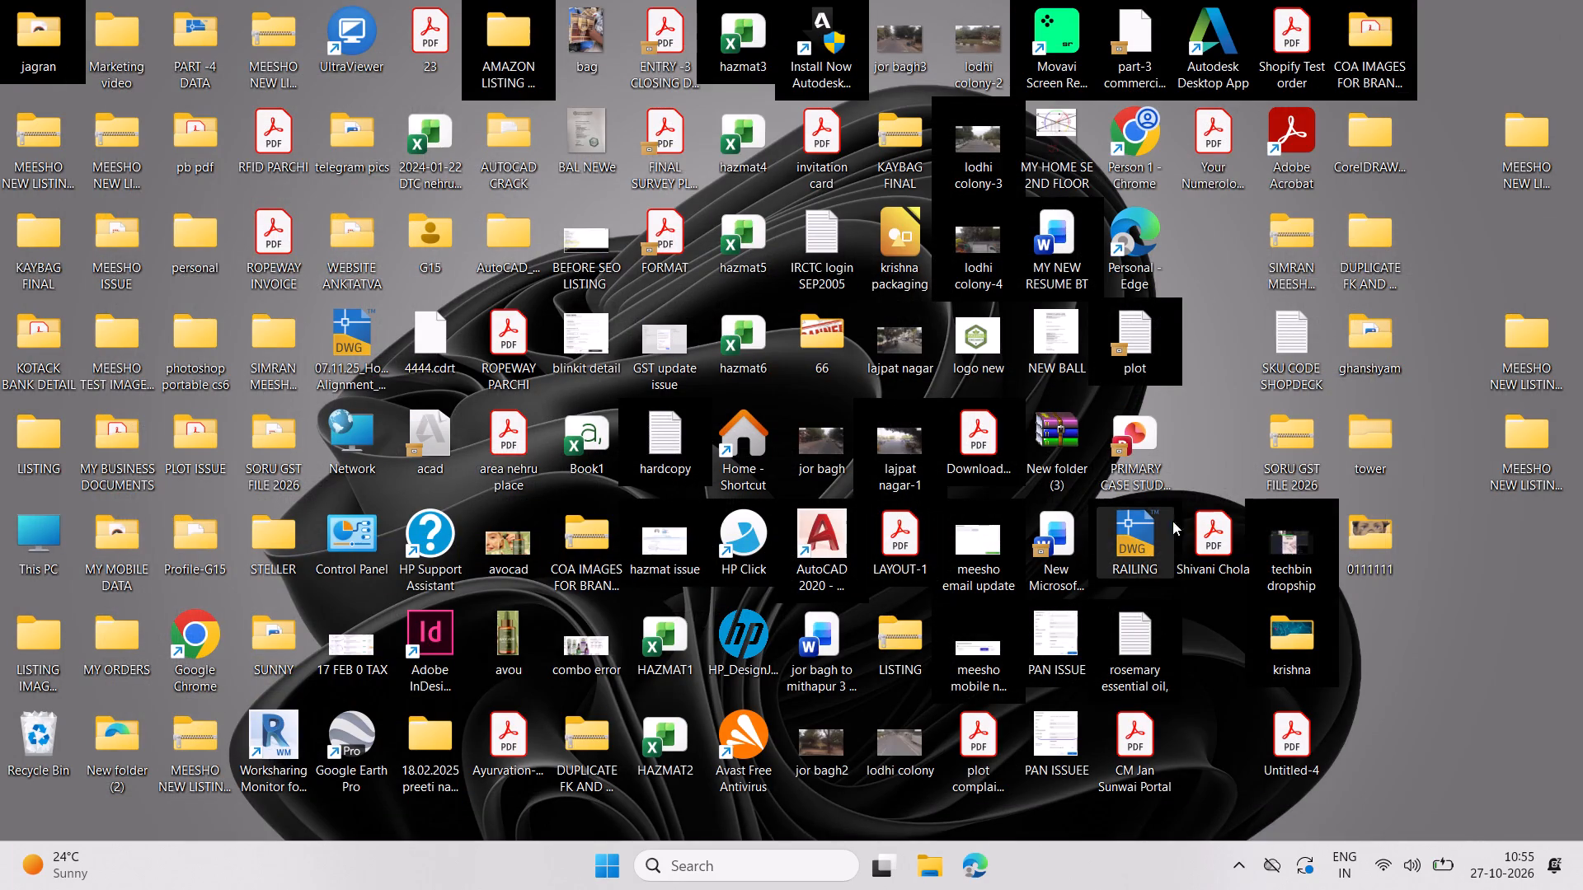
right_click(1192, 470)
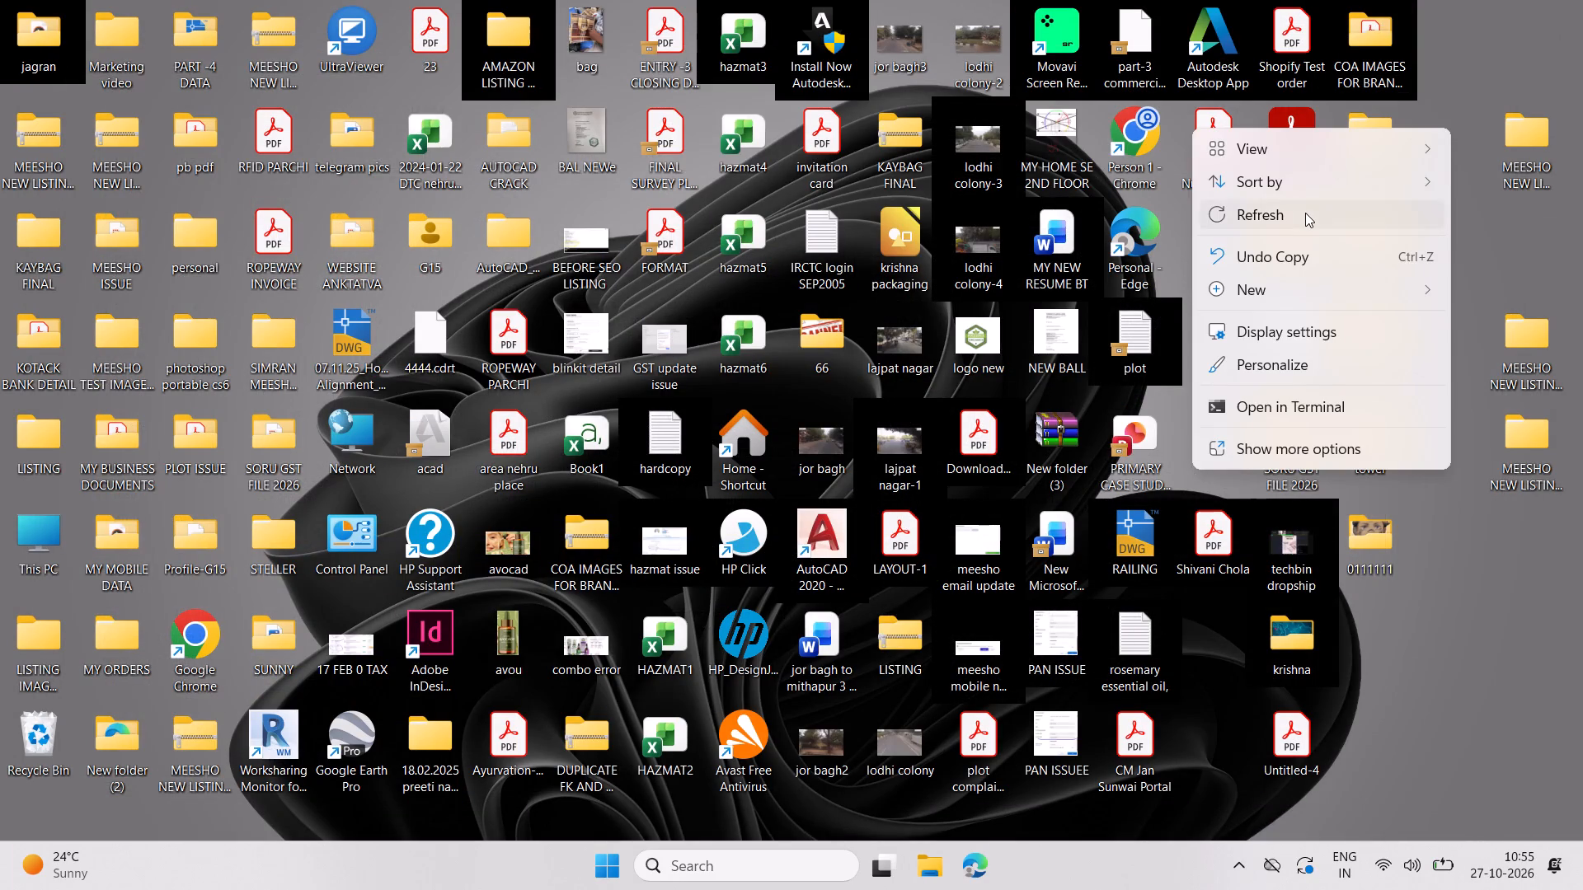
click(1305, 213)
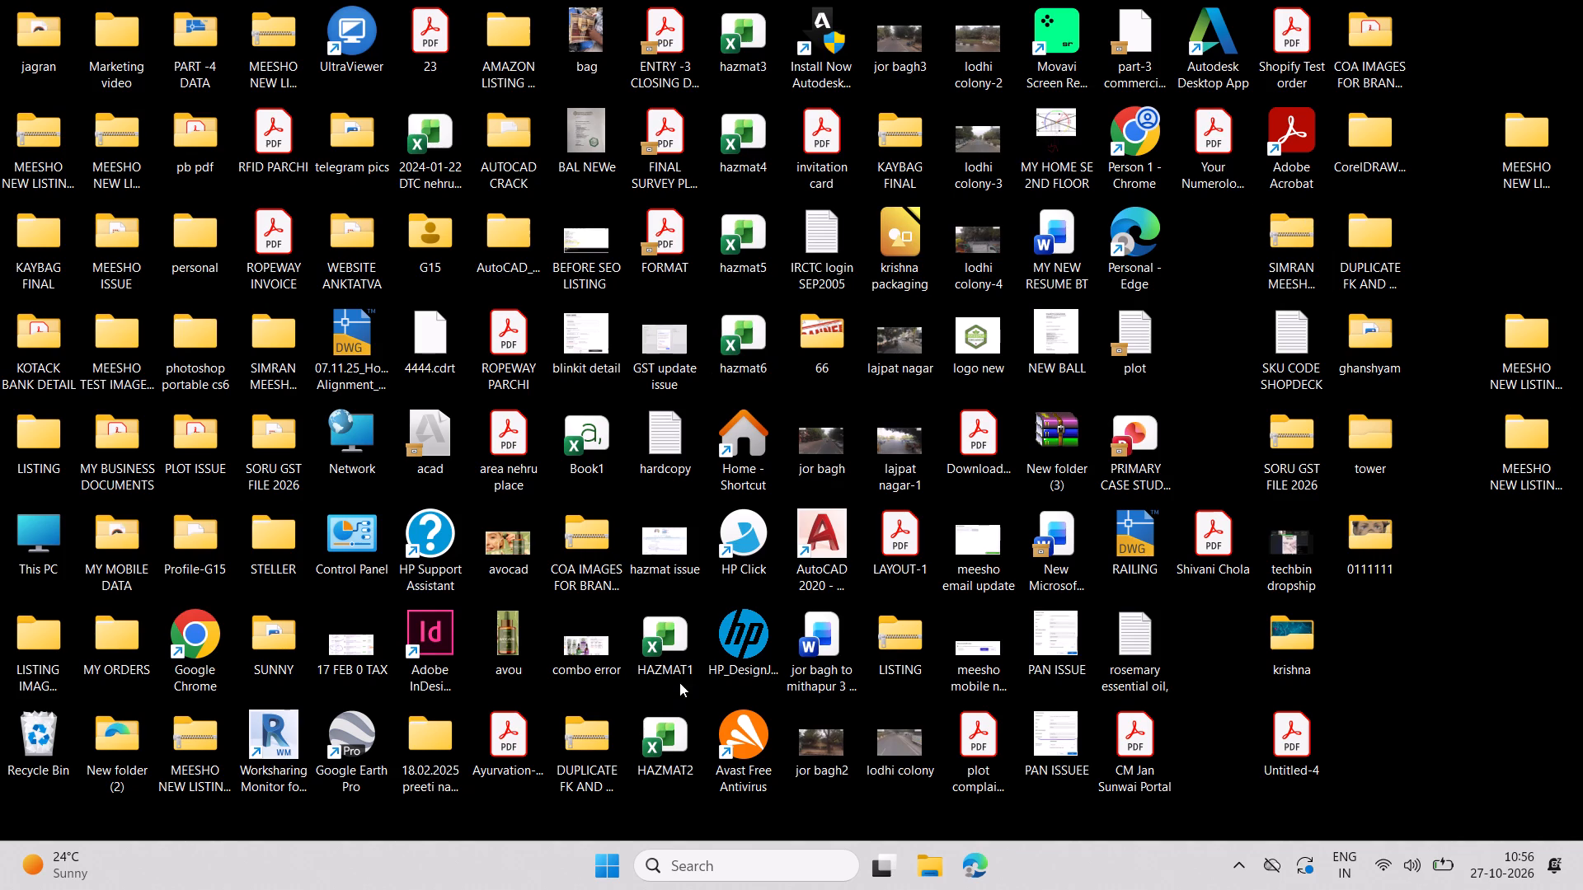
Launch Adobe Premiere Pro 2020 from the recent Windows searches.
click(764, 889)
click(763, 851)
click(783, 367)
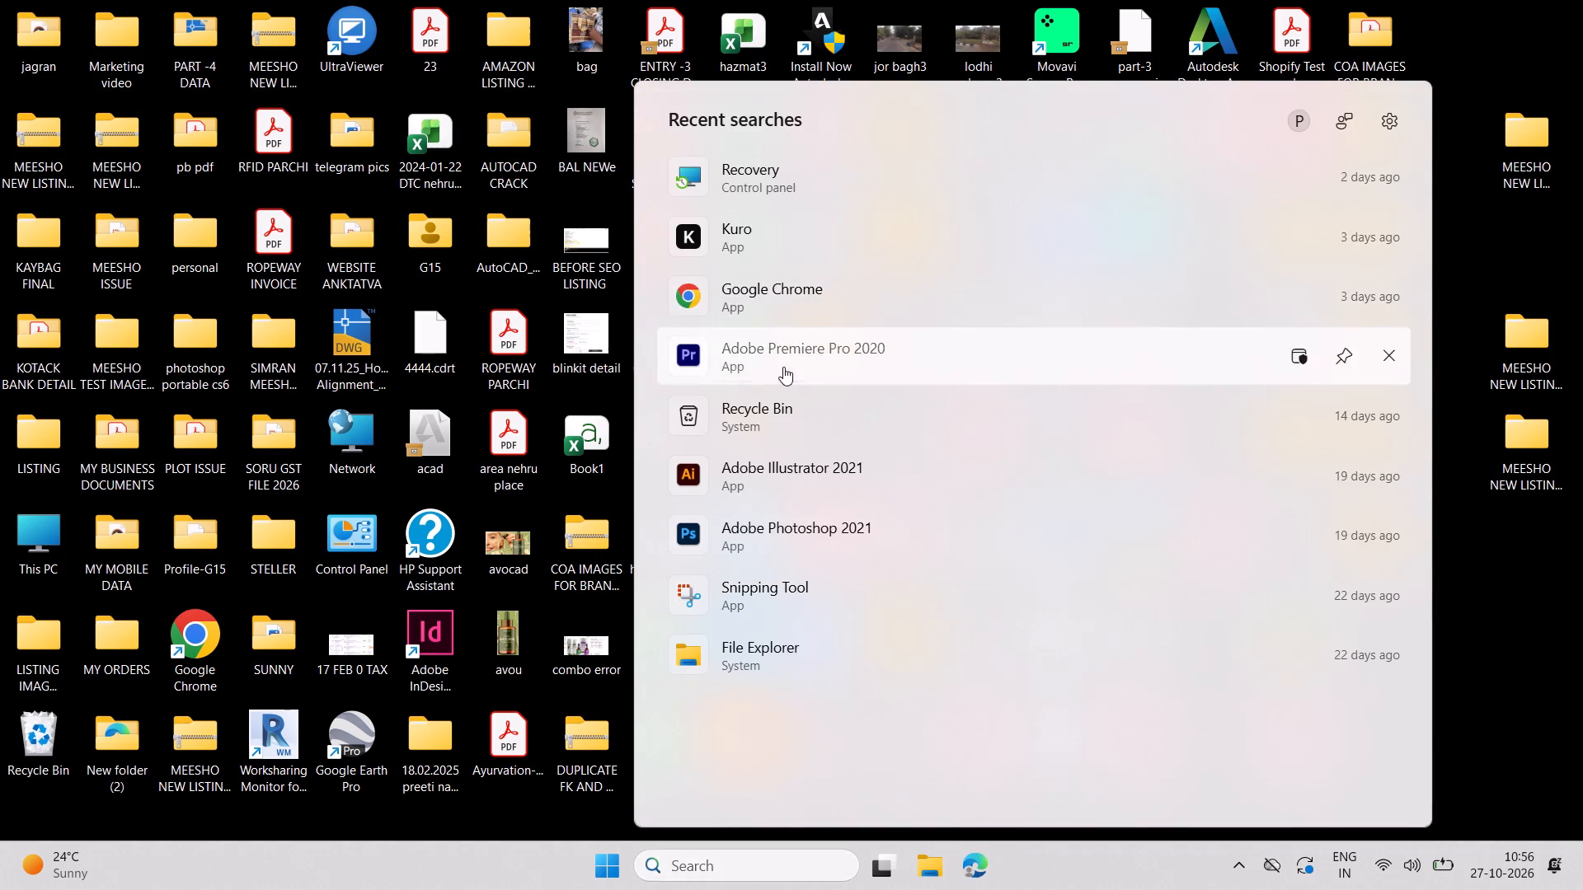
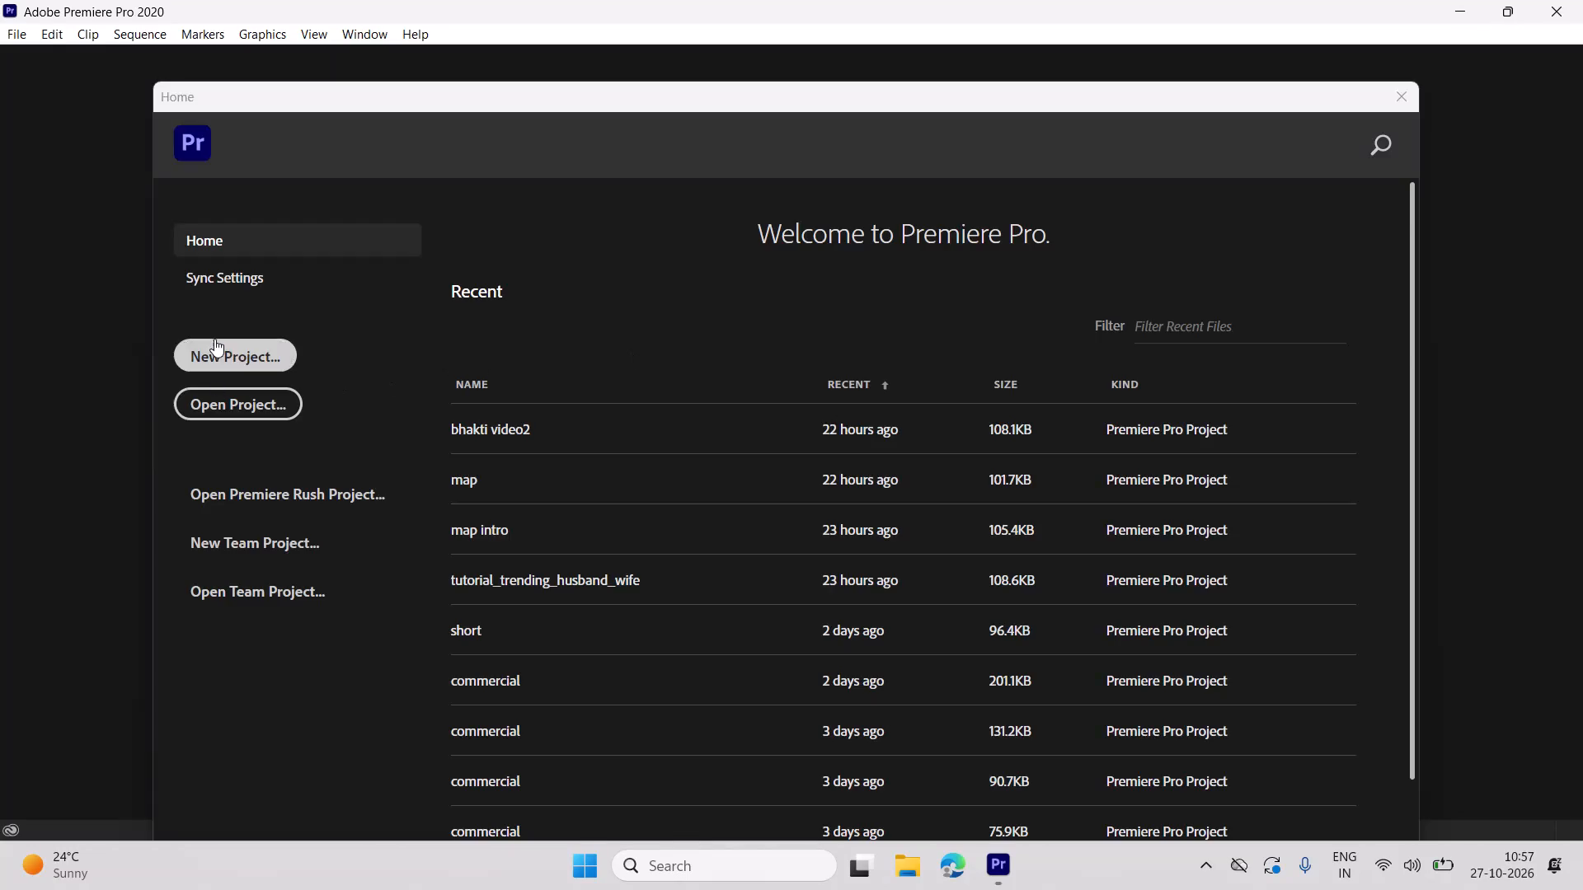
Create a new project named "color grADing" with the default location and settings.
click(214, 339)
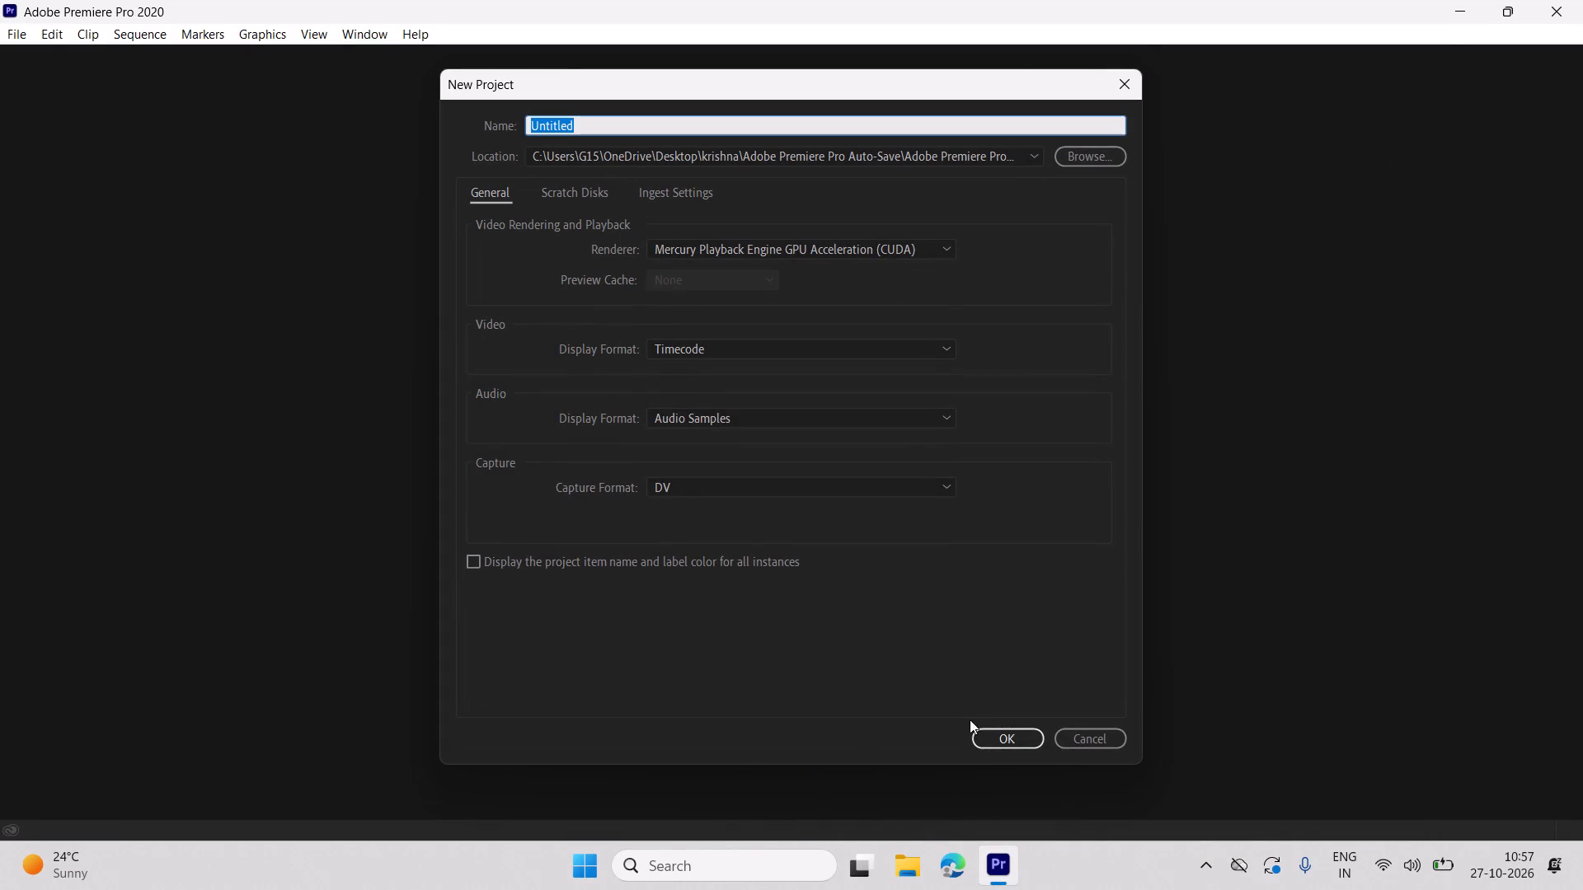
text(color gr)
text(AD)
key(Return)
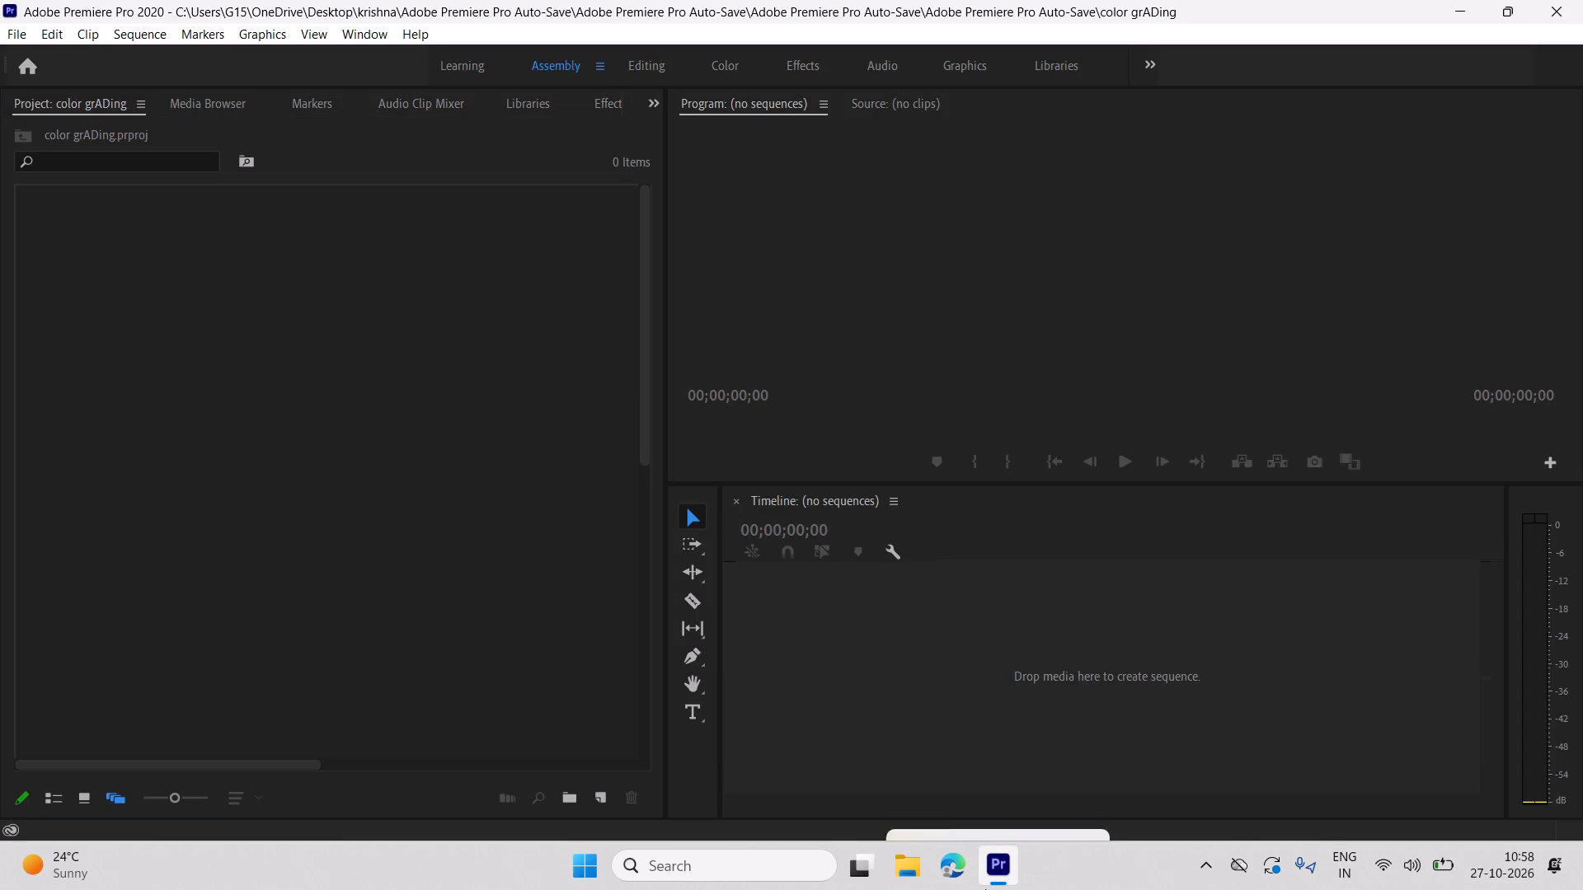
Switch to File Explorer and open the "color" folder in Downloads.
click(896, 872)
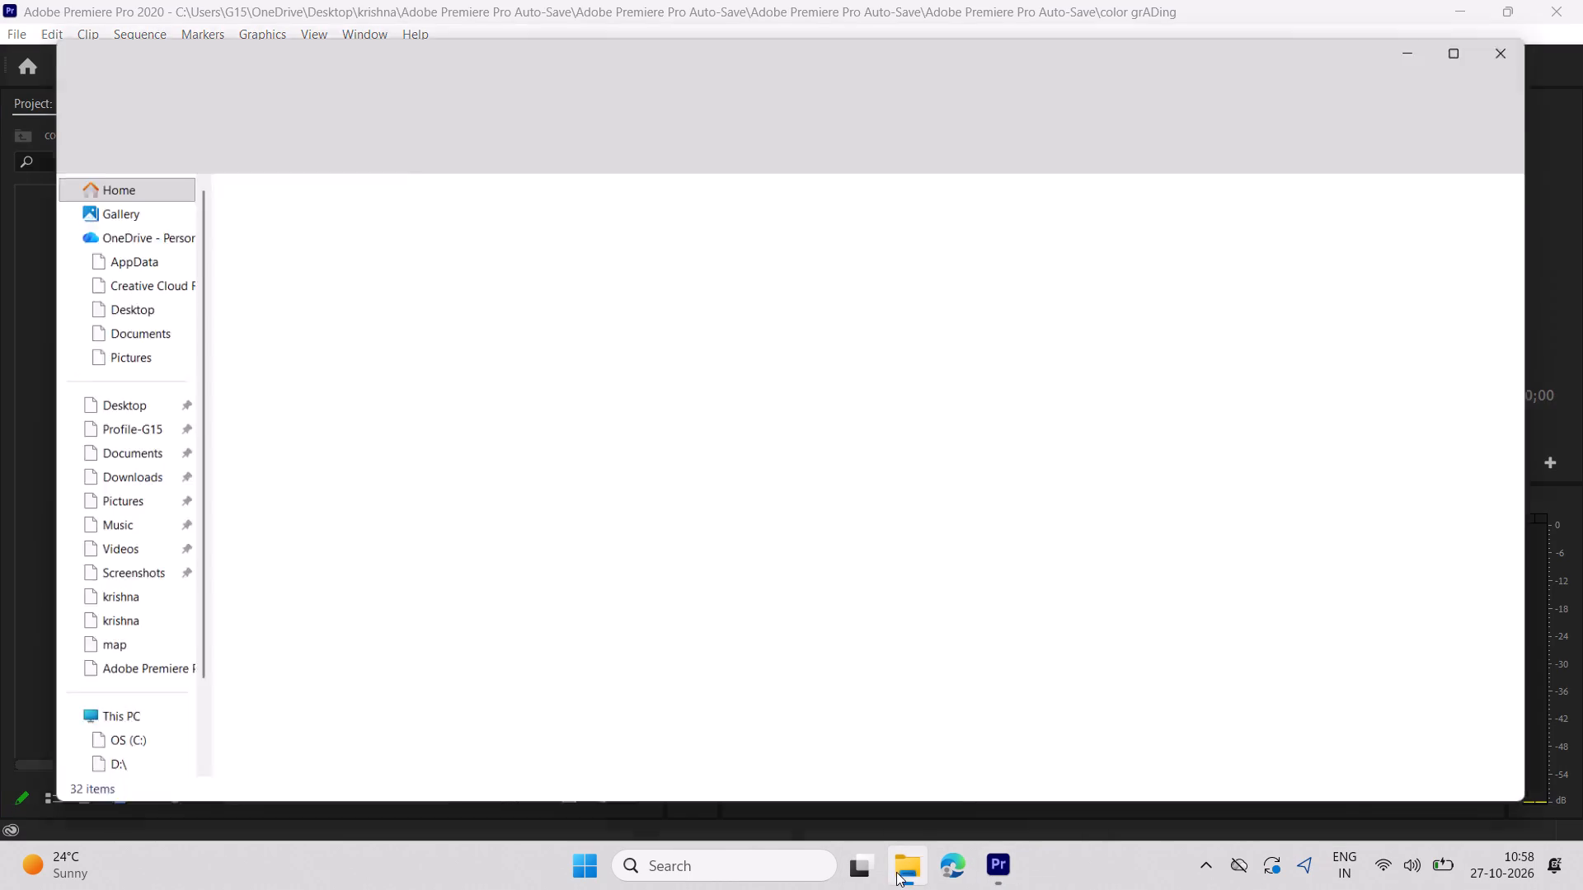
click(78, 464)
click(100, 442)
click(106, 422)
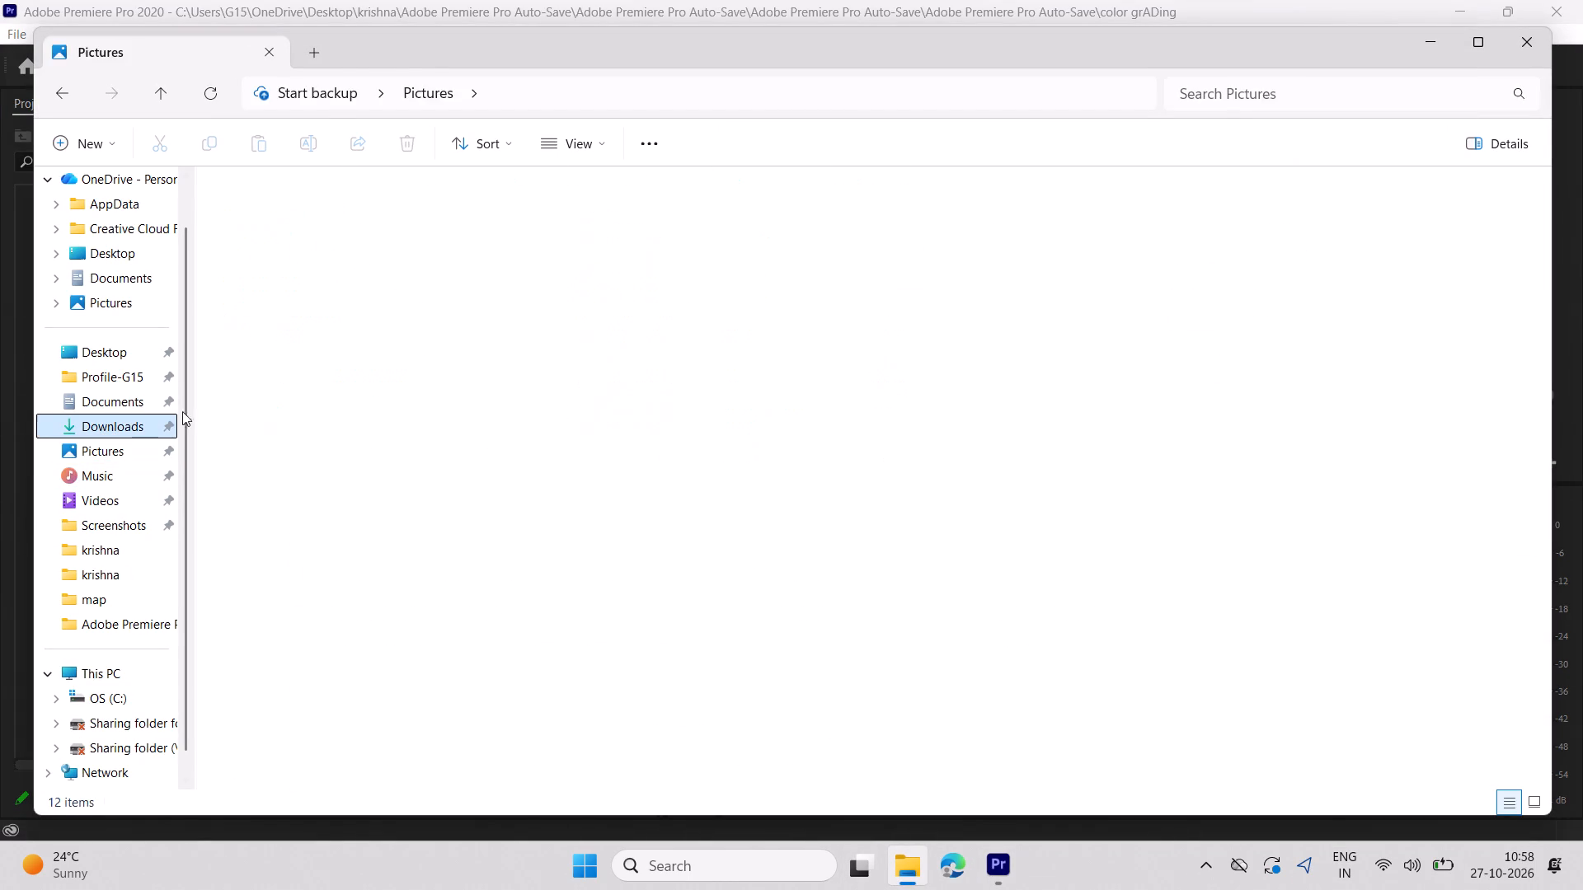
double_click(440, 262)
click(429, 269)
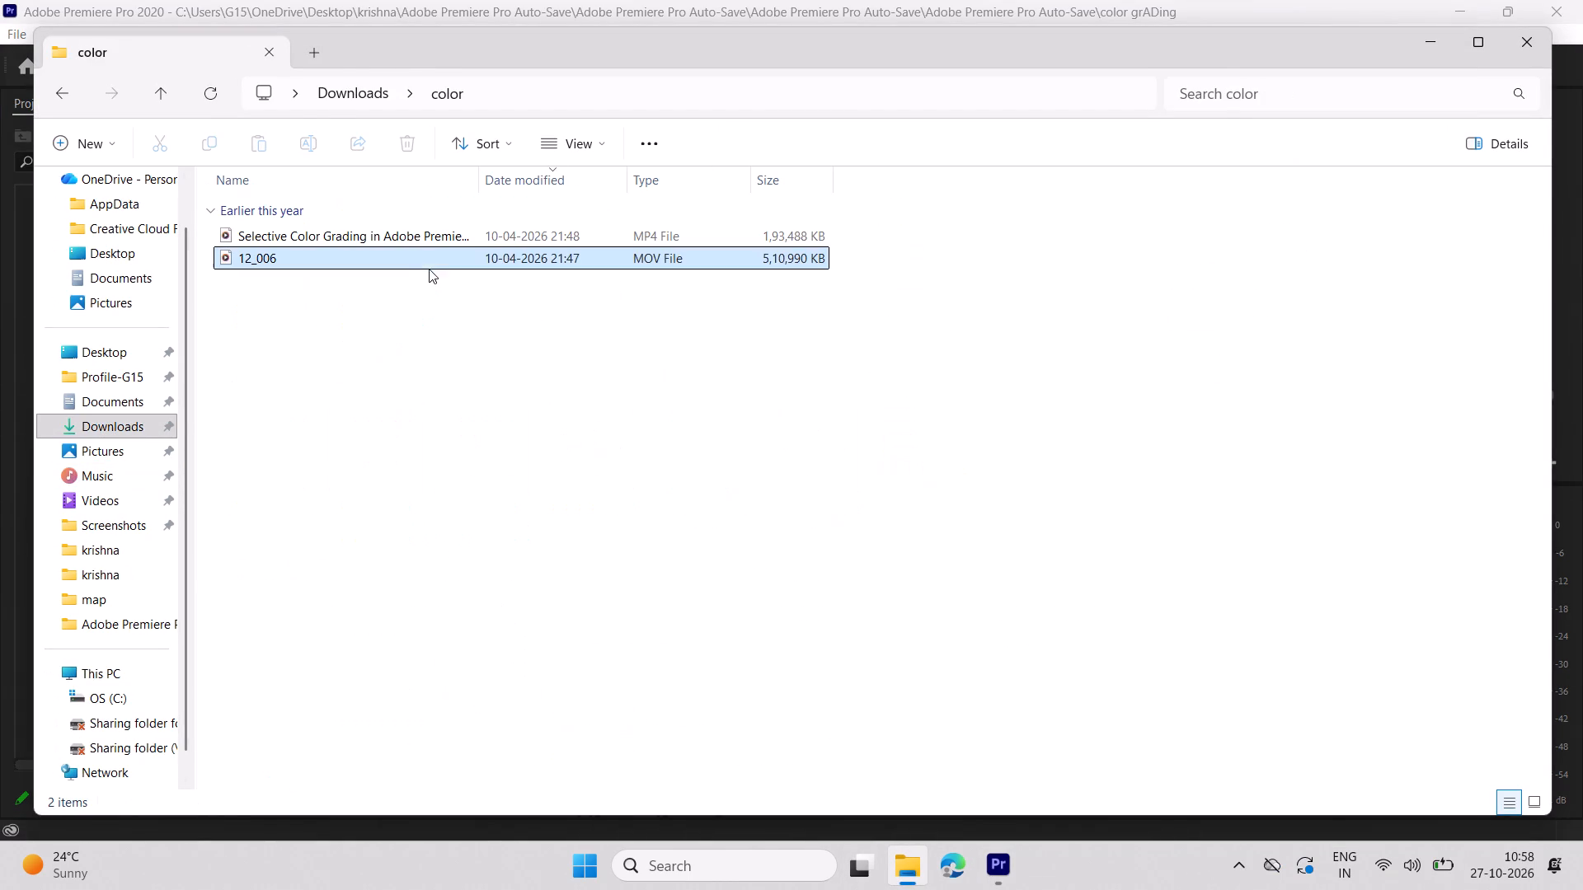
Open the Selective Color Grading in Adobe Premiere Pro MP4 in Media Player and pause it after its first few seconds.
click(433, 249)
double_click(436, 241)
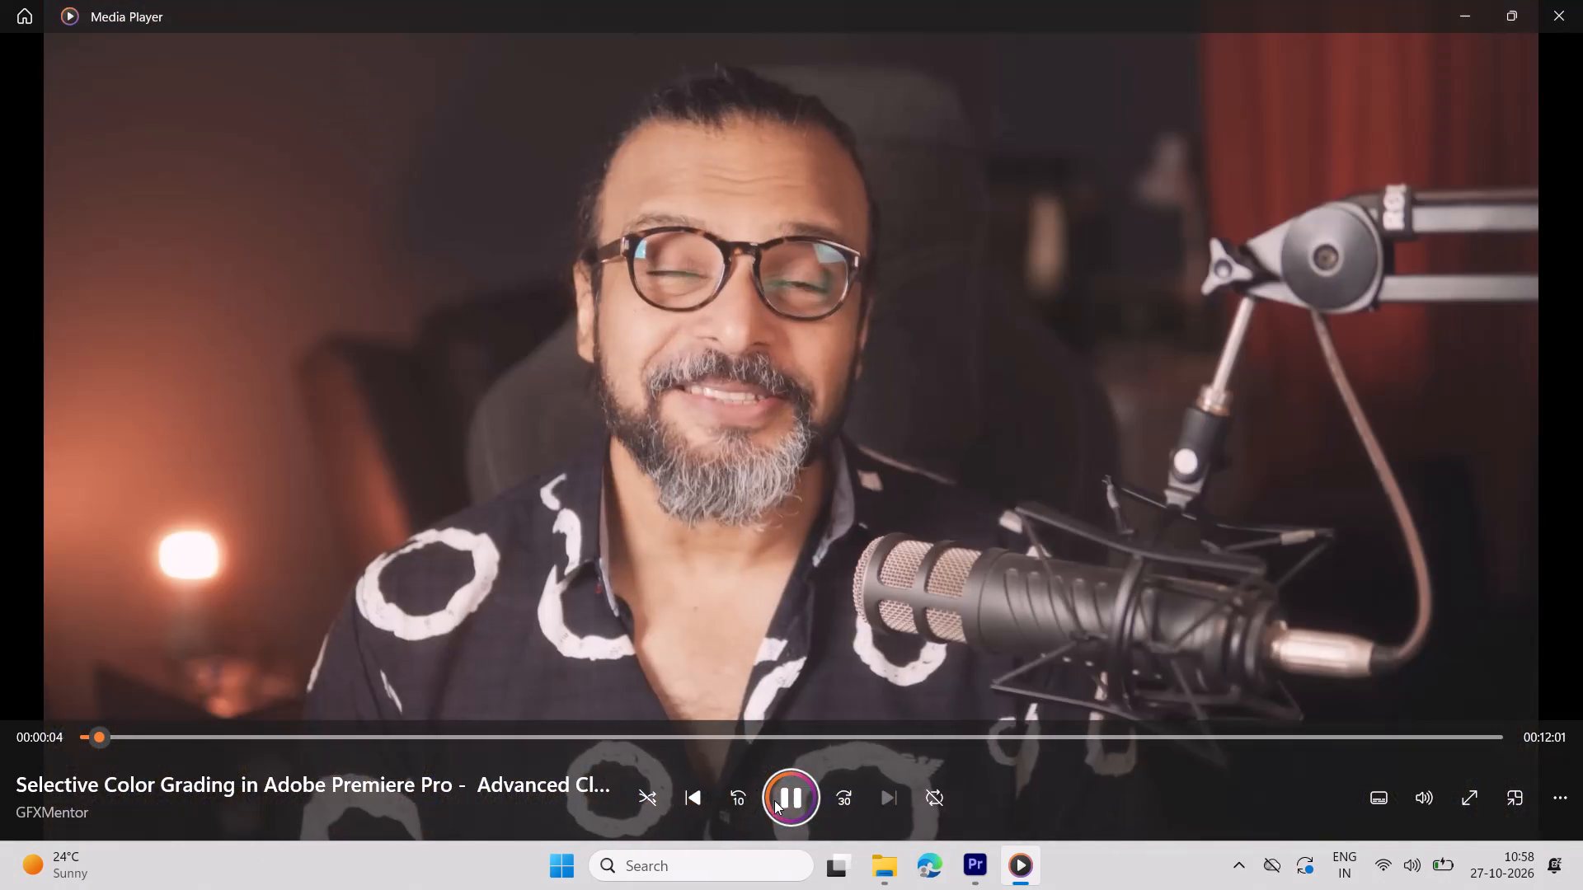
click(776, 800)
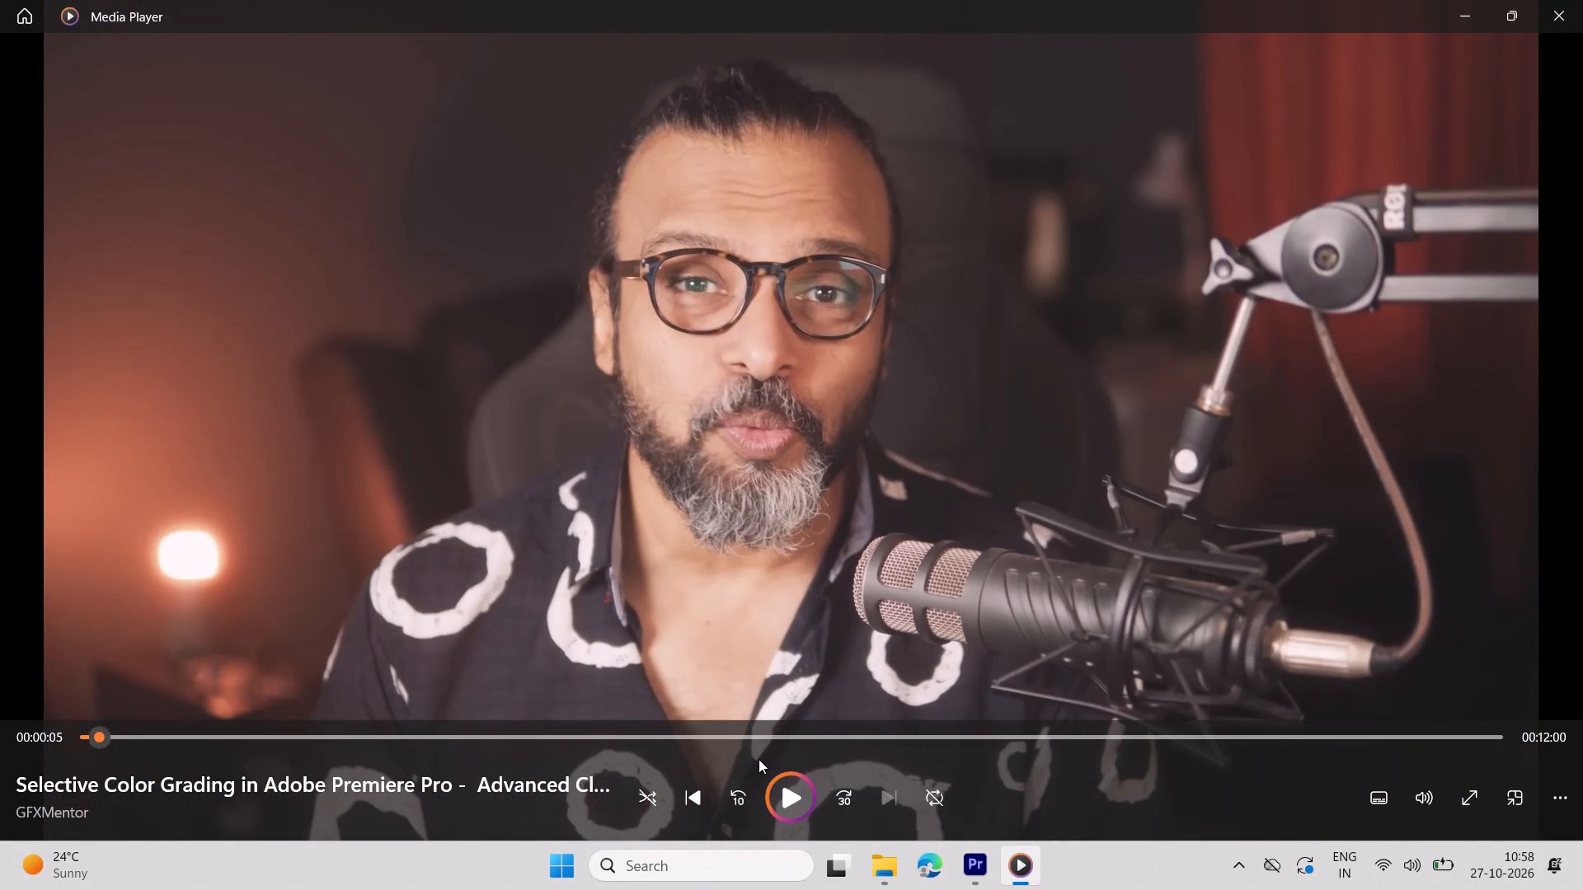
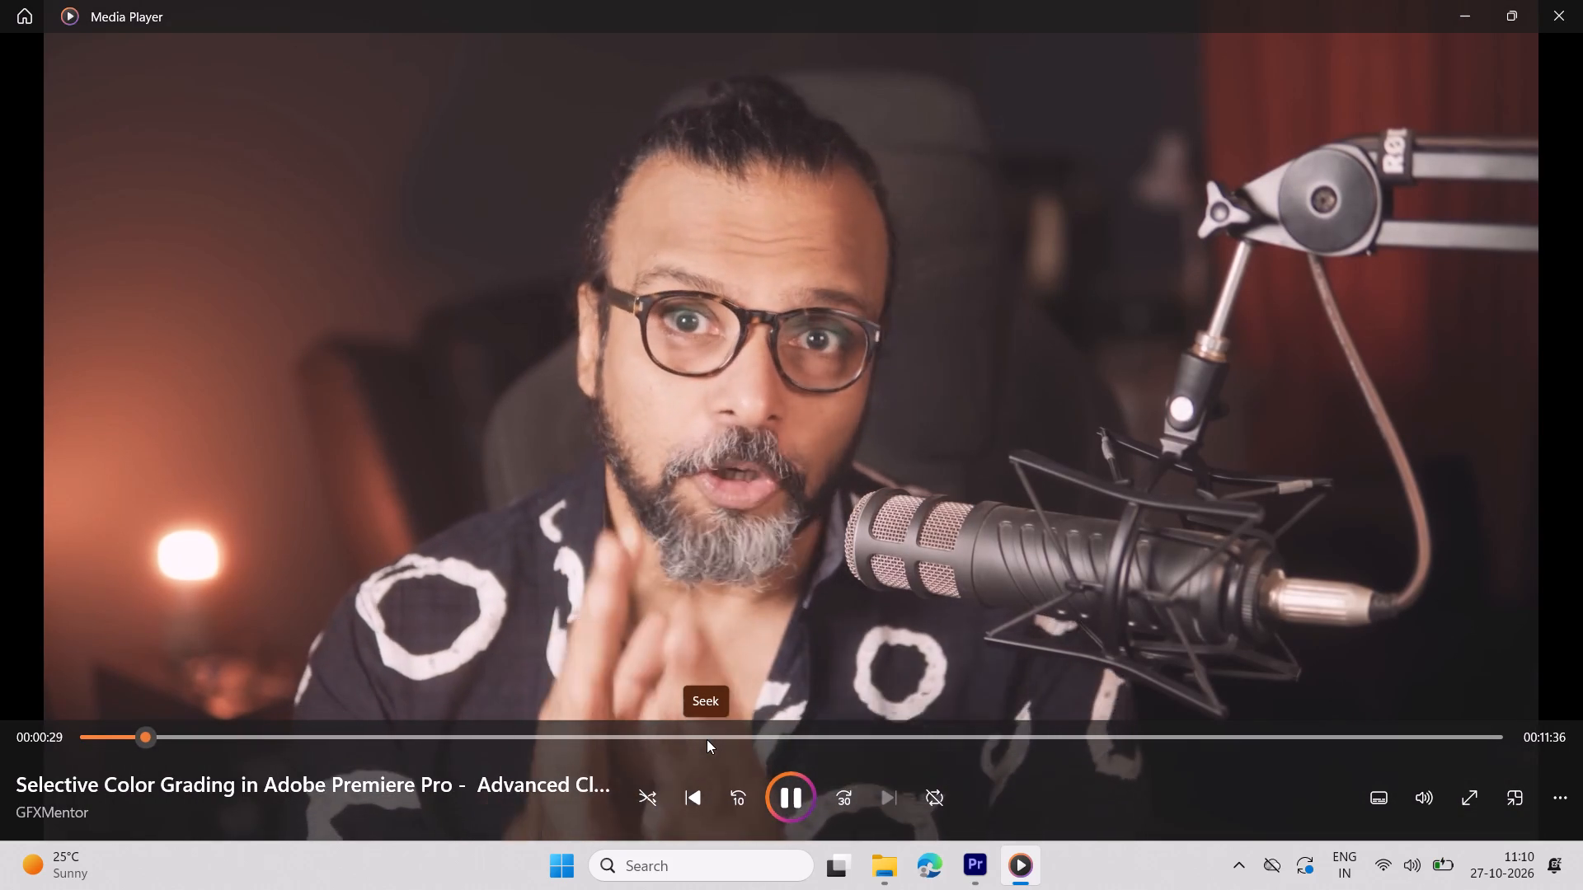
Pause the selective color grading tutorial video at 00:00:31.
key(space)
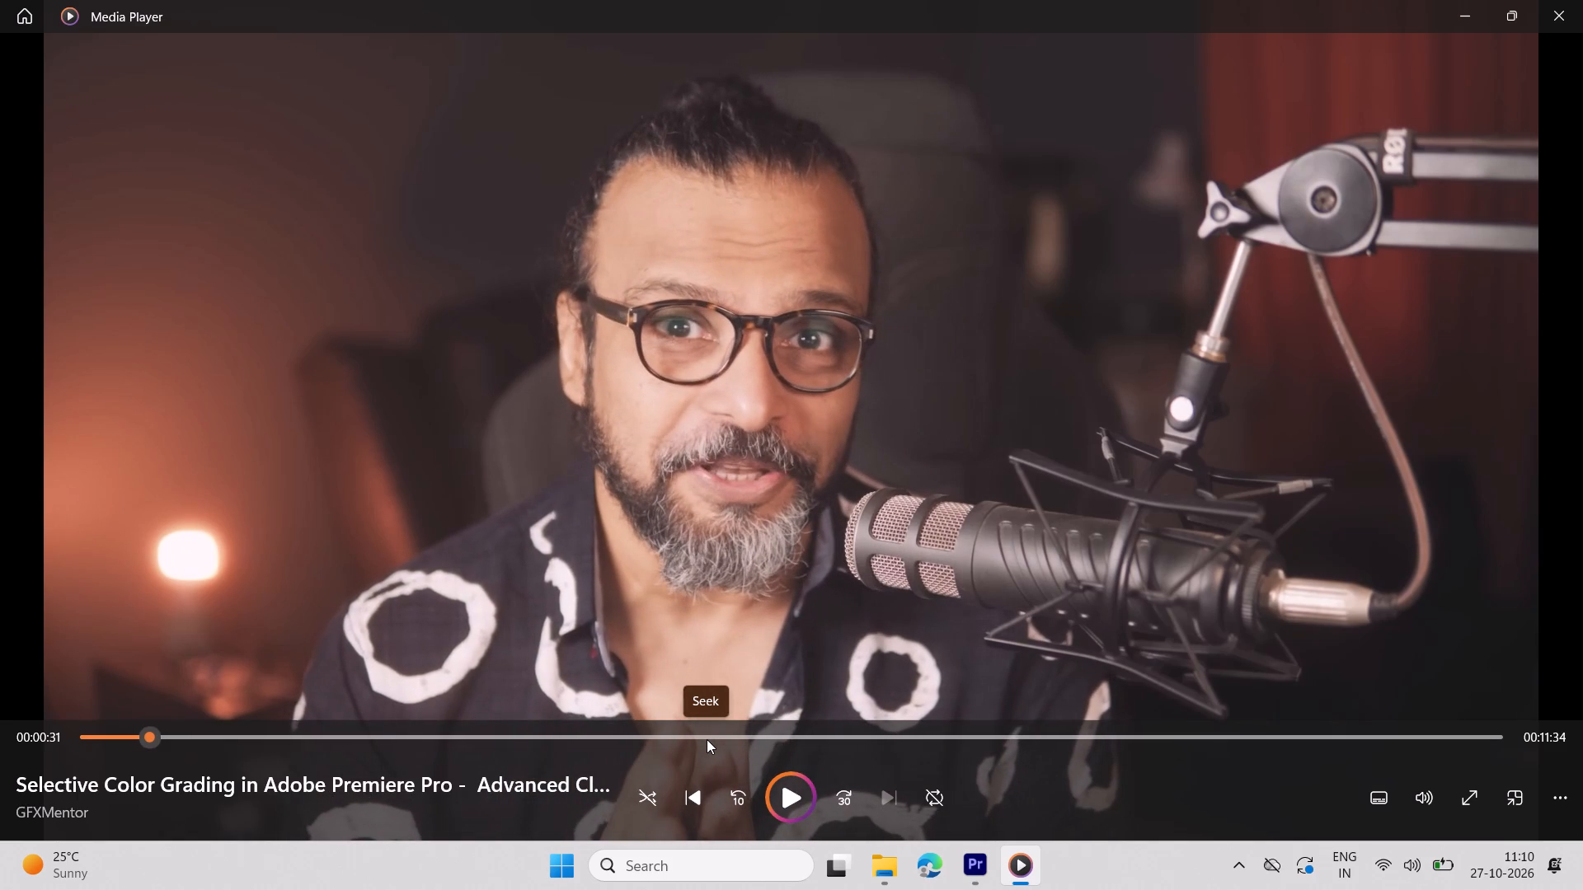
Open the Kuro app from the recent Windows searches.
click(654, 873)
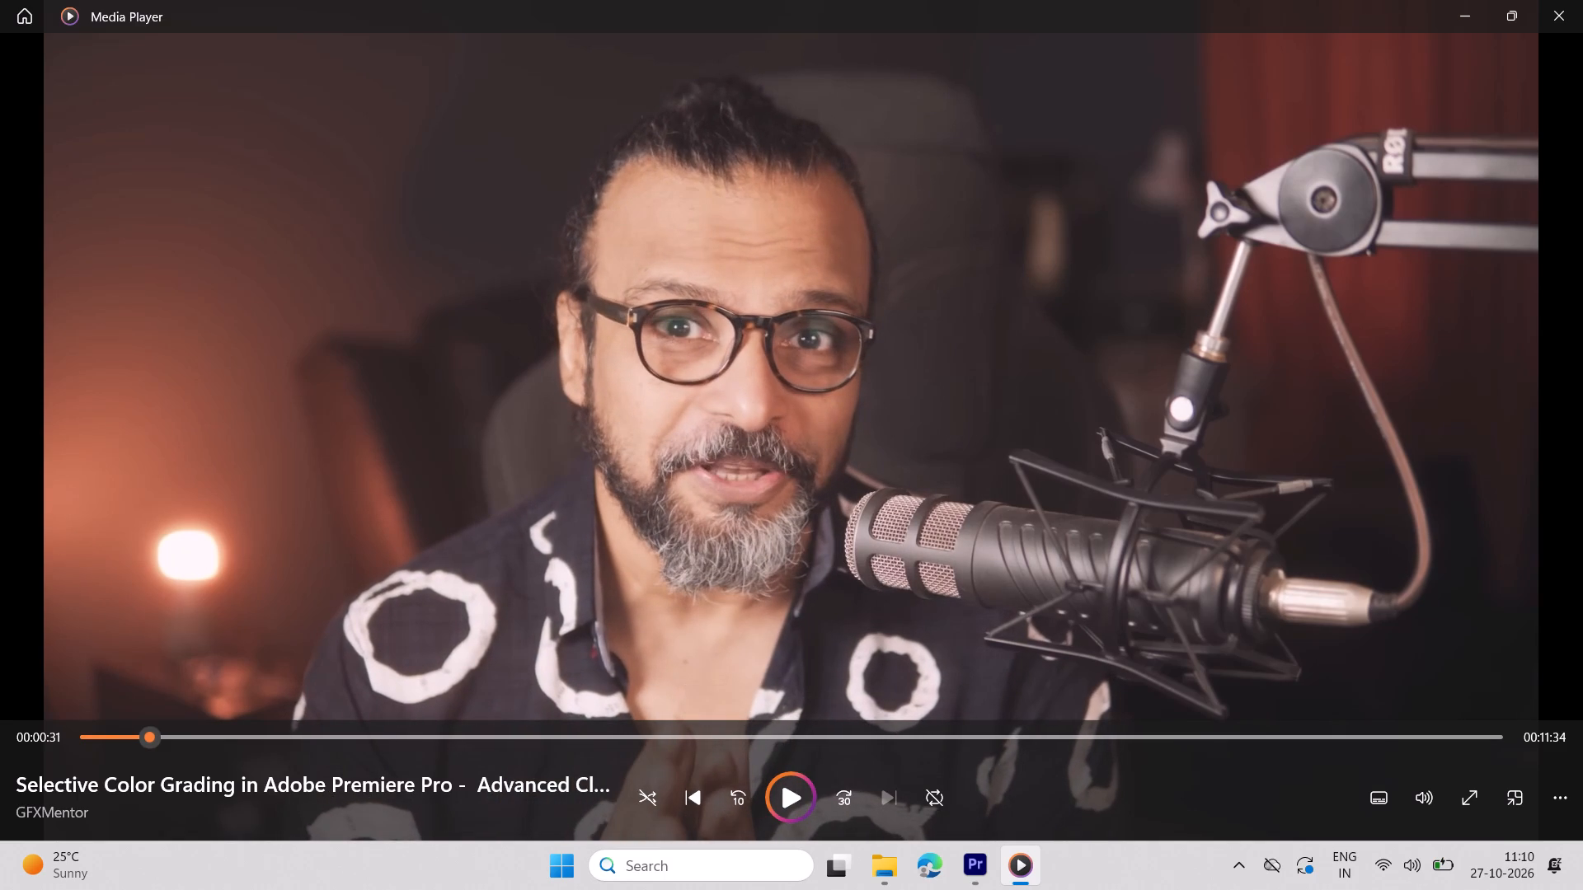
click(641, 224)
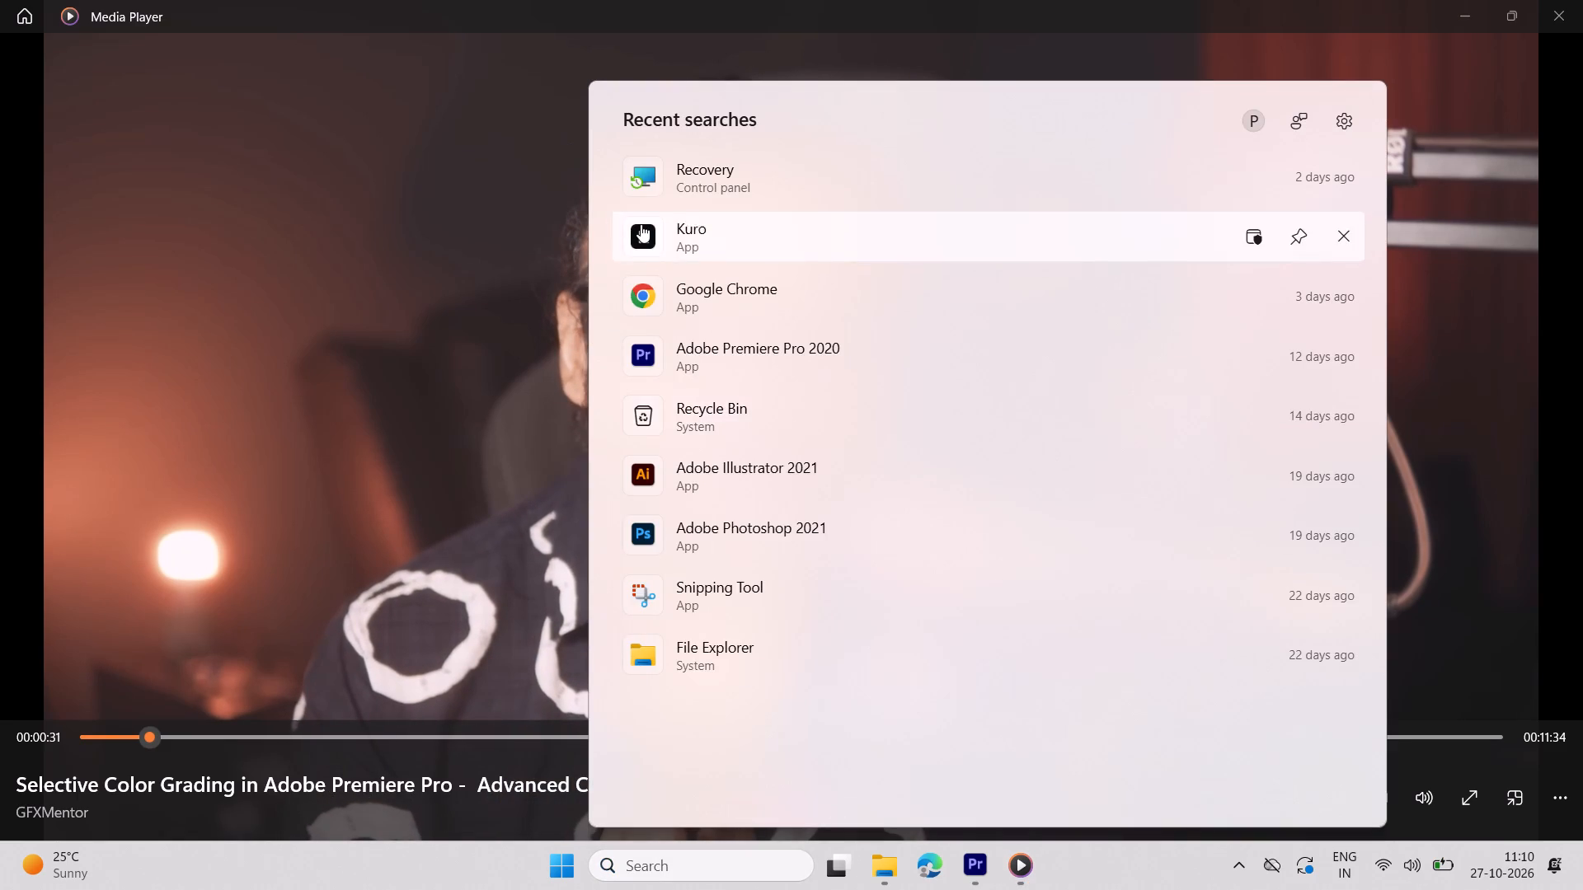
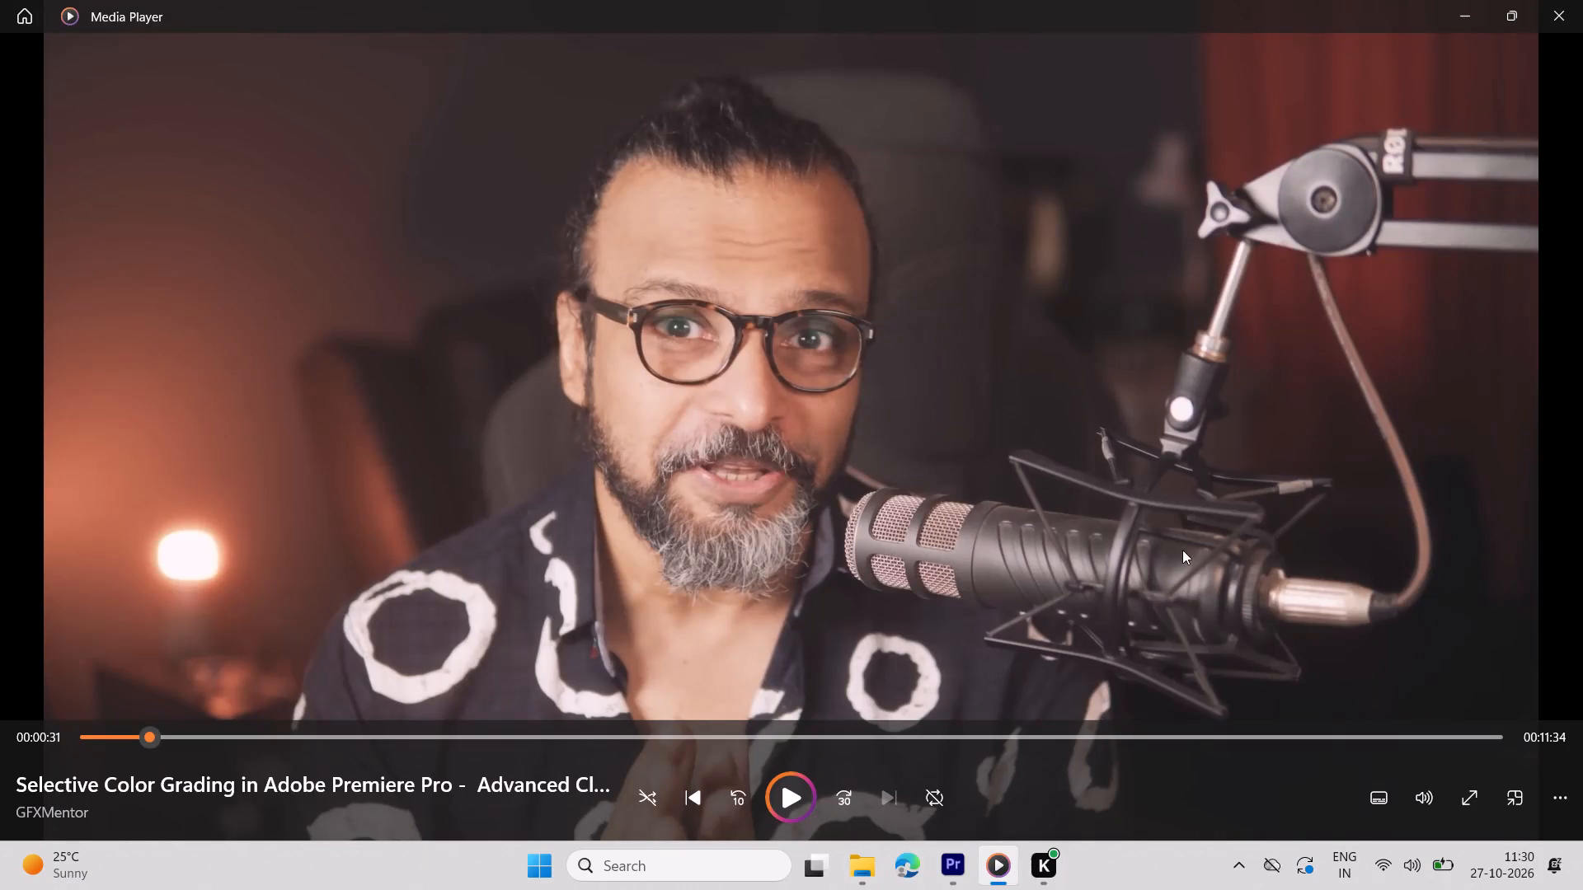
Switch from the tutorial video to the empty color grading project in Adobe Premiere Pro 2020.
click(950, 869)
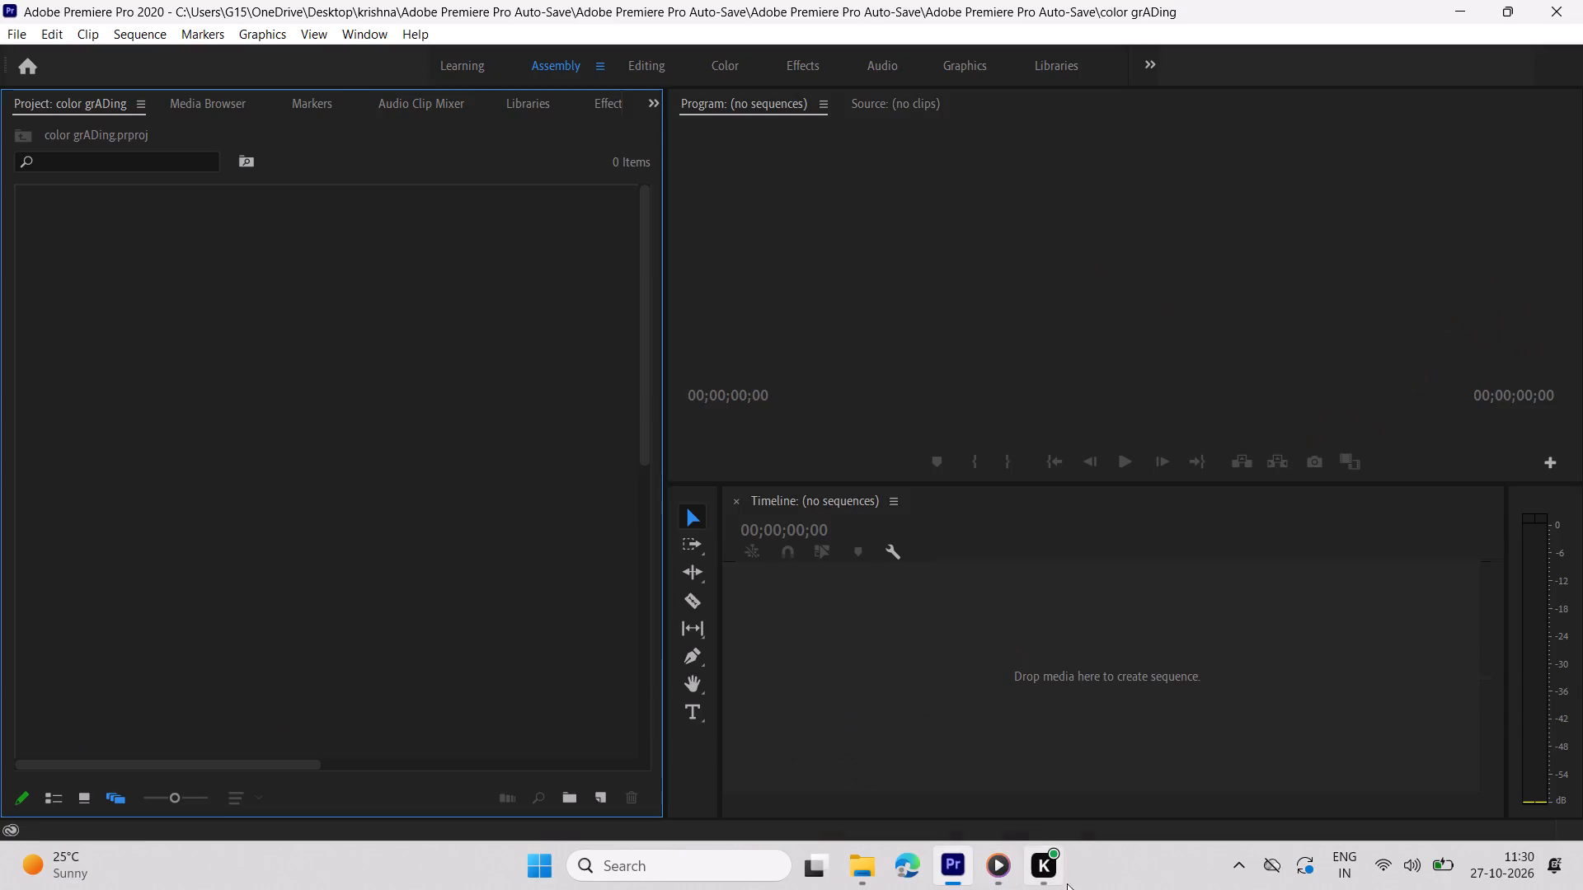
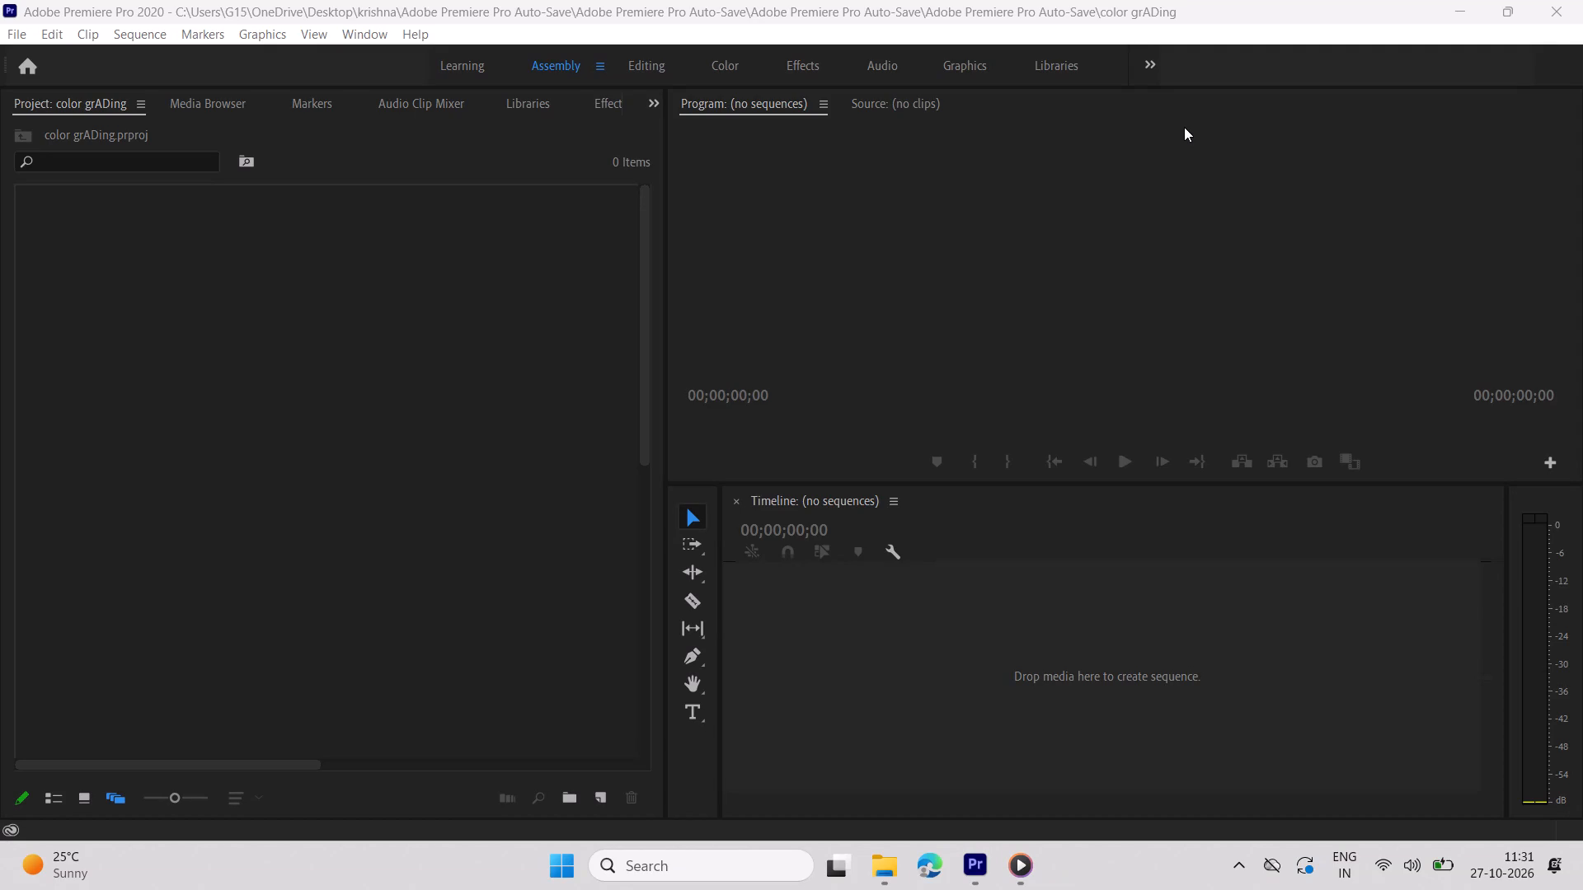
Import the 12_006 MOV clip from the color folder in Downloads into the project.
double_click(513, 385)
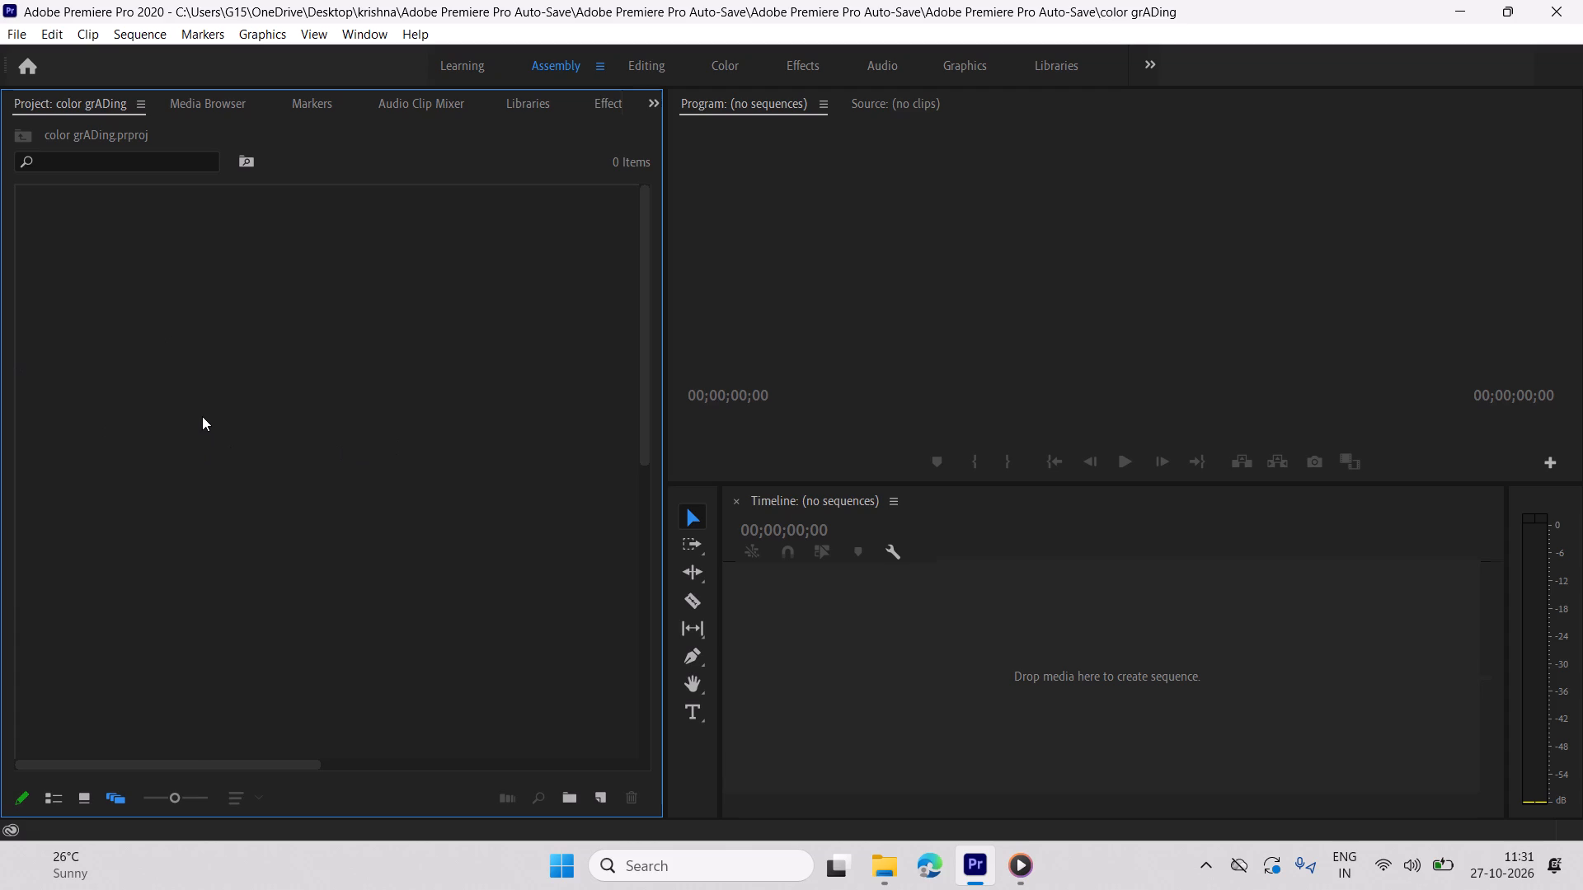
double_click(175, 484)
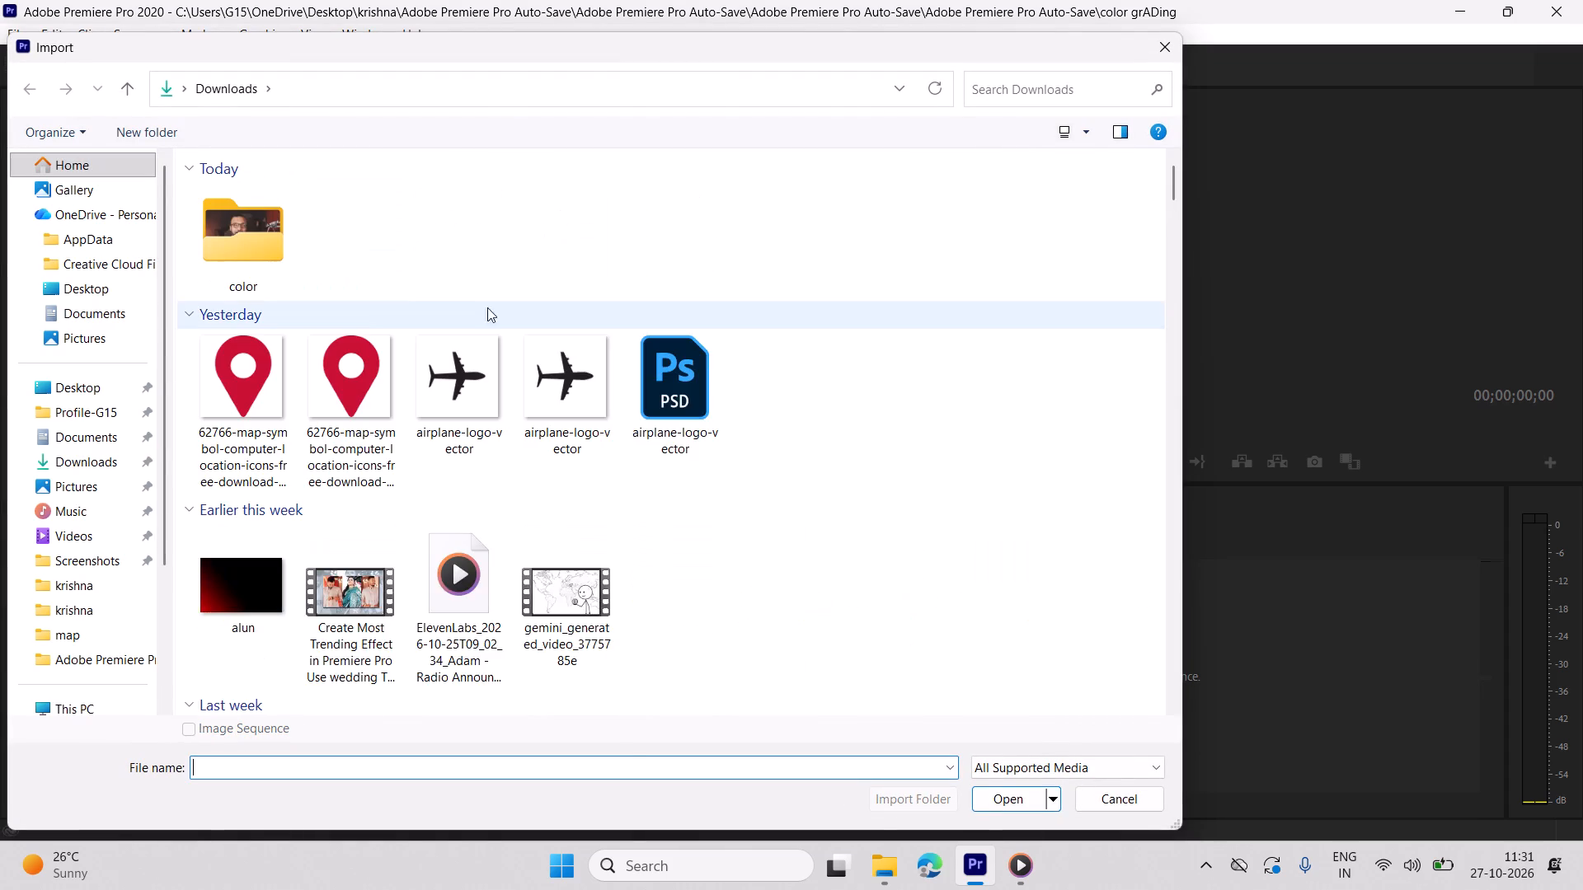
scroll(281, 297, down, 1)
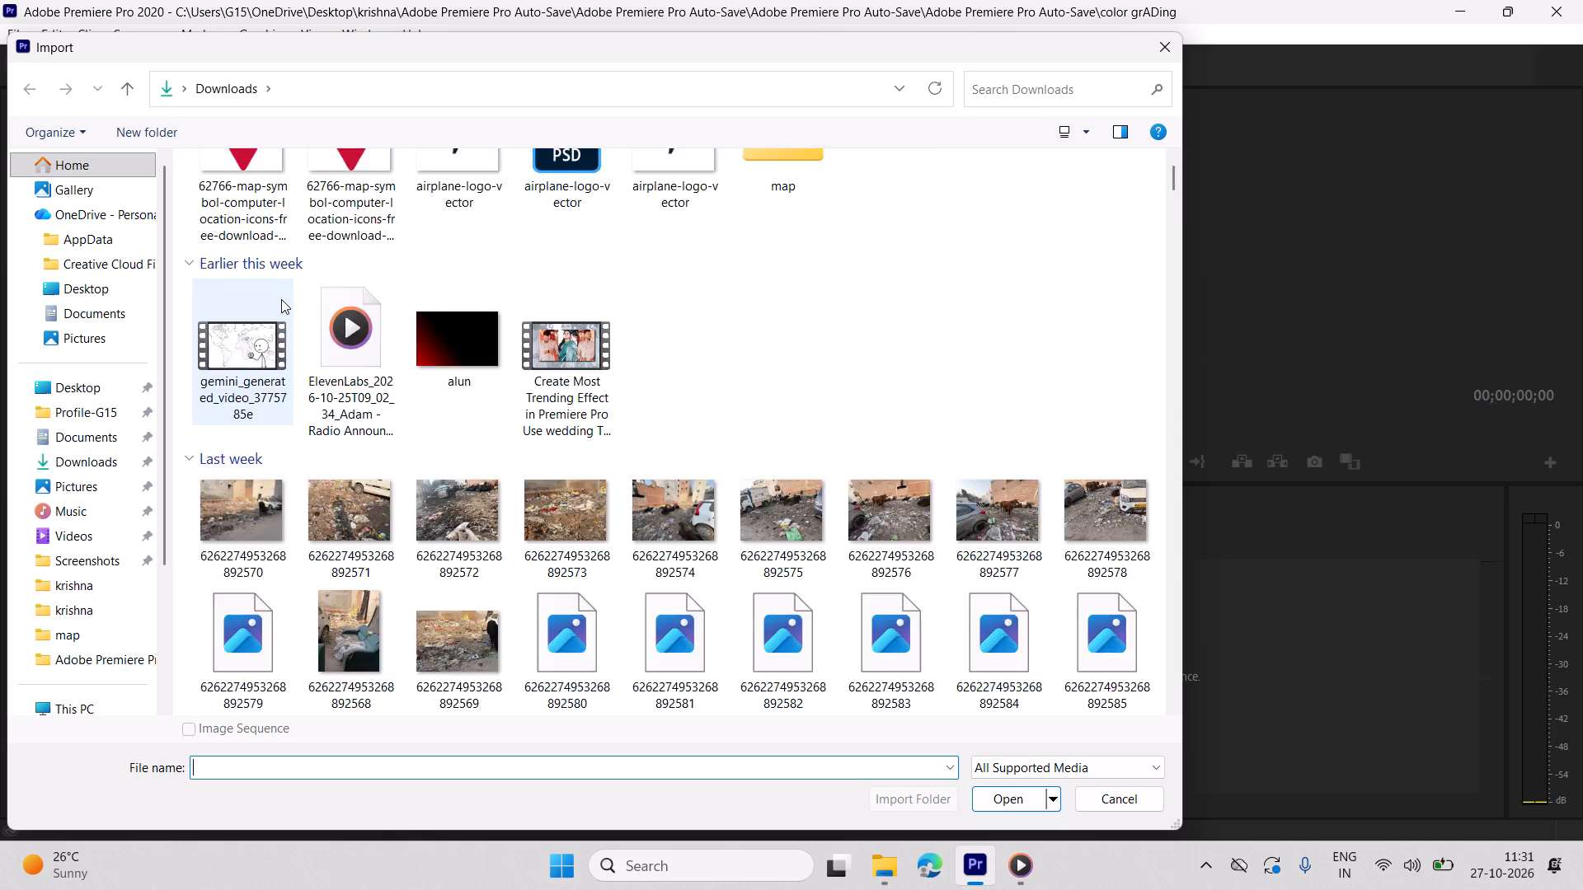
scroll(281, 299, down, 2)
scroll(281, 300, up, 4)
double_click(251, 229)
click(375, 250)
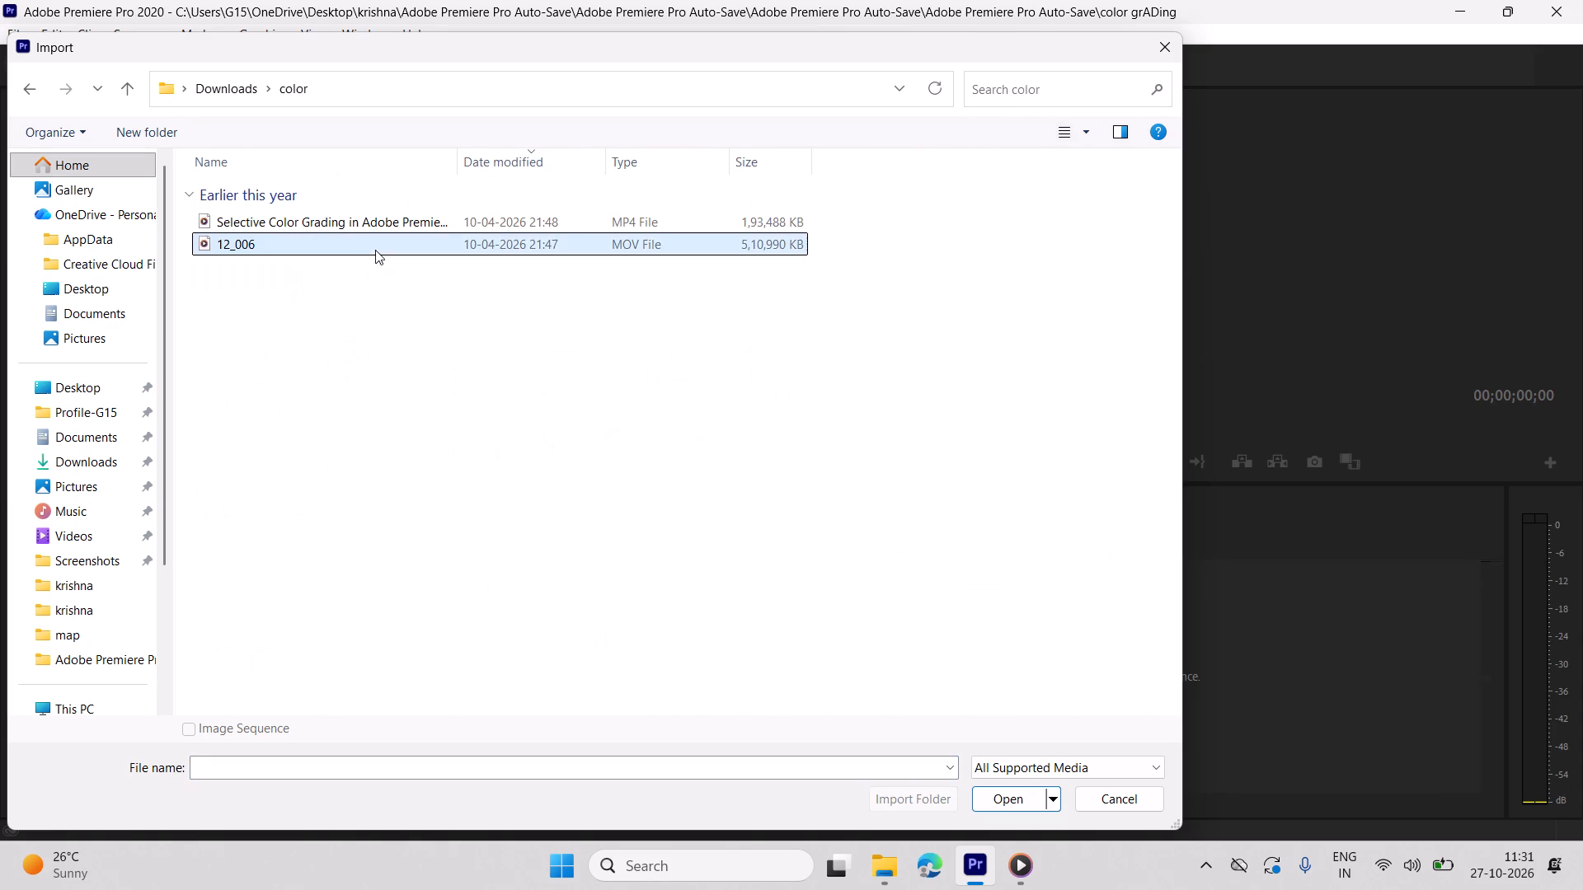
click(1004, 808)
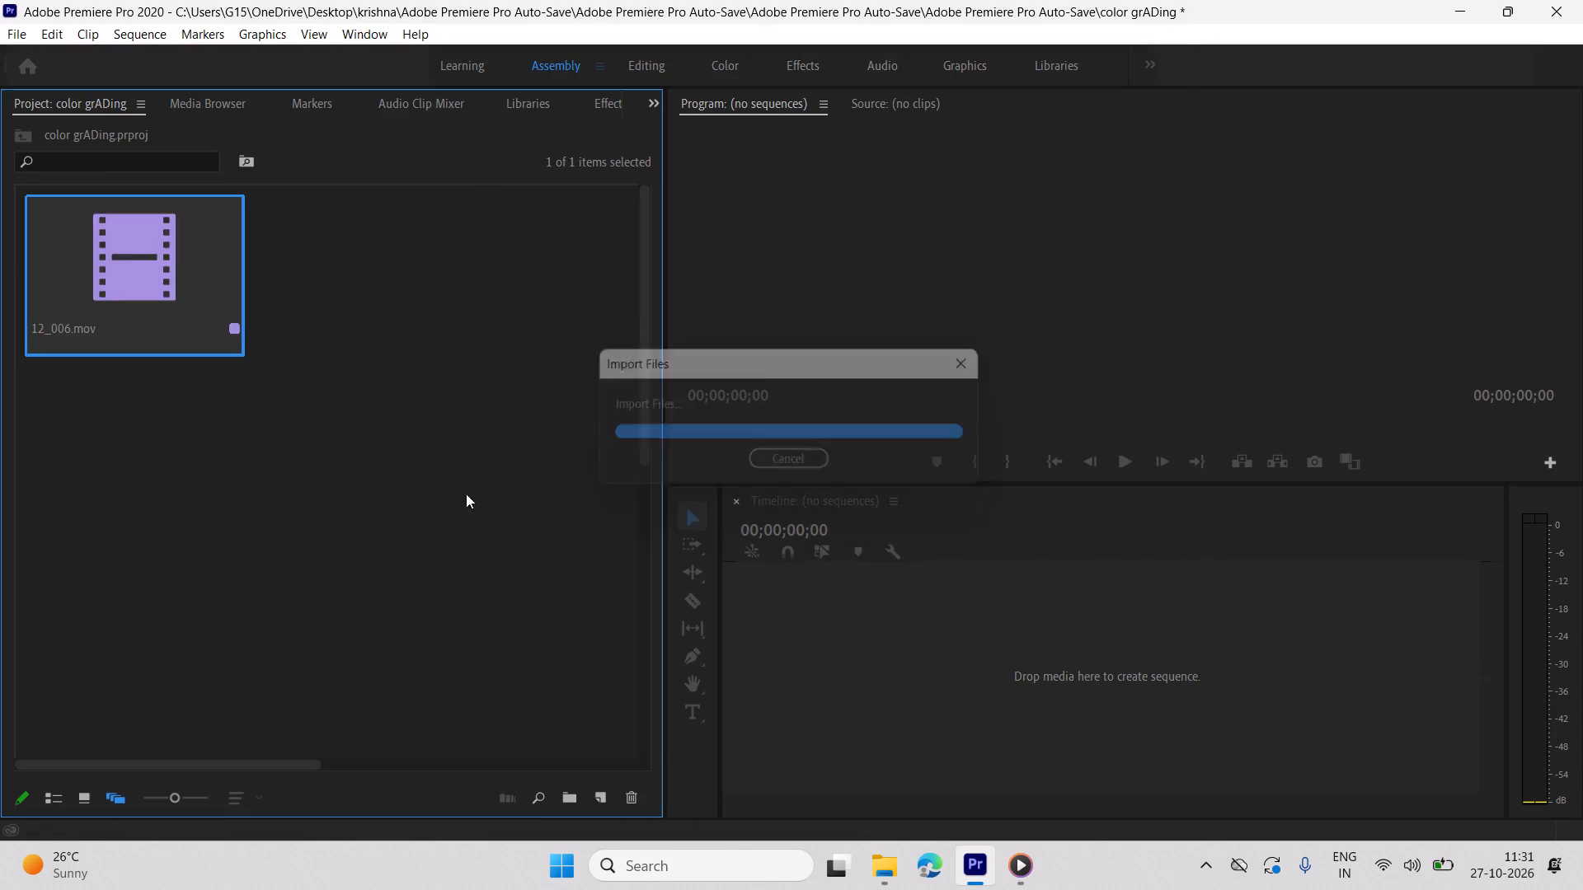
Create a sequence from the 12_006.mov clip in the empty timeline and scrub through its footage.
drag(177, 302, 850, 593)
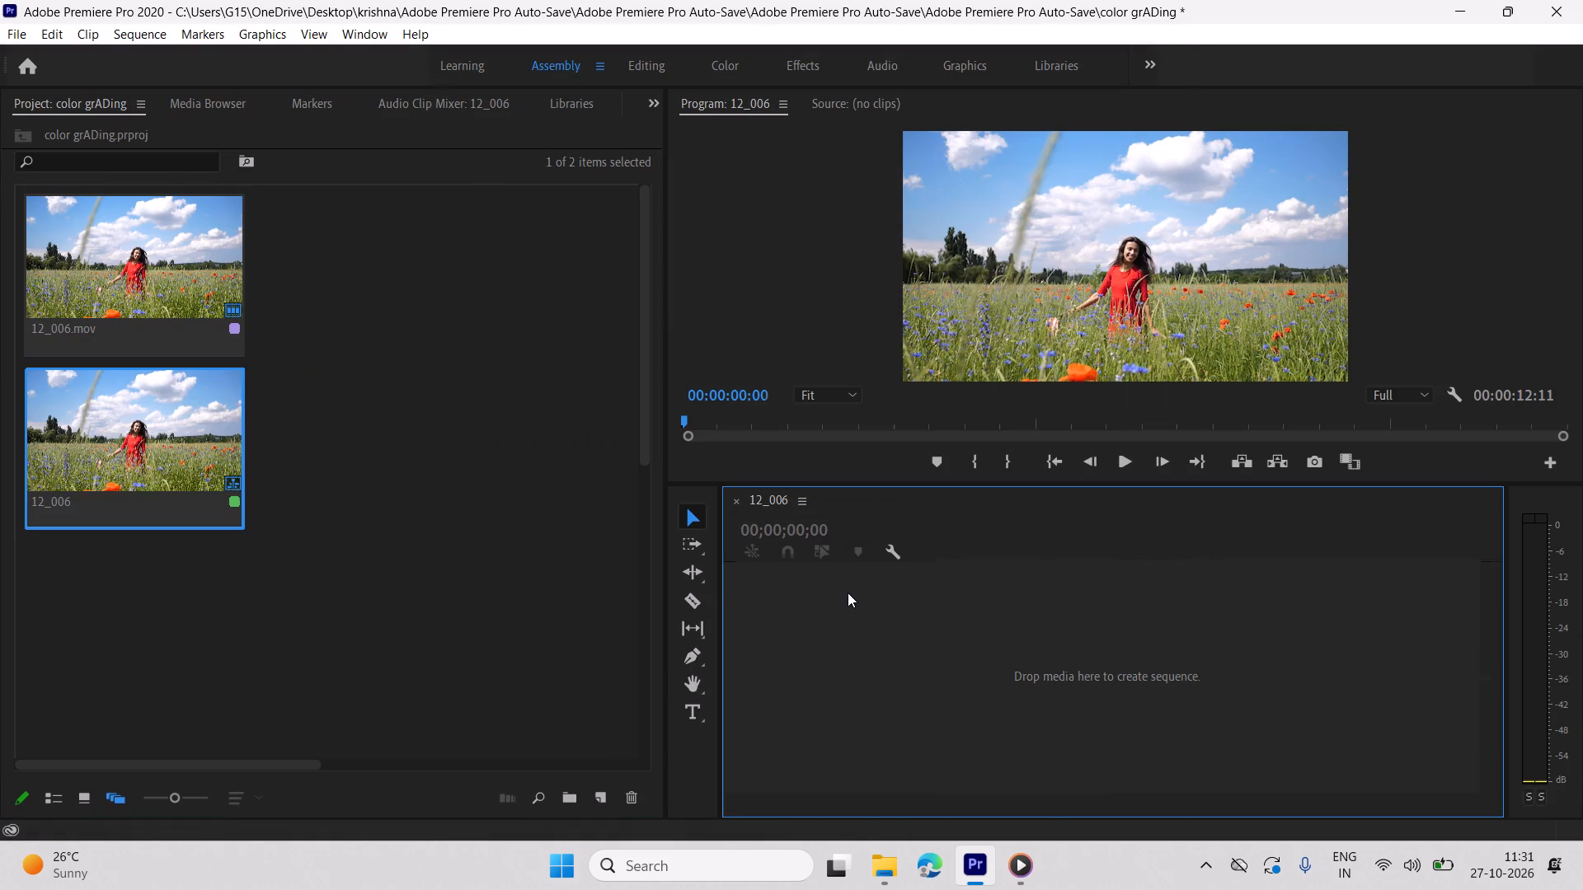
drag(970, 546, 995, 546)
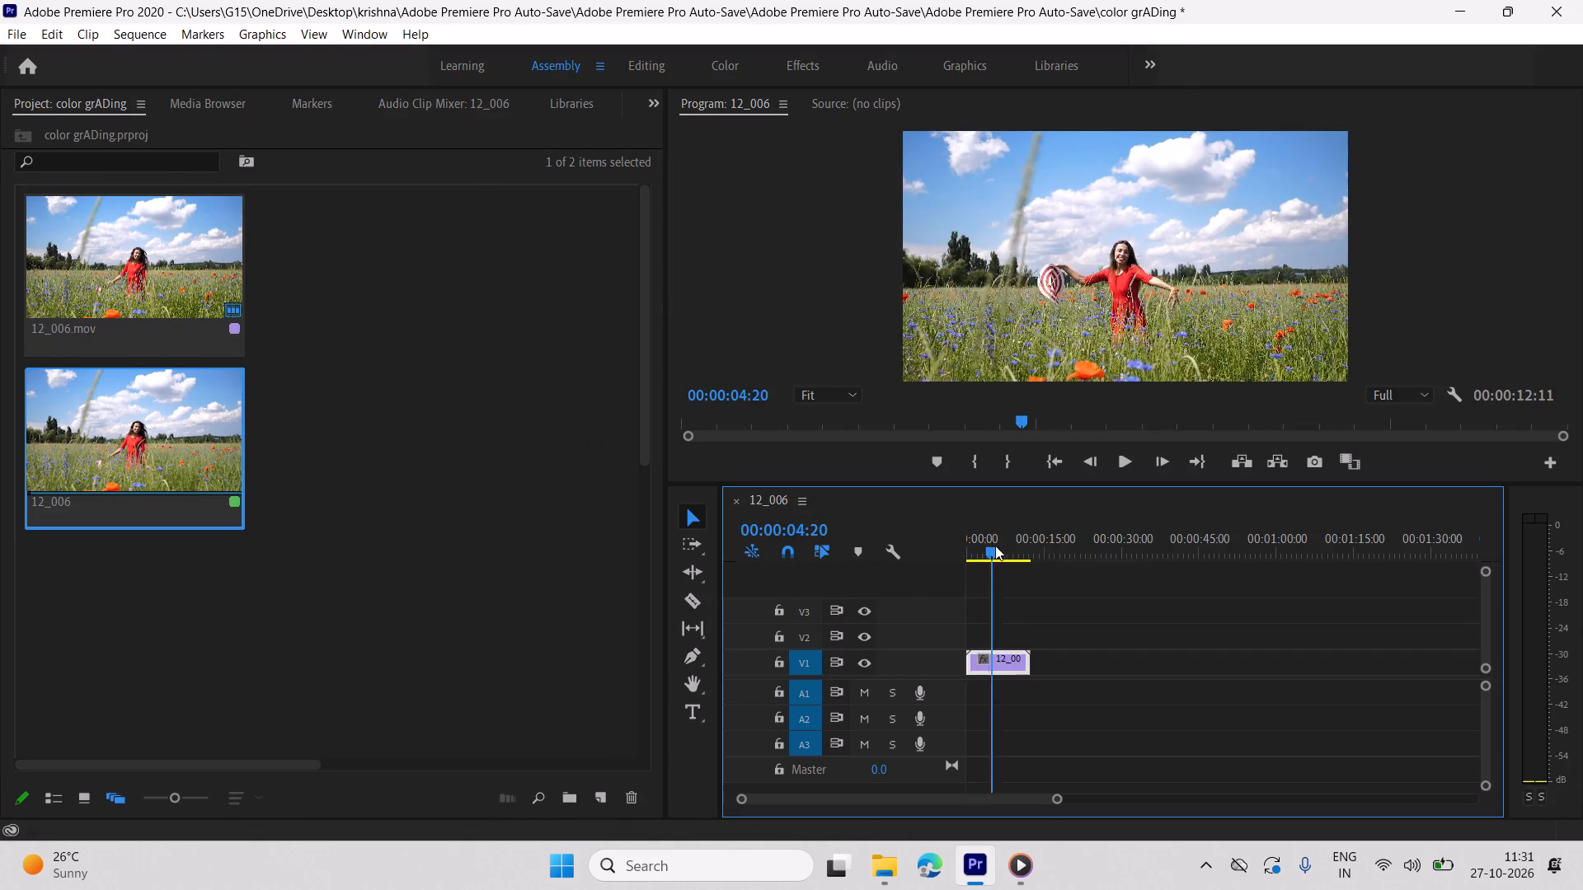
drag(995, 546, 1012, 546)
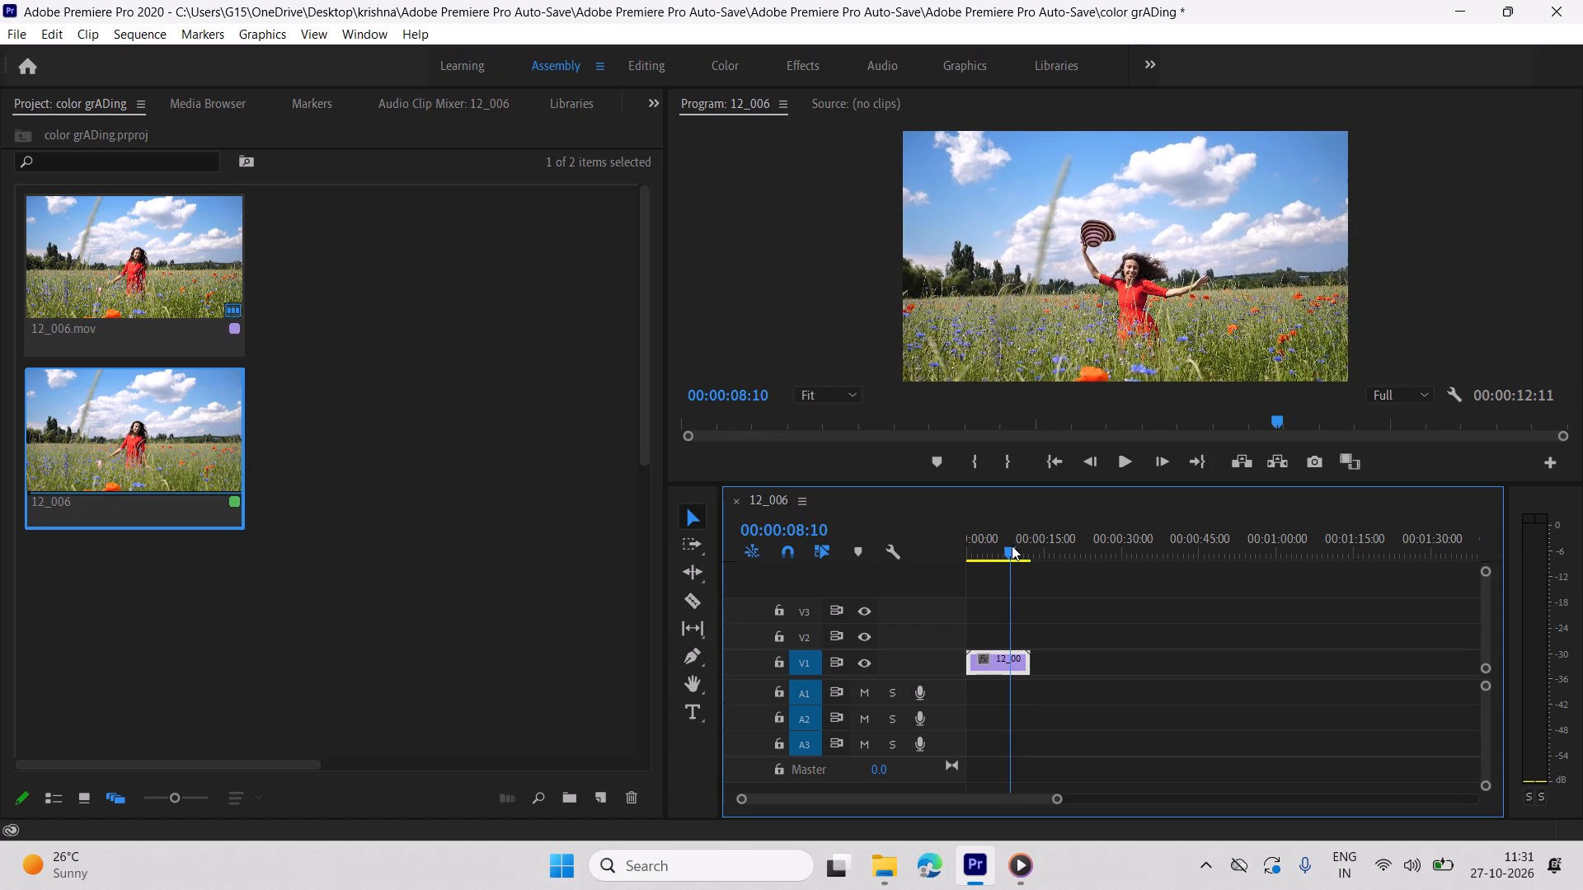
drag(1012, 546, 919, 562)
click(1022, 581)
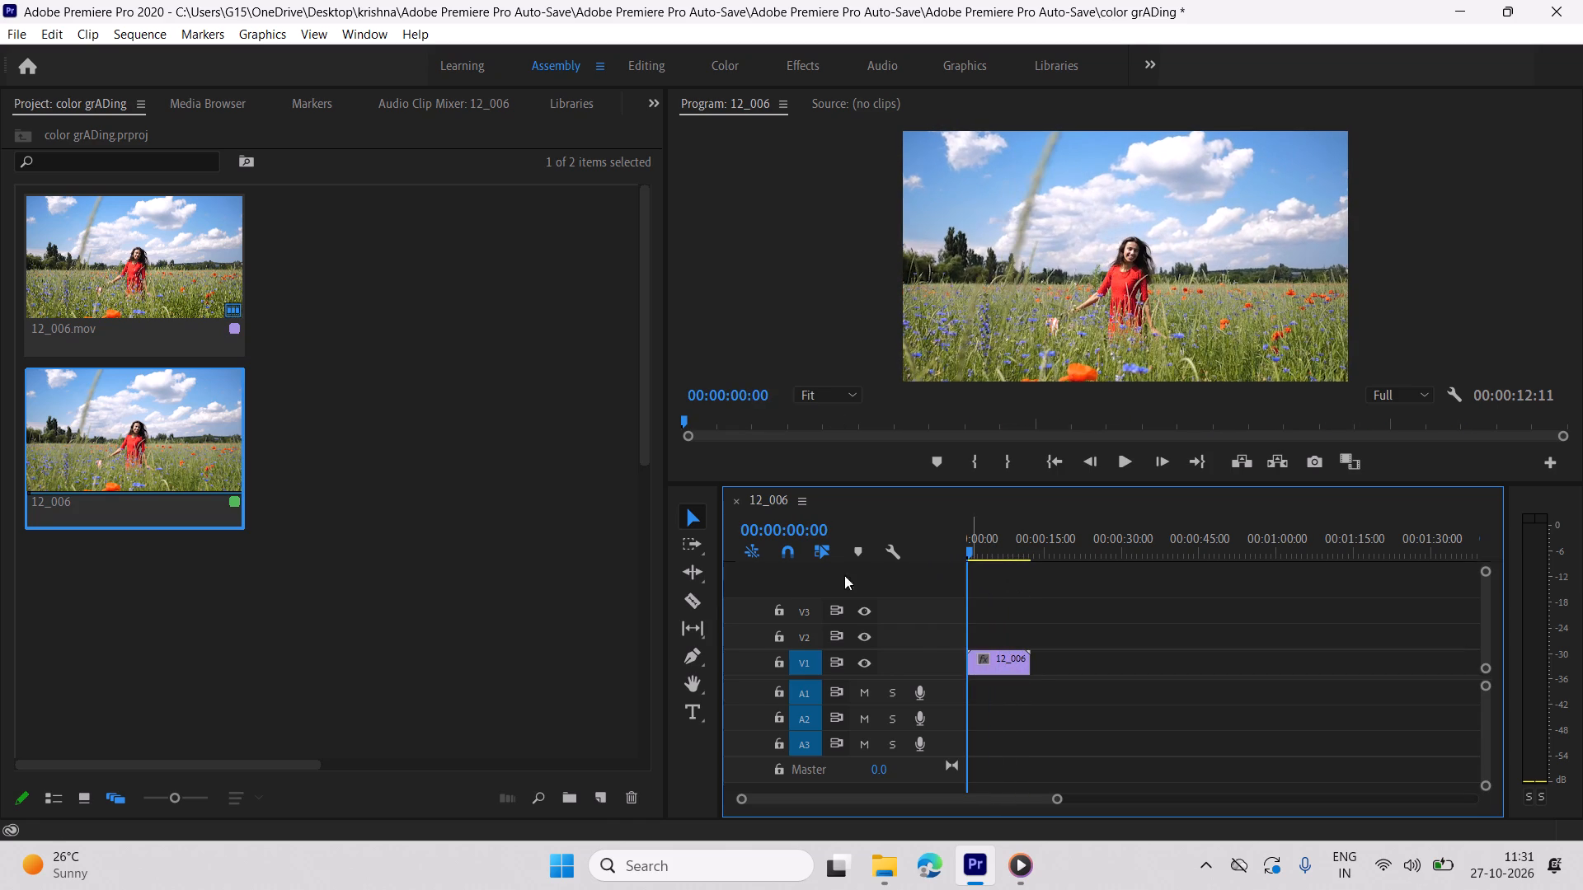
Rearrange the workspace by narrowing the project and tools areas to widen the timeline and program preview.
drag(717, 562, 547, 581)
drag(663, 581, 40, 574)
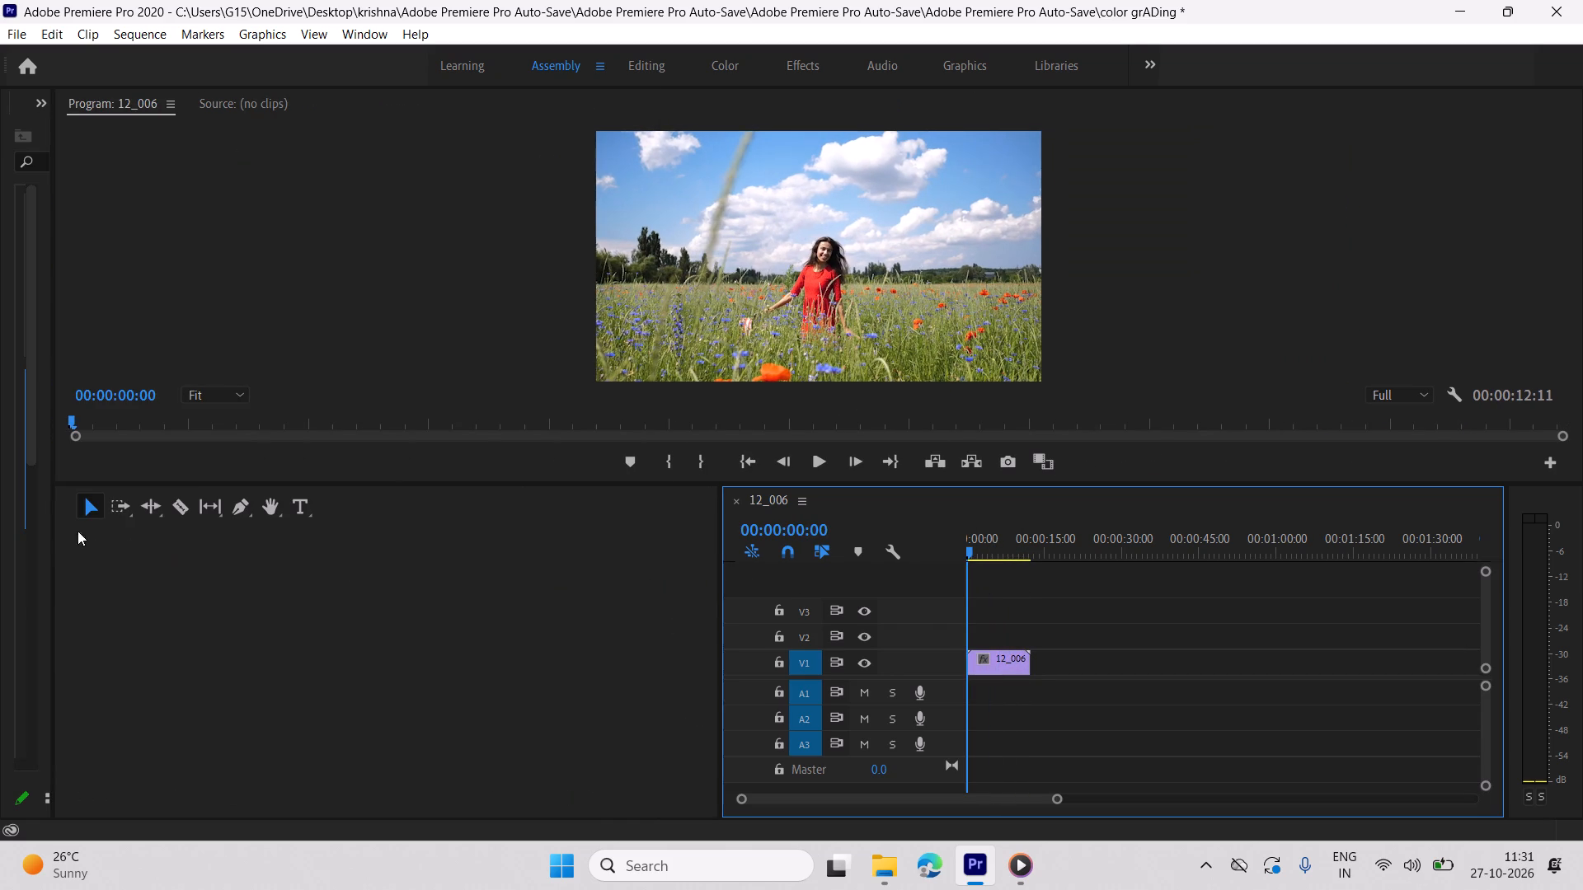
drag(52, 527, 180, 554)
drag(717, 593, 475, 586)
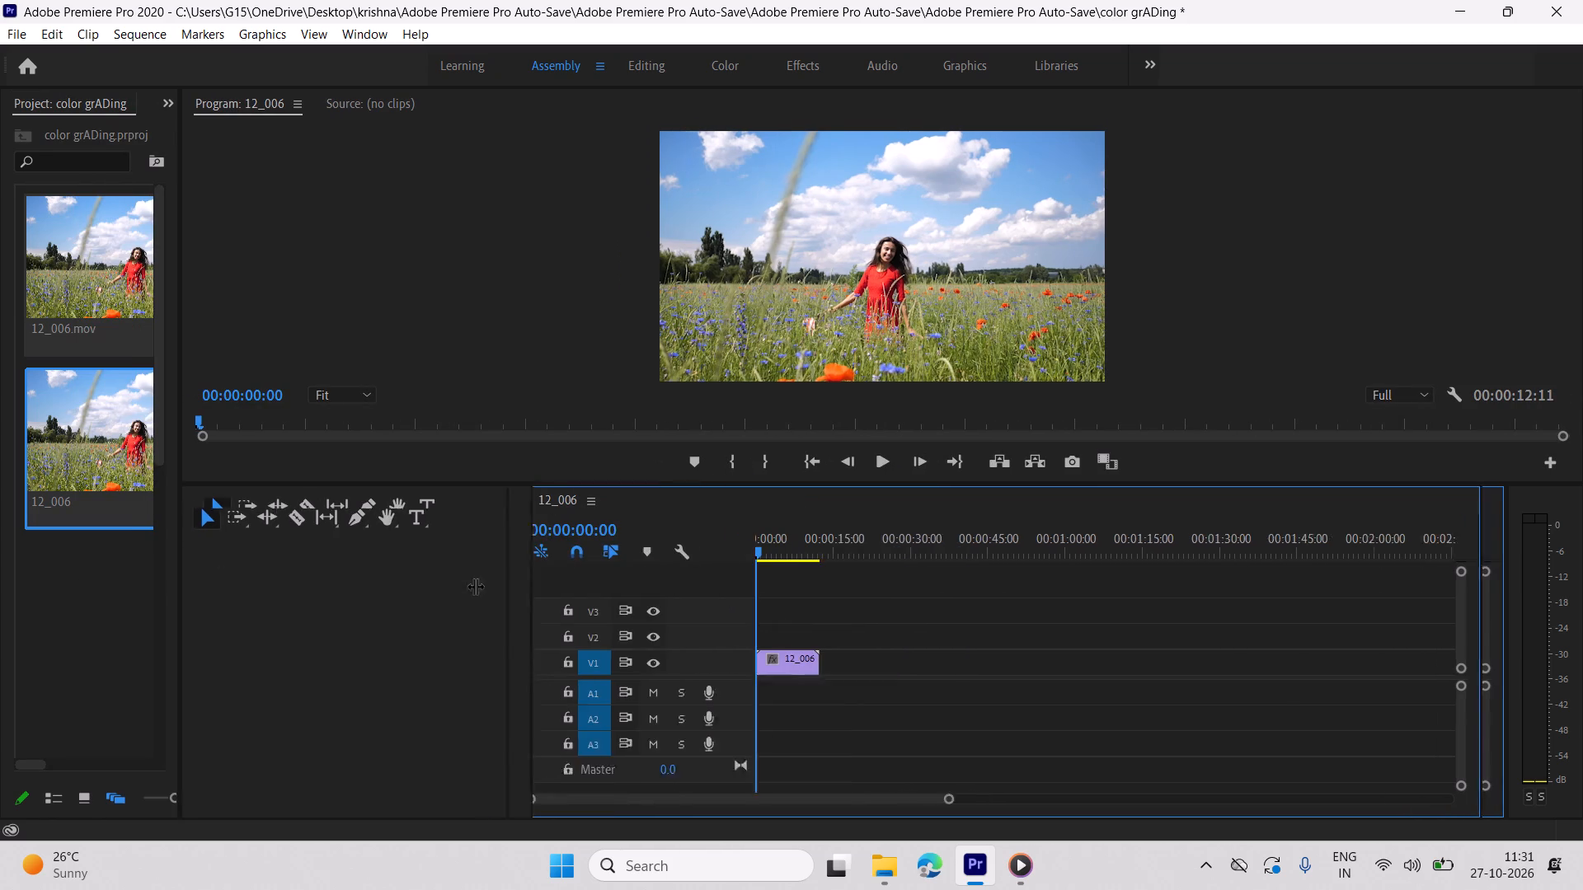
drag(475, 586, 225, 560)
click(715, 604)
Select the 12_006 clip on track V1 and keep the Selection tool active.
drag(524, 612, 584, 686)
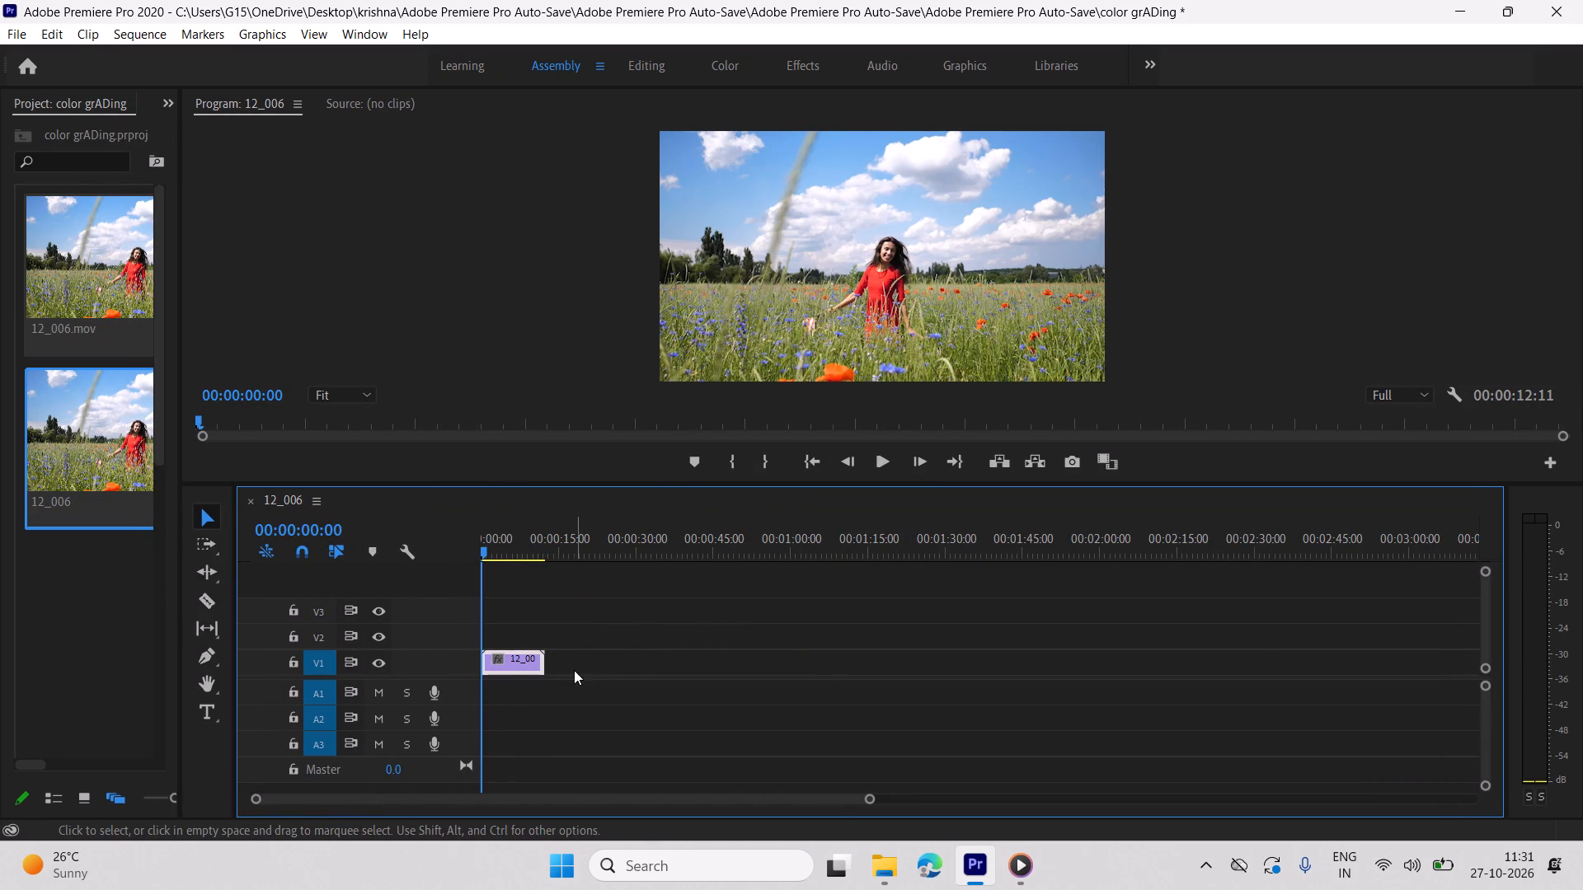
drag(552, 653, 627, 654)
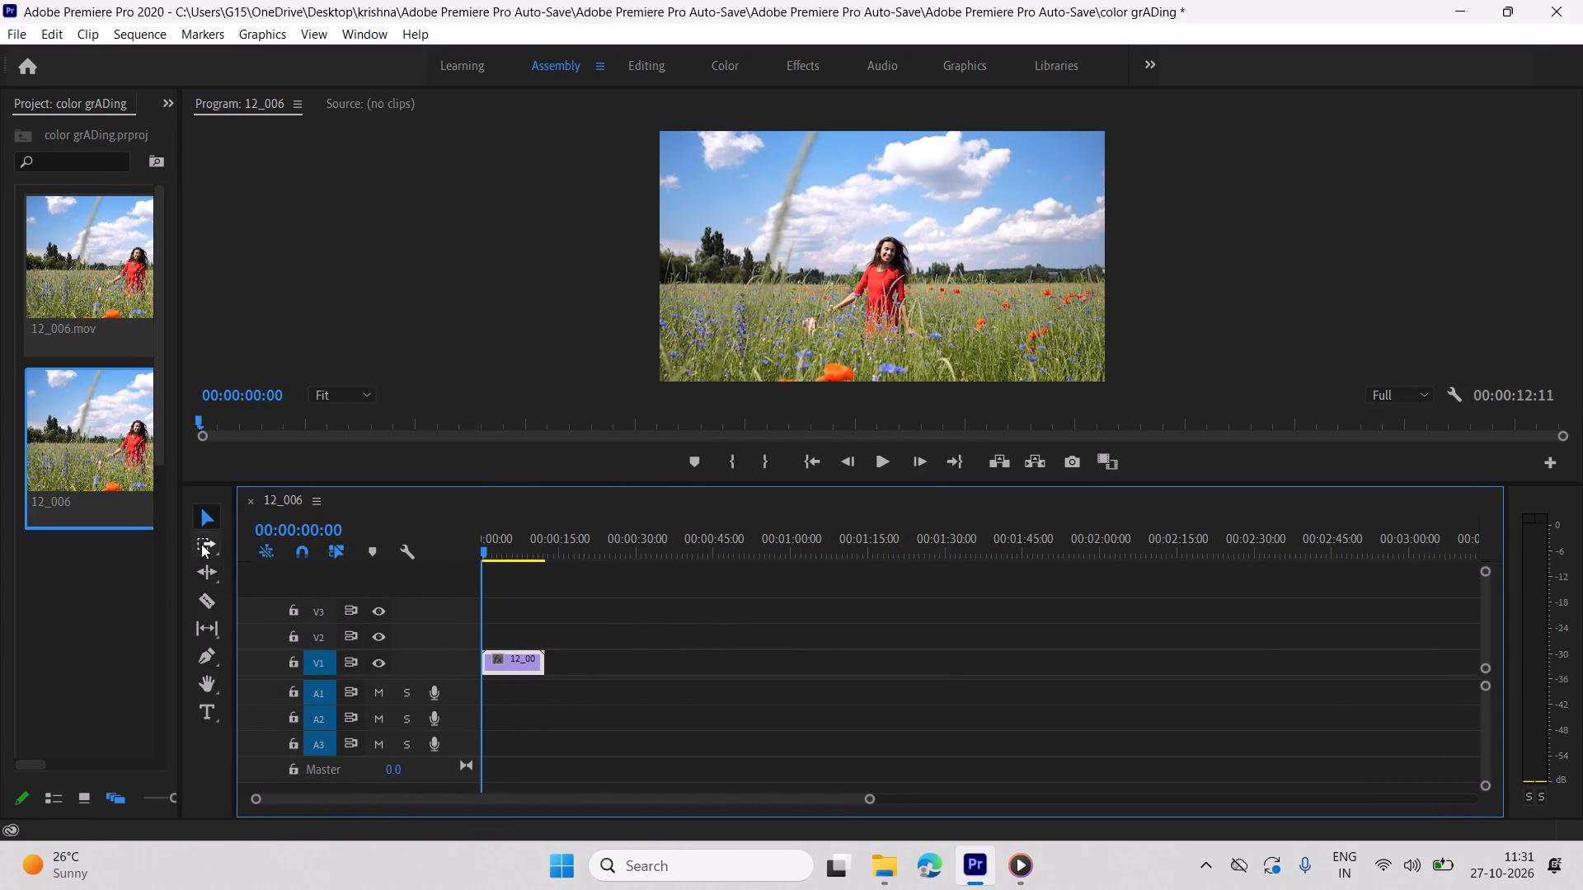
click(201, 544)
click(209, 519)
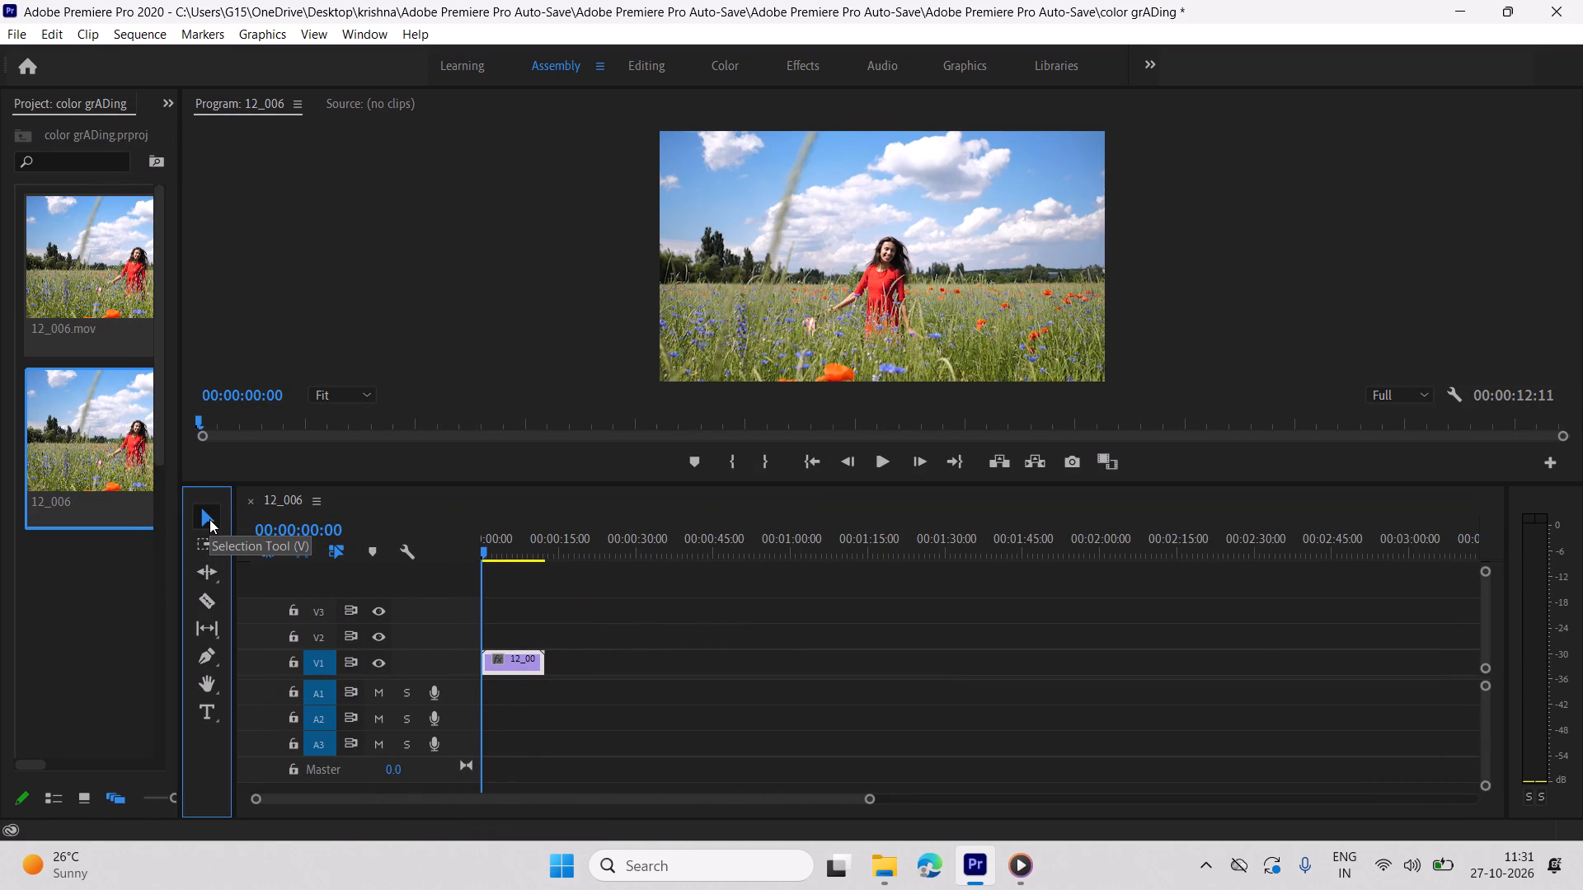
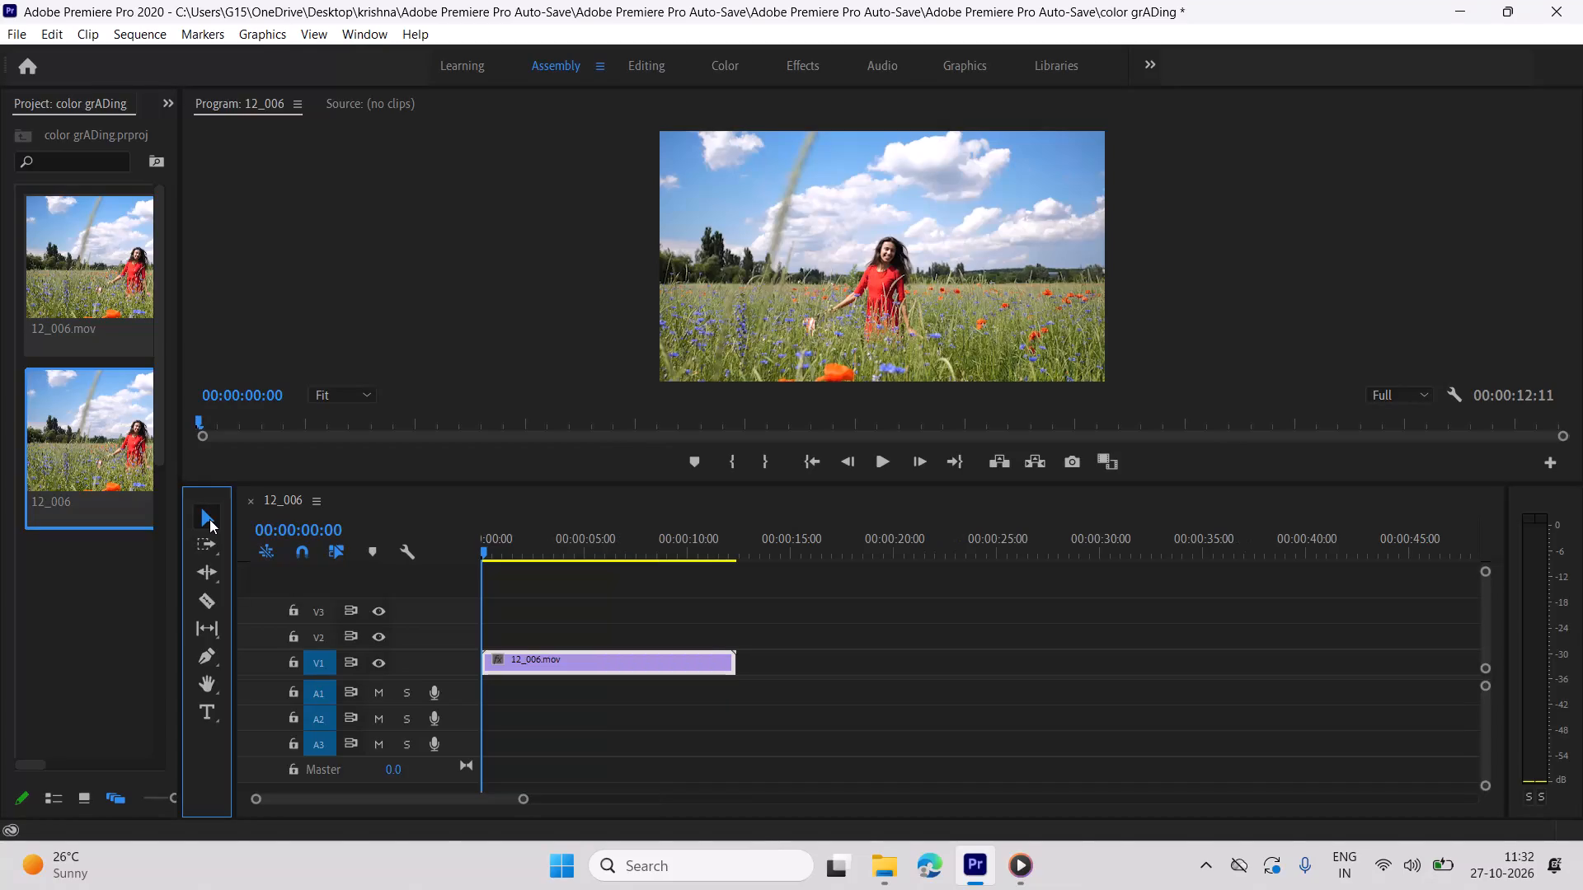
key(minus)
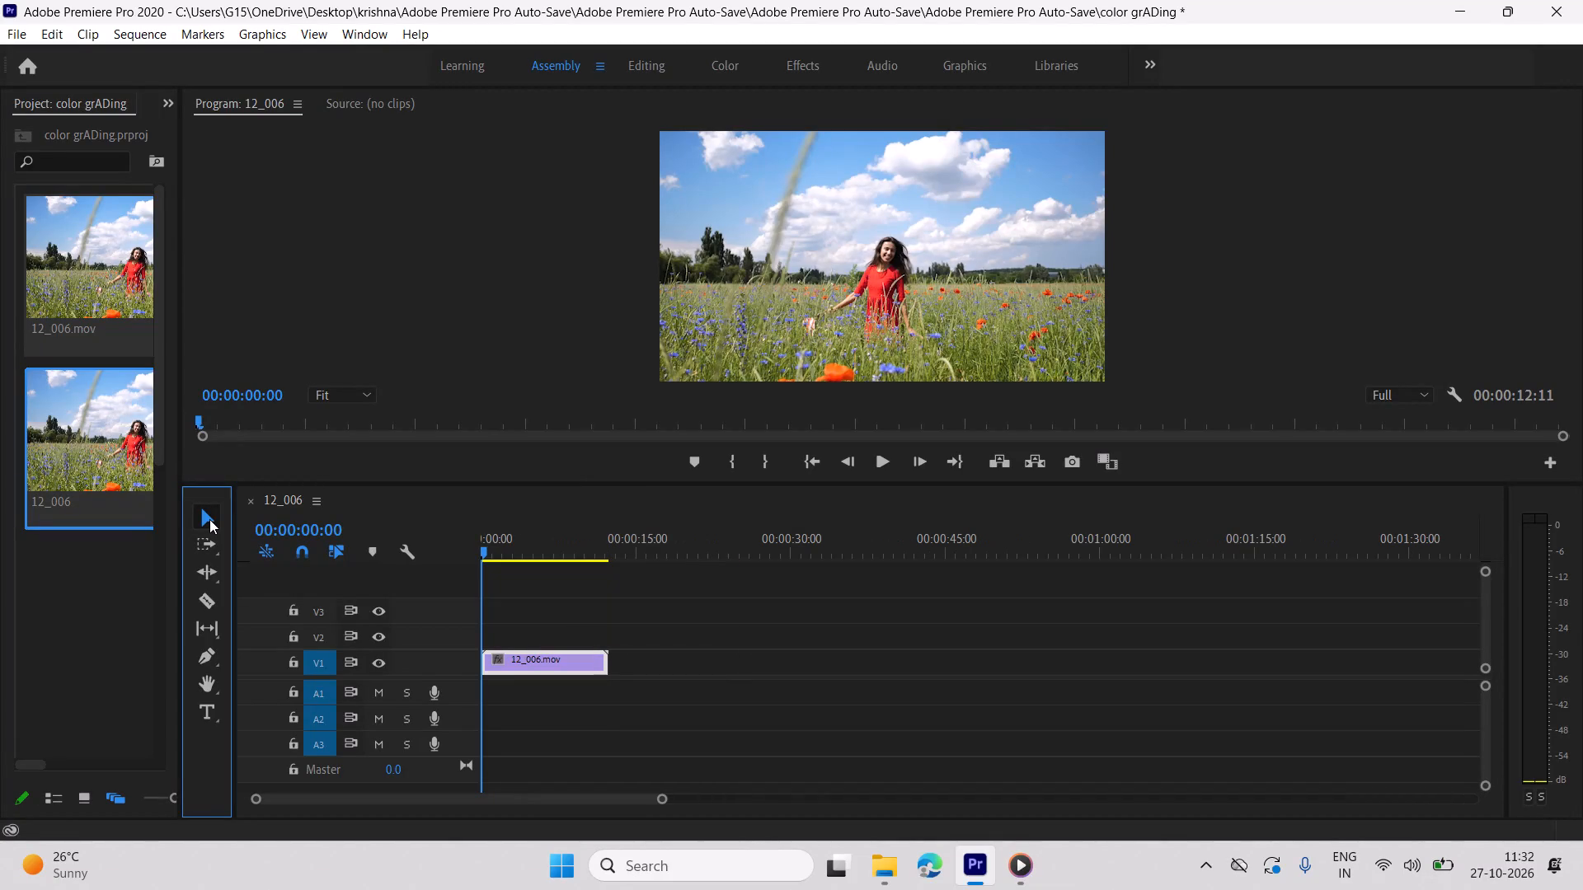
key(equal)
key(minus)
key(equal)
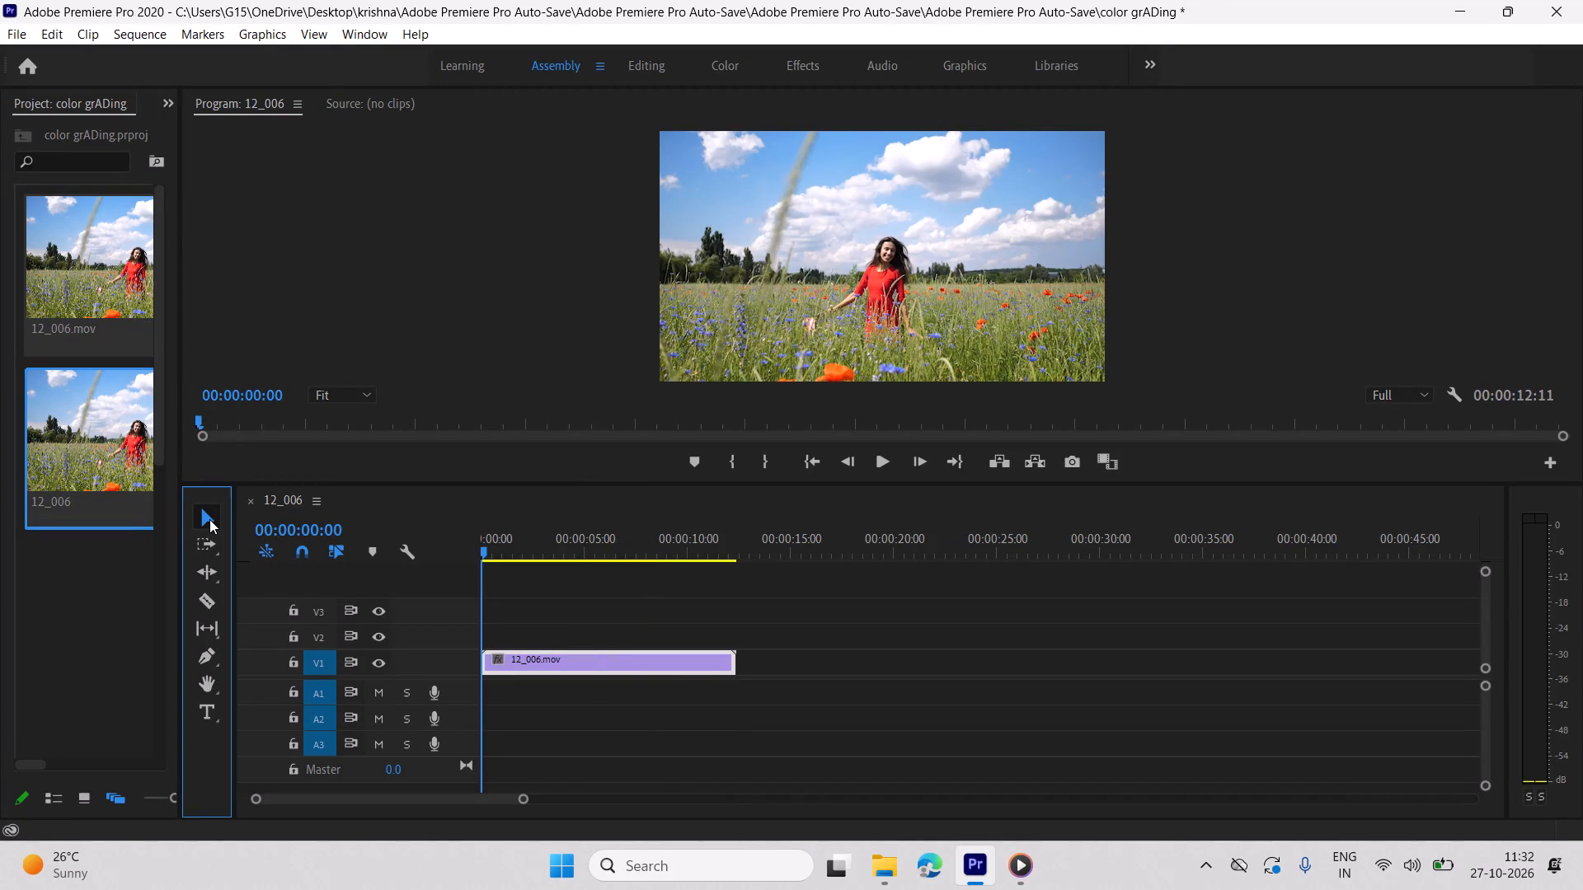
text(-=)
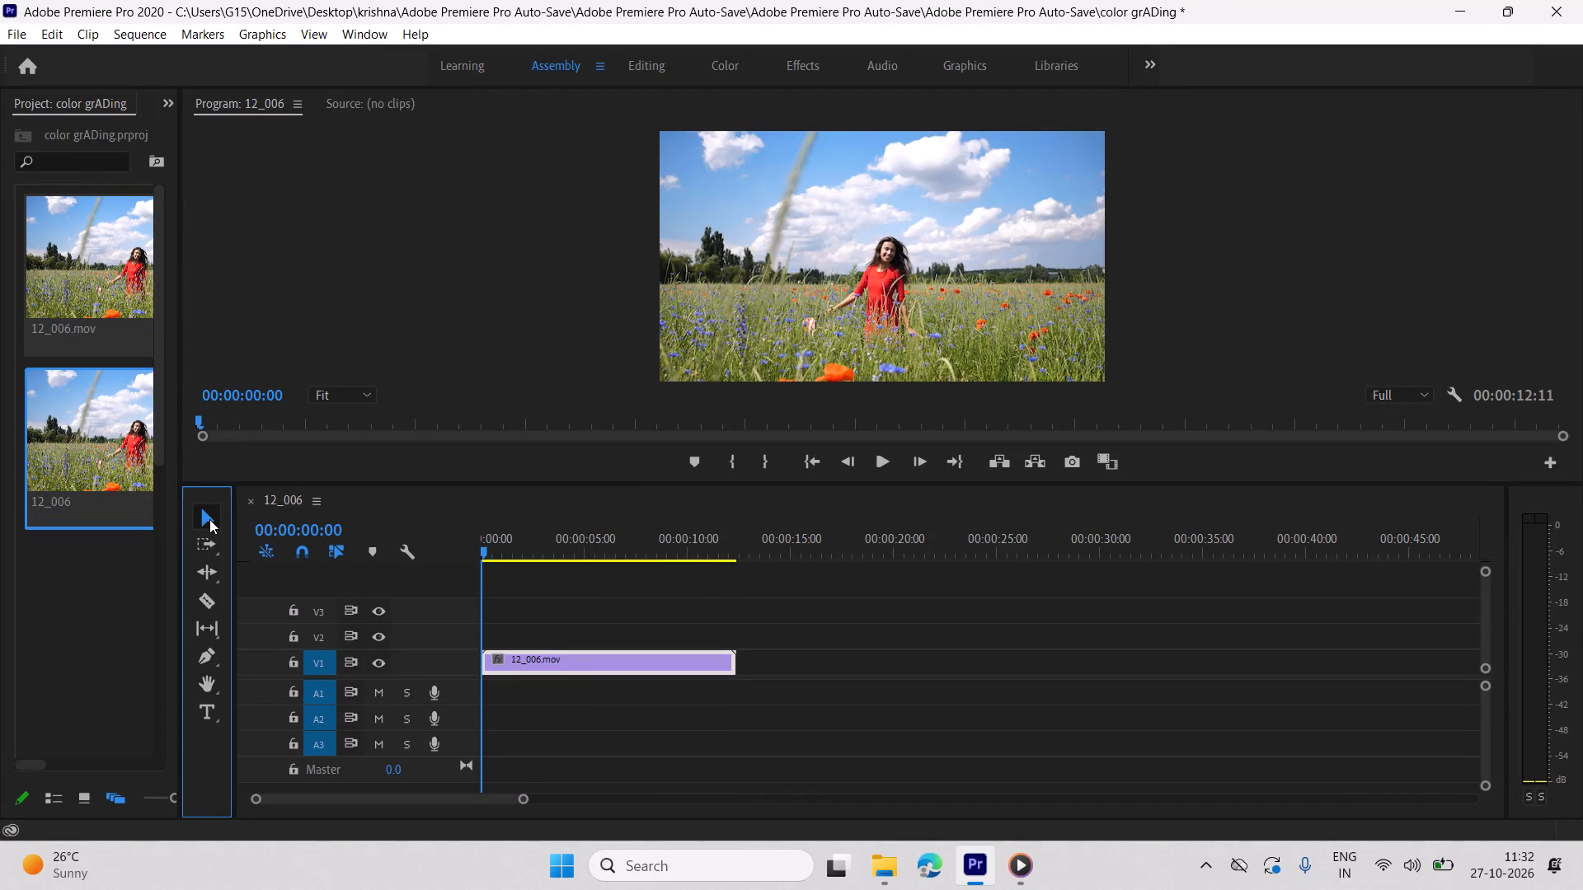
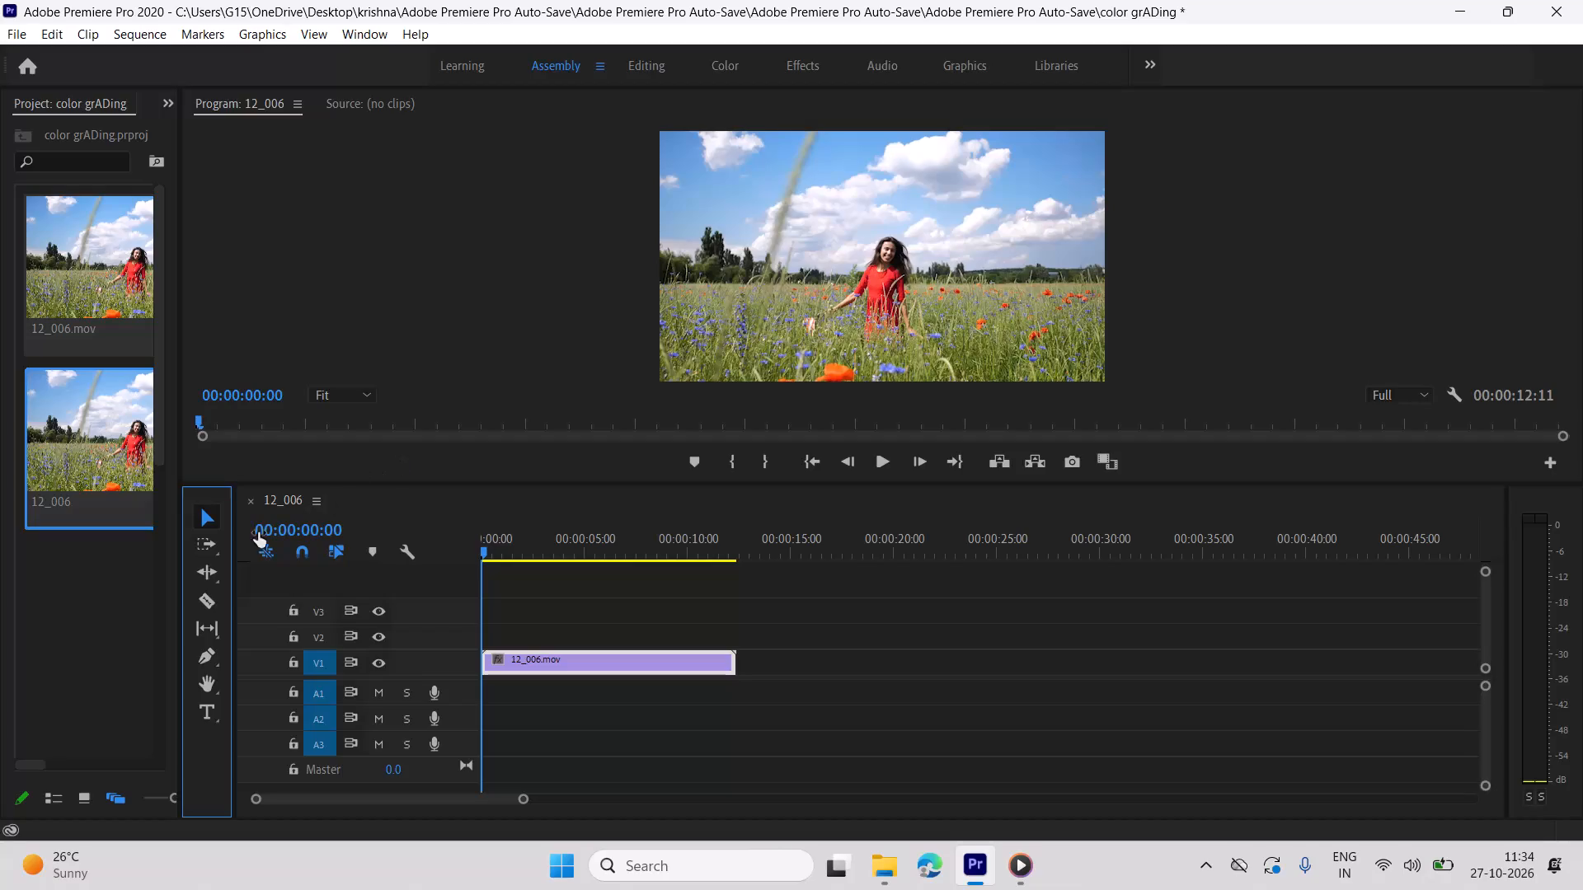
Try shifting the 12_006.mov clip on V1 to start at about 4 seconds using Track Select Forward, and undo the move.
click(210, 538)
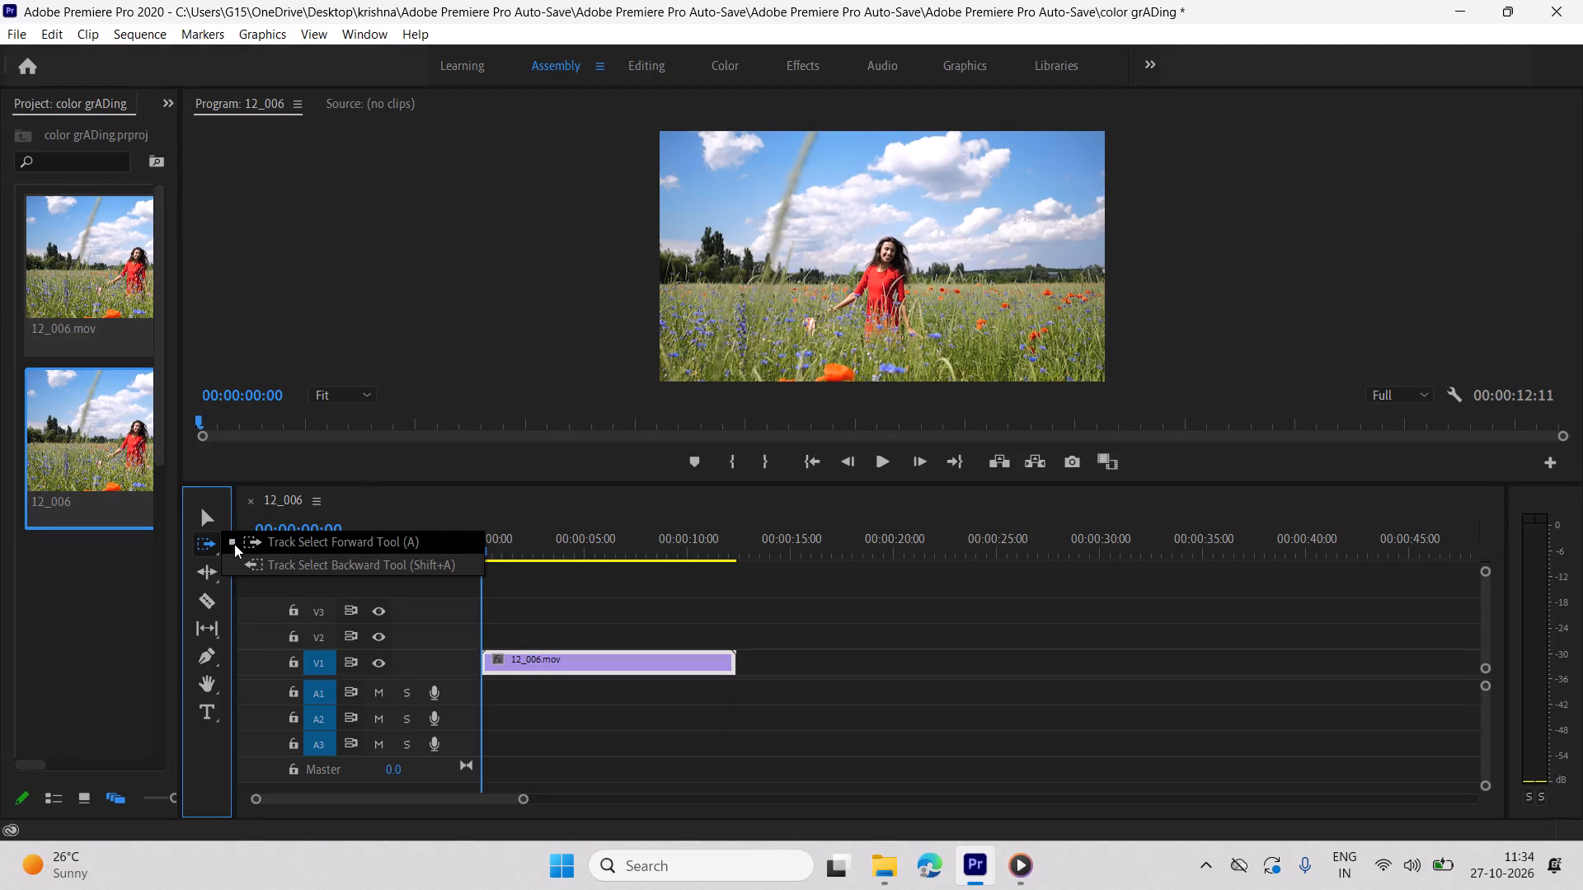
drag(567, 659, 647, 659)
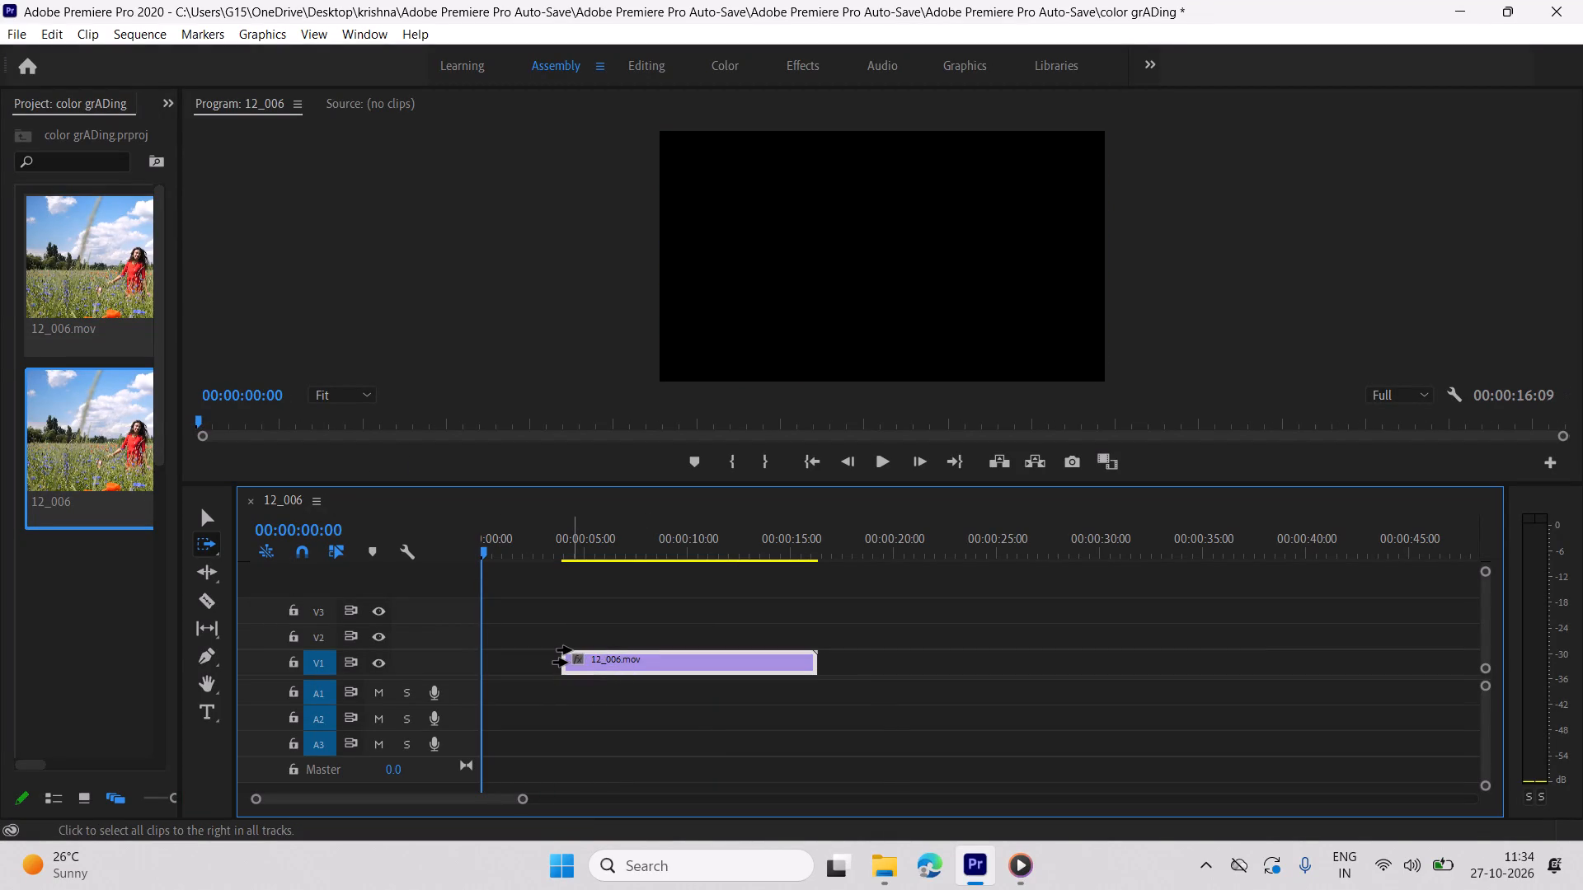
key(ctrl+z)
Split the 12_006.mov clip into five segments with the Razor tool, cutting at four points between about 2.5 and 6.5 seconds.
click(213, 598)
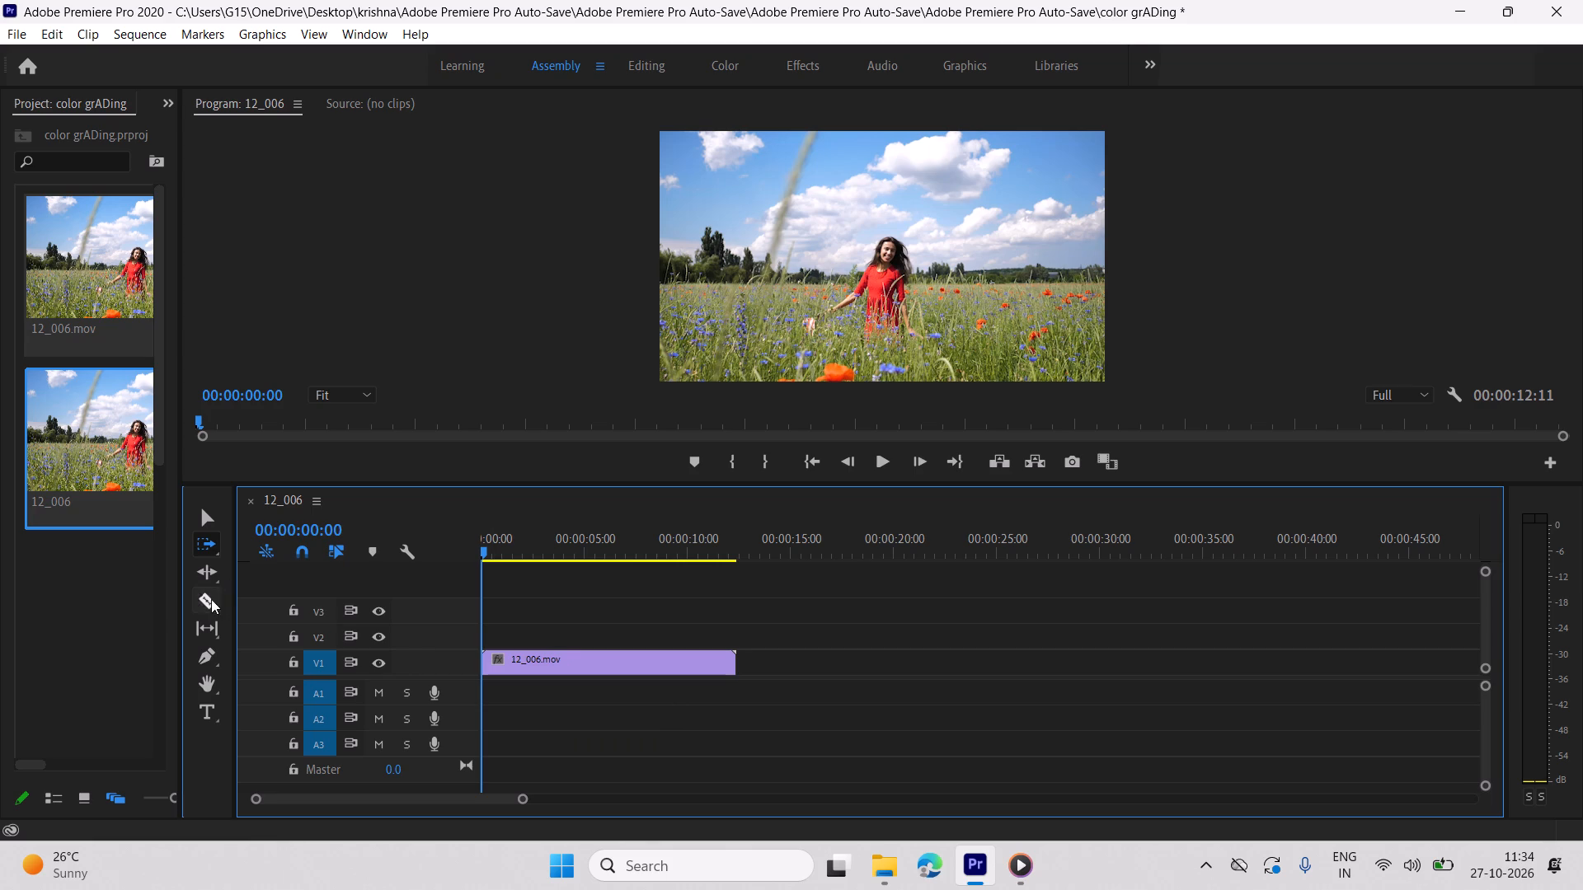
click(537, 657)
click(552, 658)
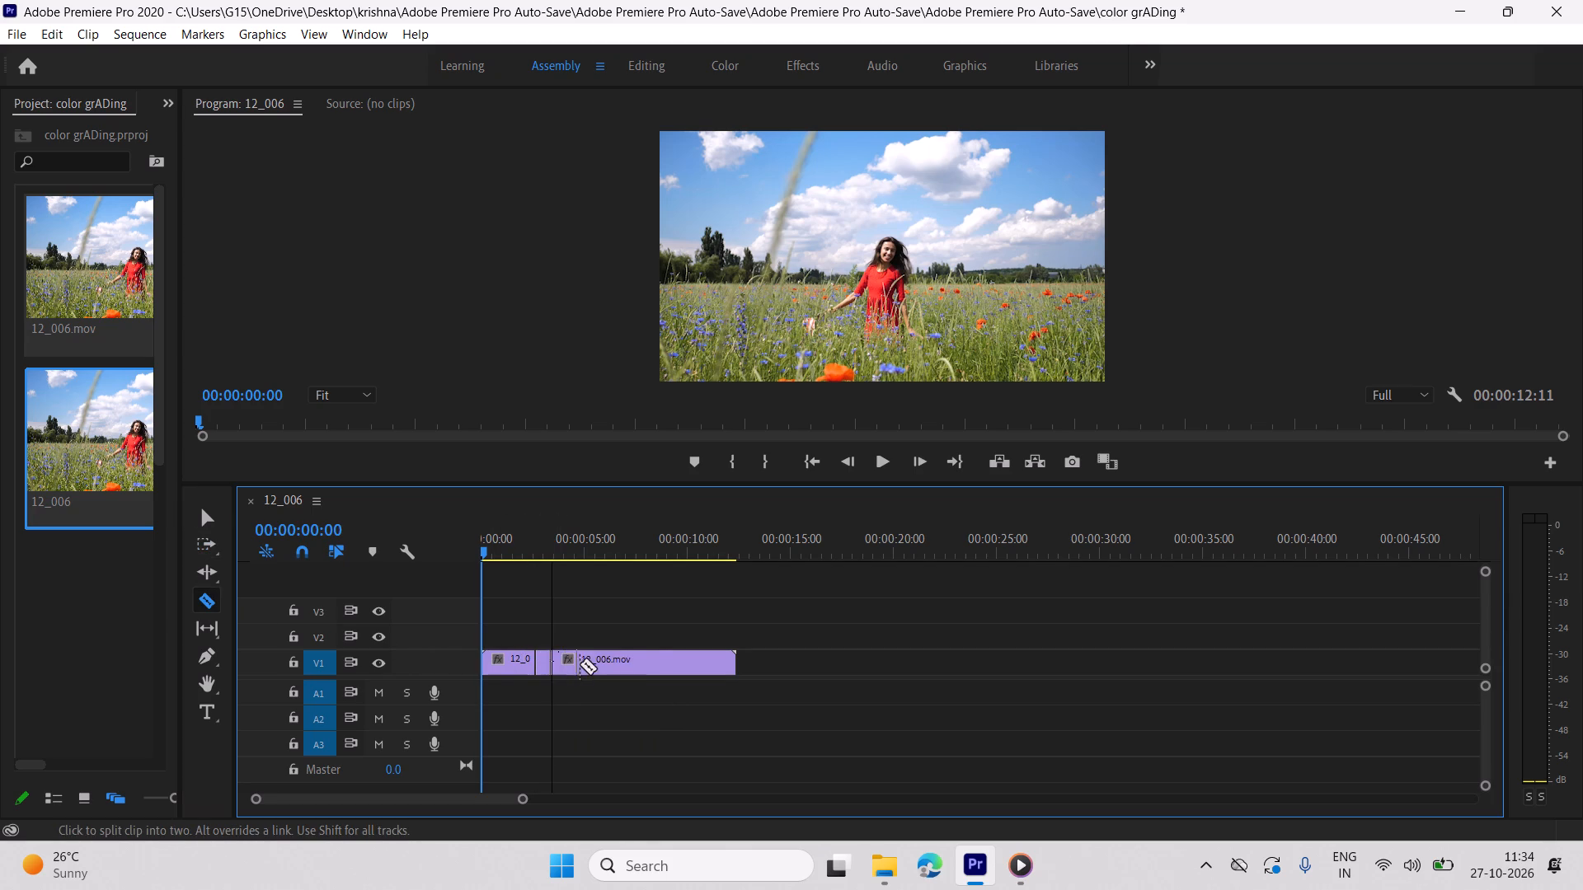
click(581, 664)
click(616, 663)
Try Track Select Forward from various segments on V1, finishing with the third segment and all segments after it selected.
click(216, 564)
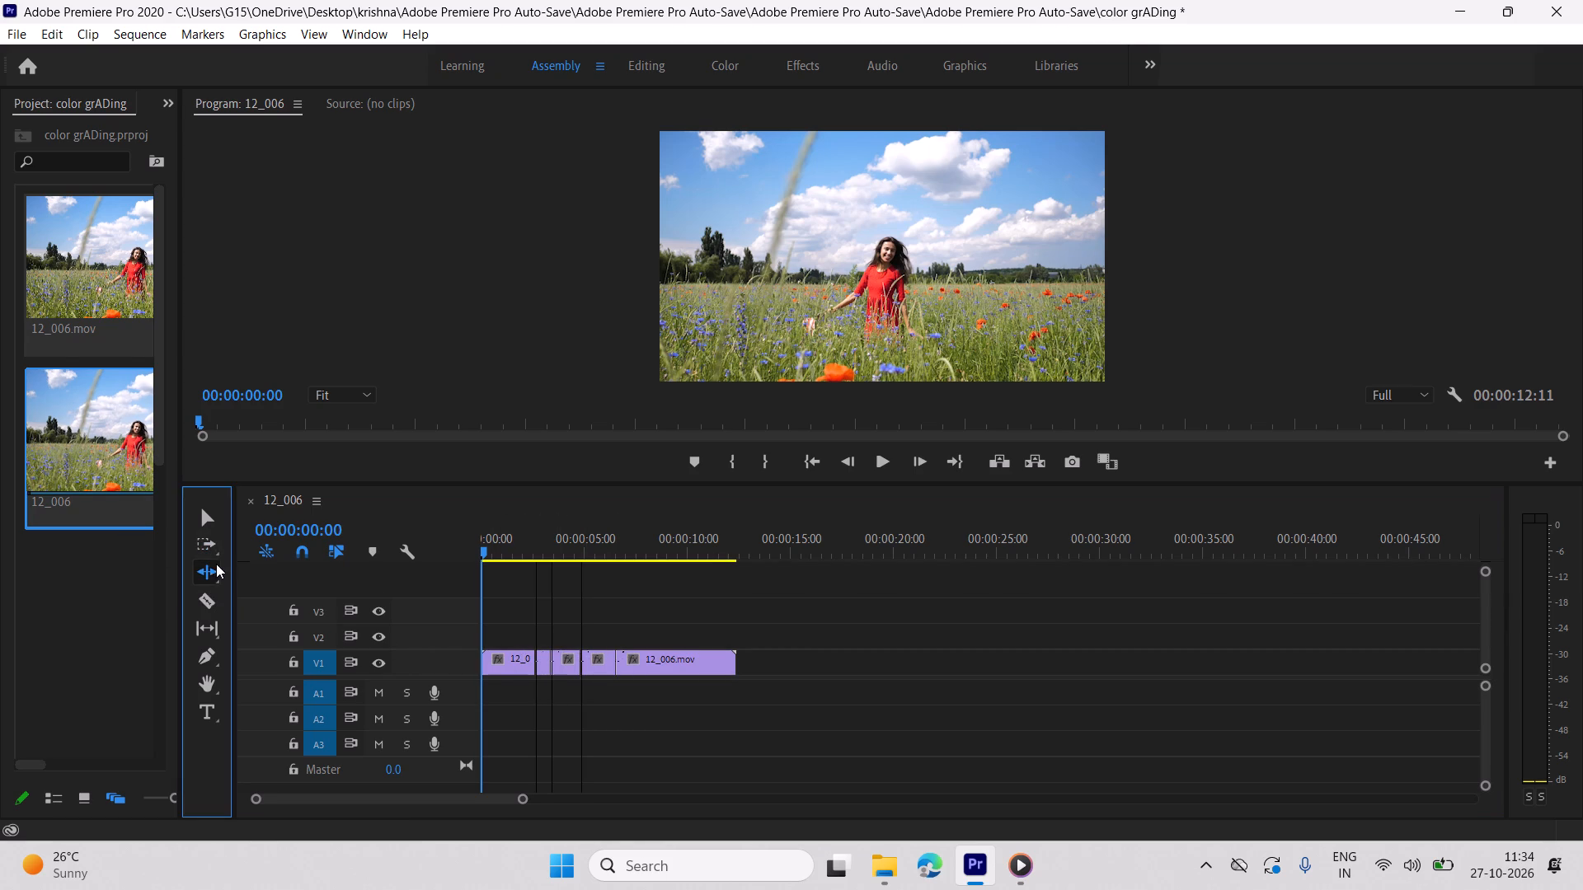
click(208, 536)
click(505, 662)
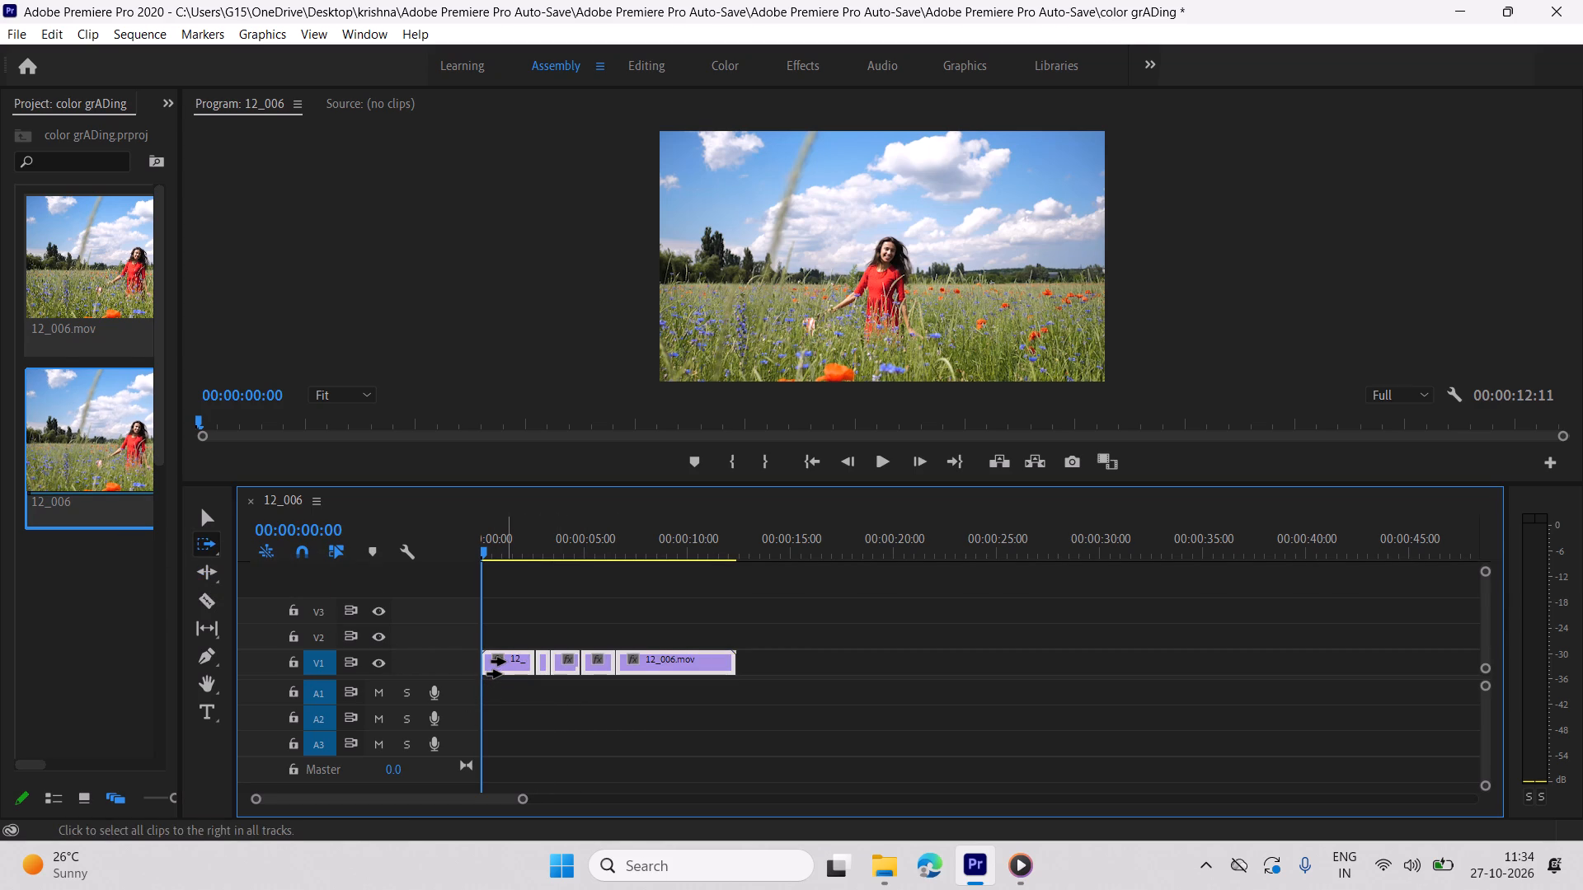
click(580, 645)
click(601, 649)
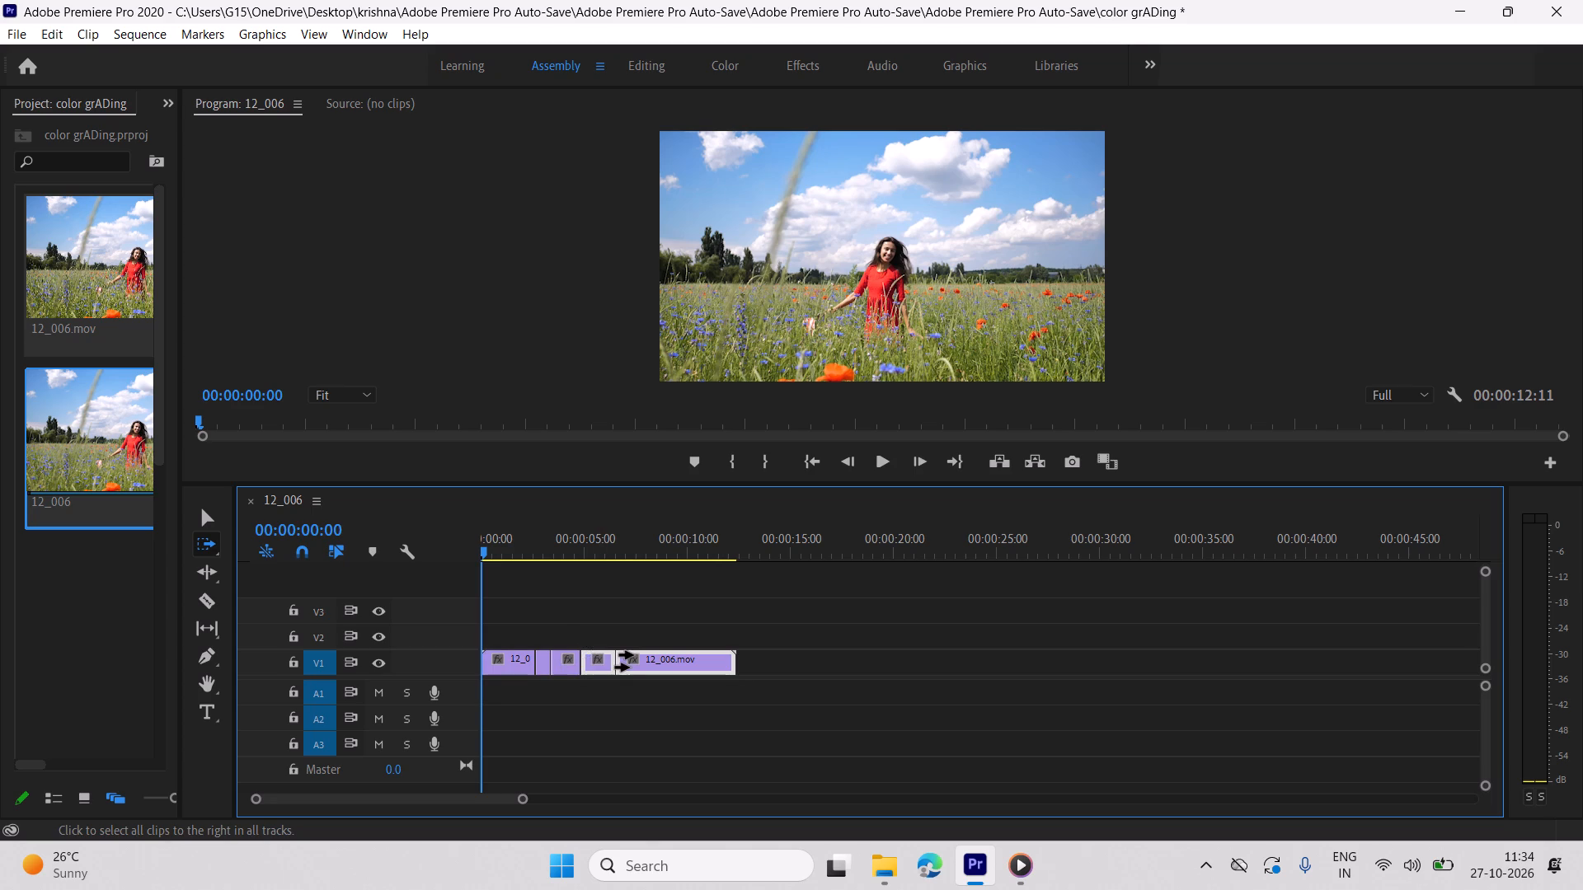
click(633, 655)
click(594, 649)
click(571, 652)
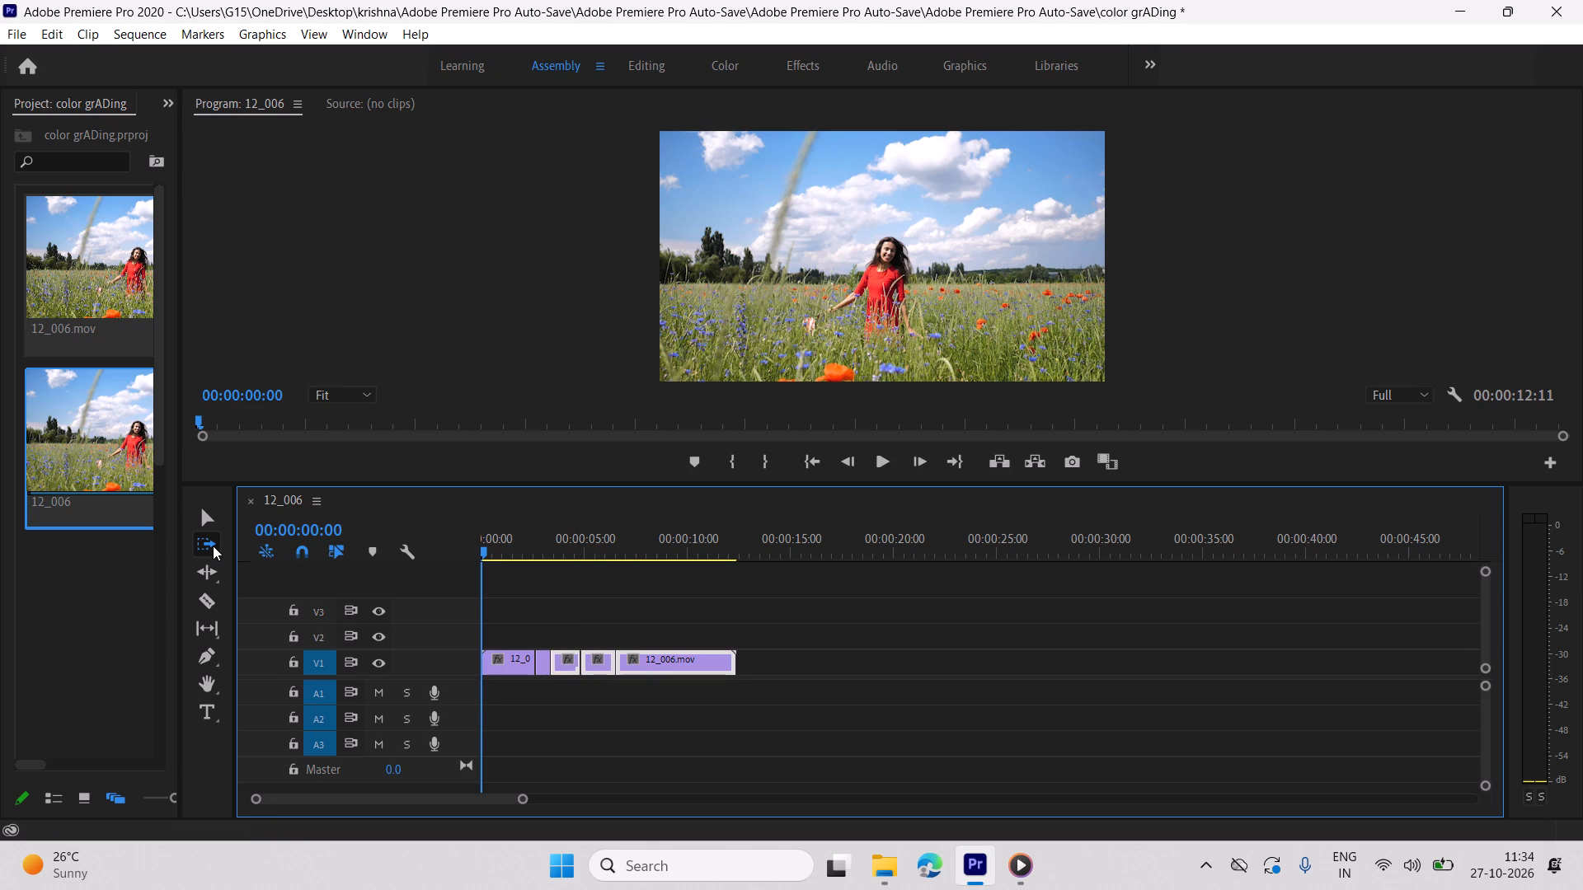
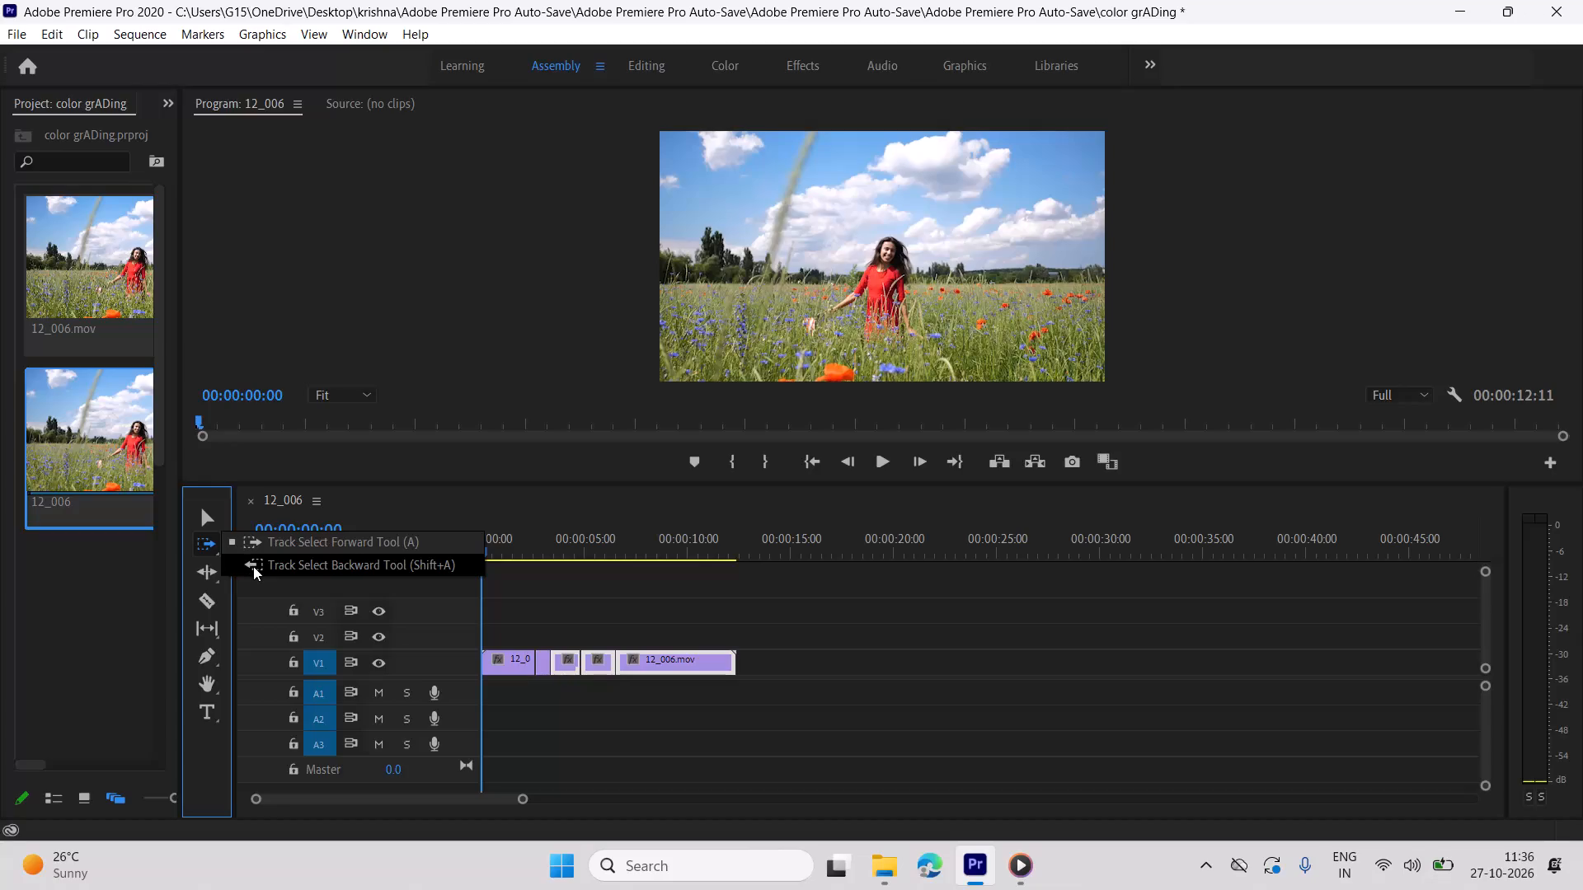
Switch from Track Select Forward to the Track Select Backward tool for the segments on V1.
click(253, 566)
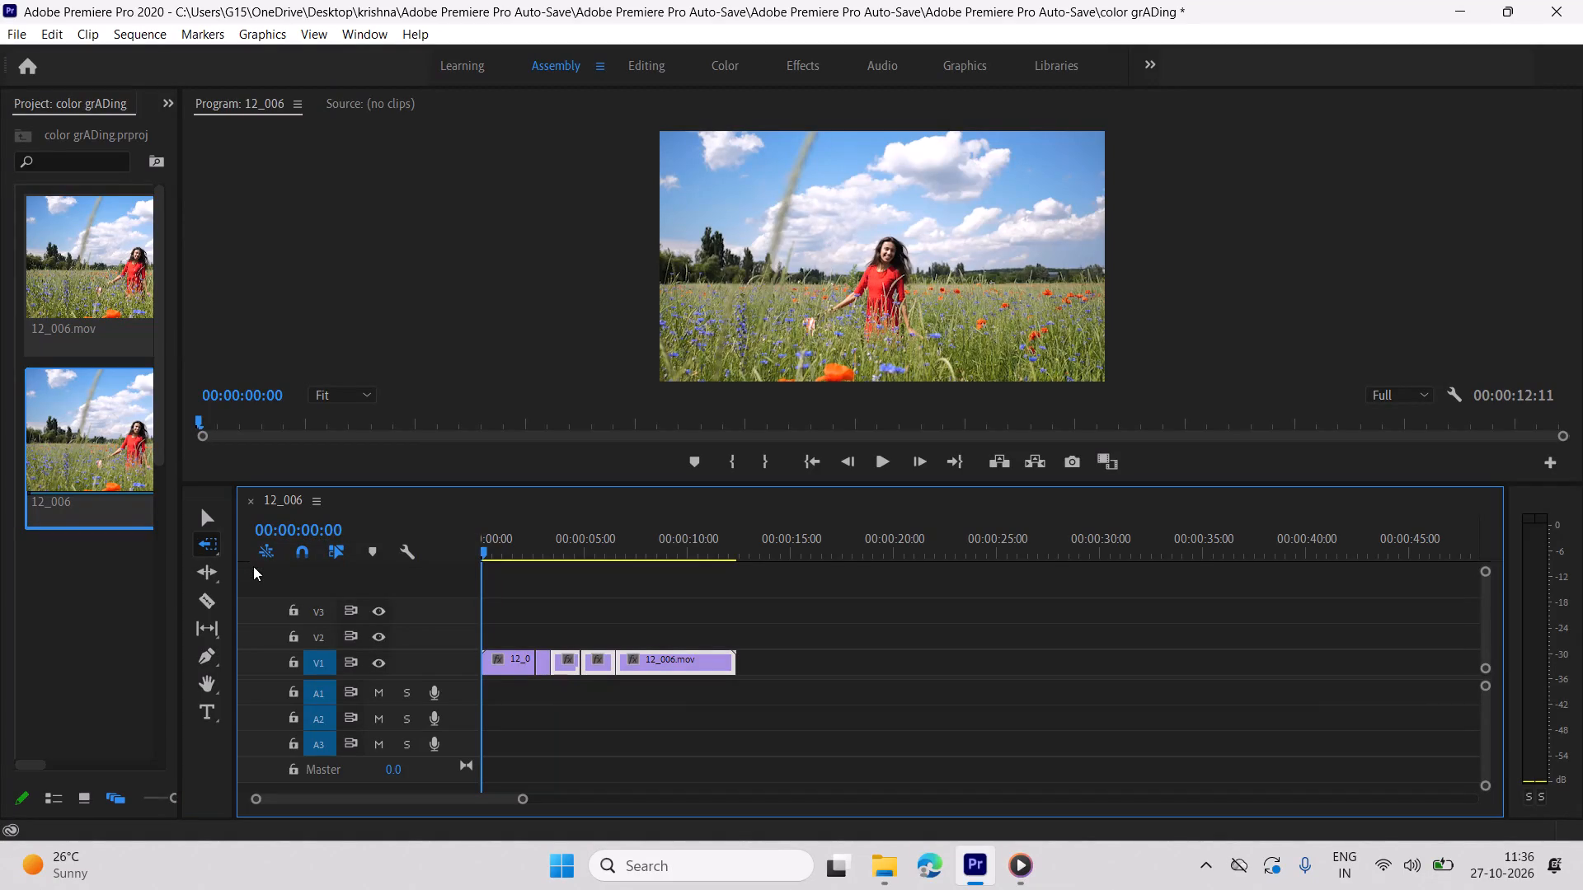
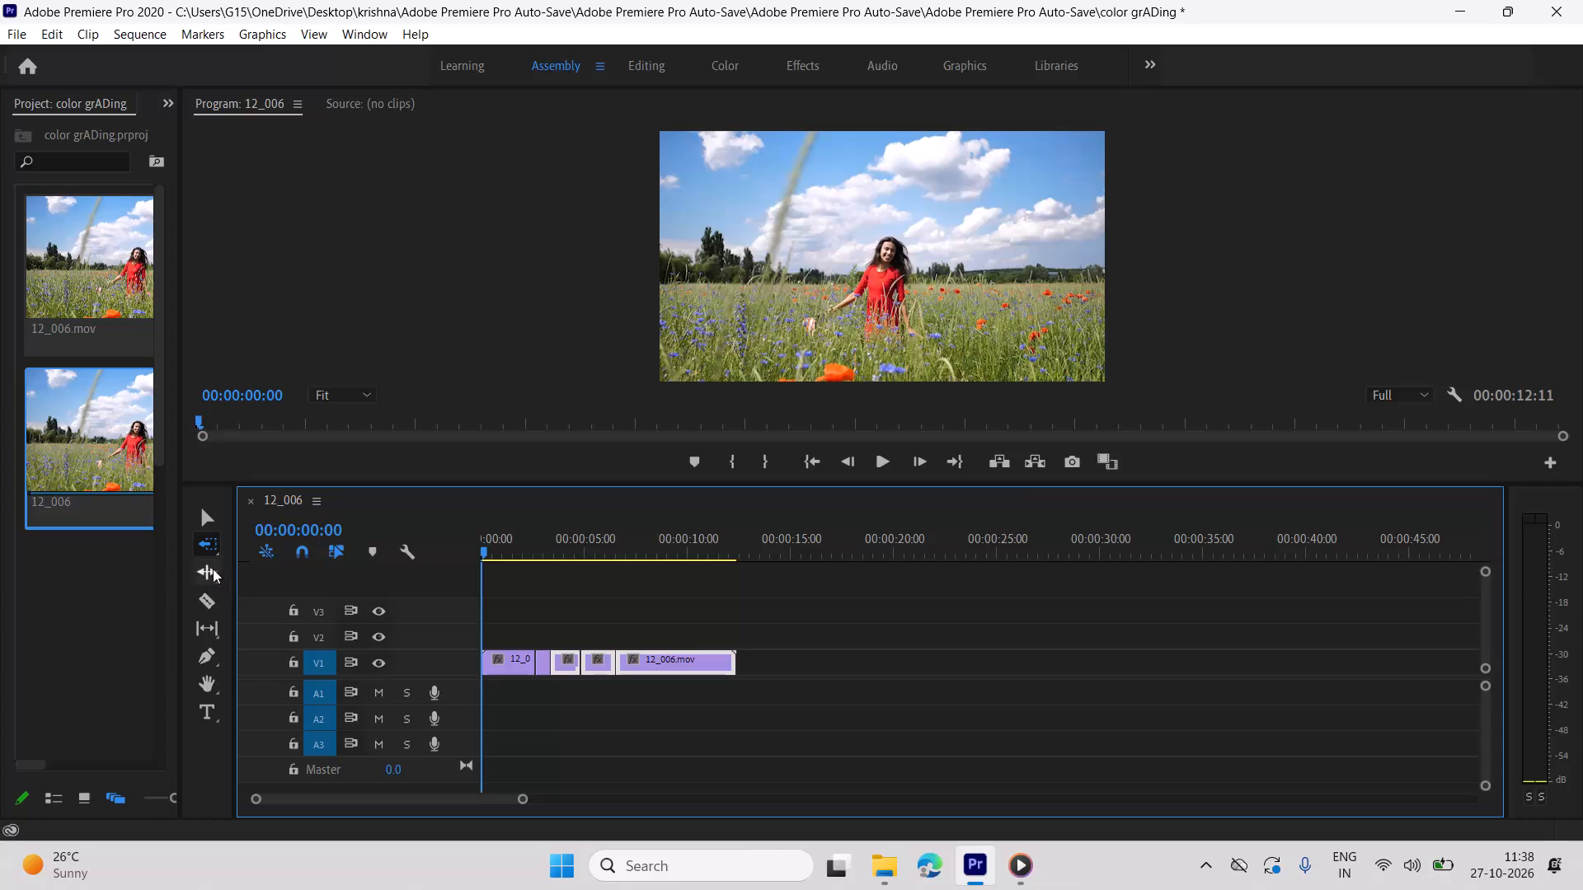
Try the Ripple Edit tool on the first V1 segment's end, lengthening and shortening it repeatedly, finishing at a duration of about 00:00:05:02.
drag(213, 569, 242, 572)
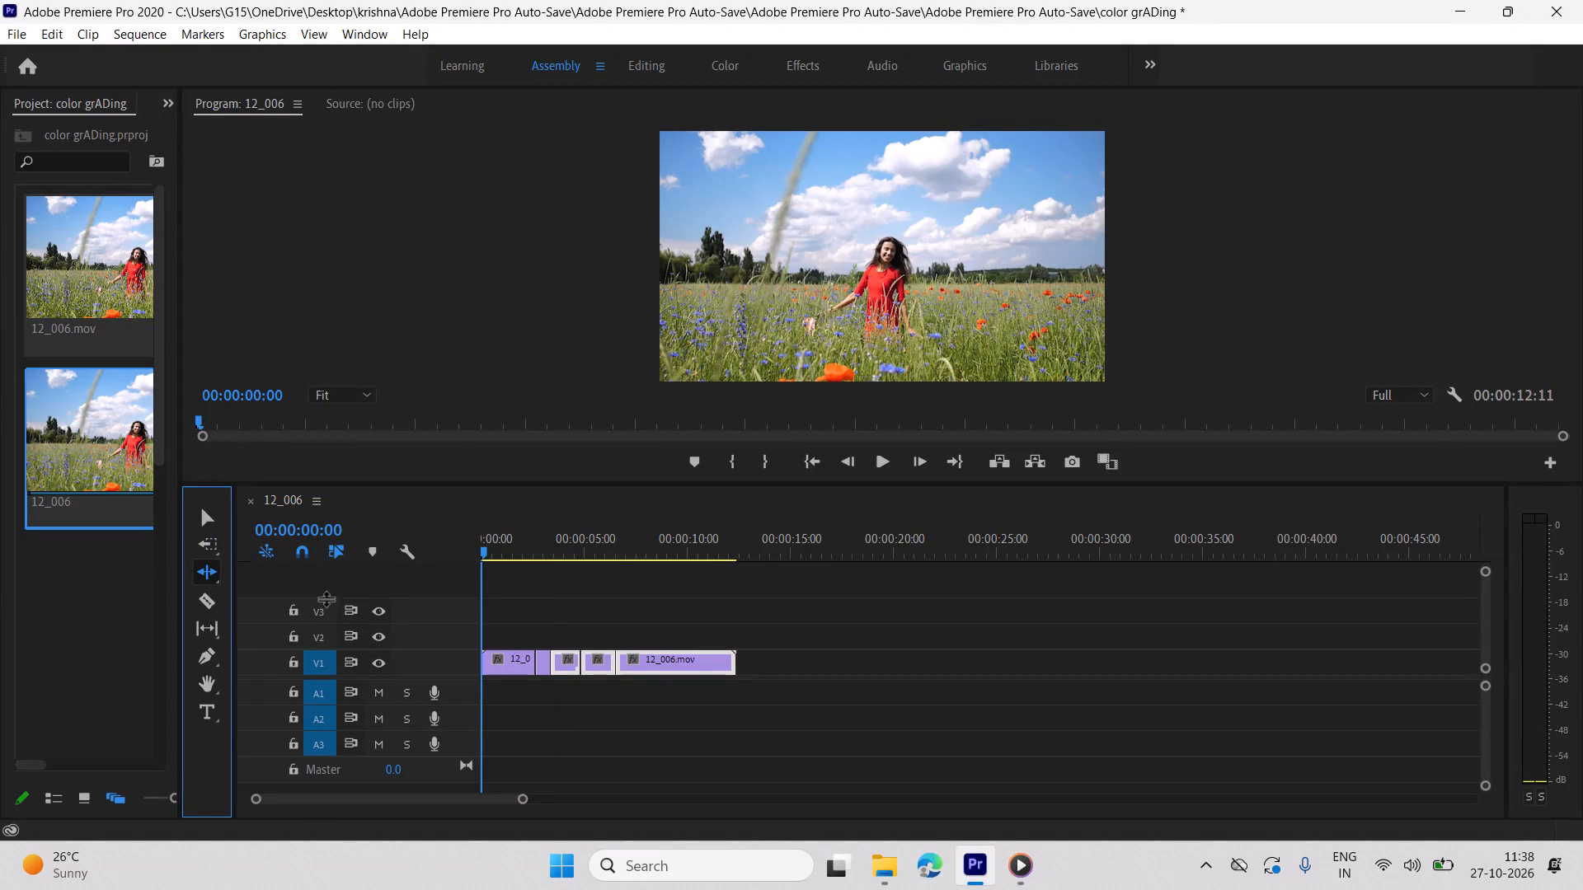
drag(528, 663, 574, 667)
drag(580, 666, 640, 677)
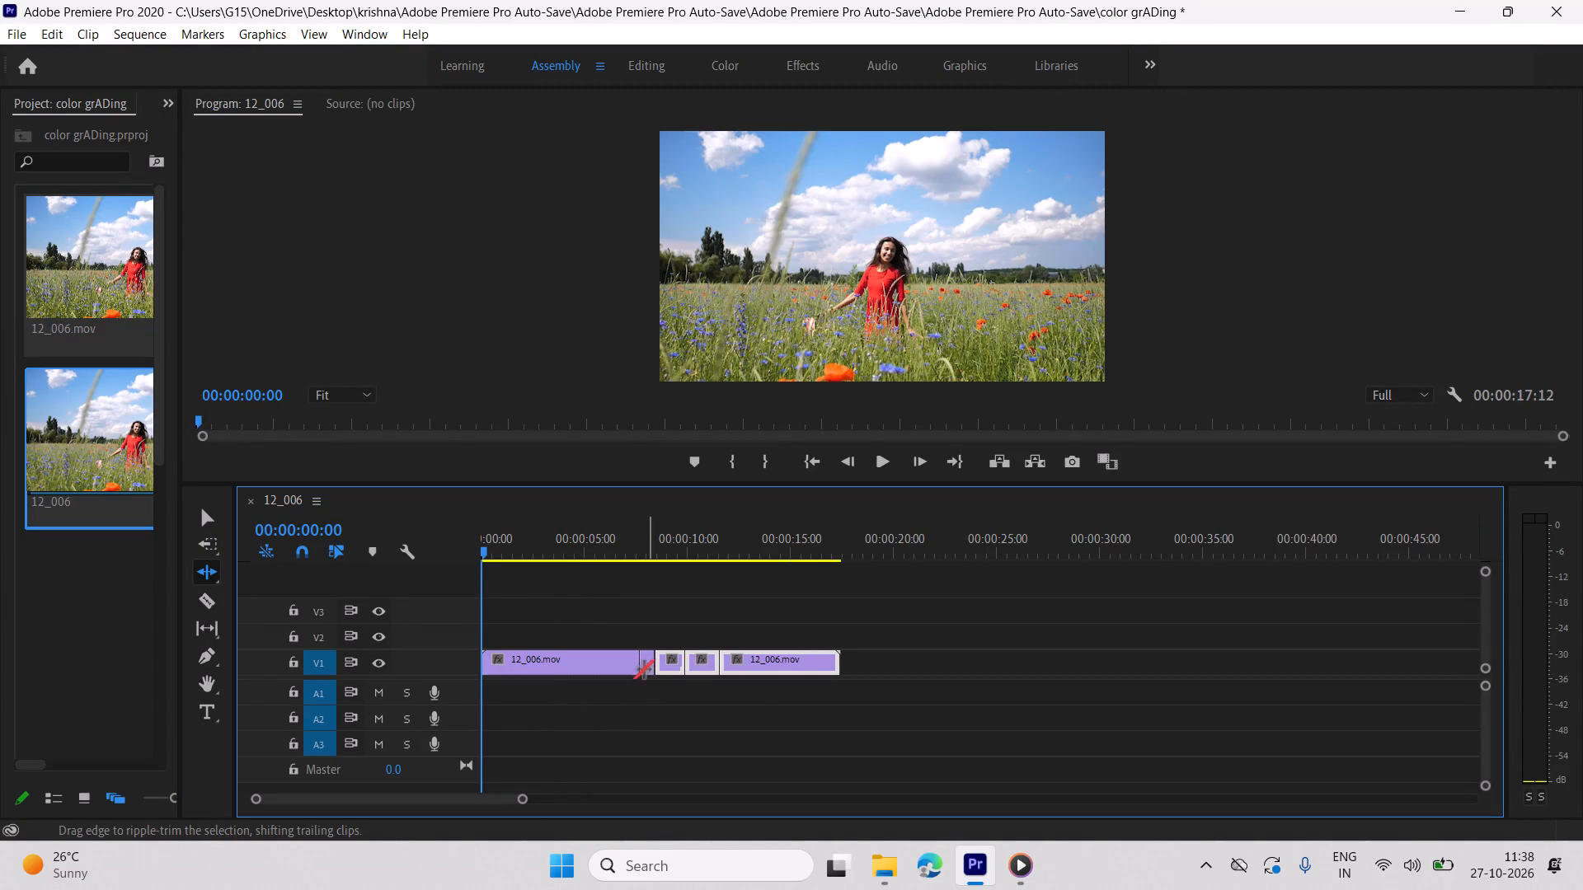
drag(636, 662, 500, 656)
drag(500, 658, 553, 668)
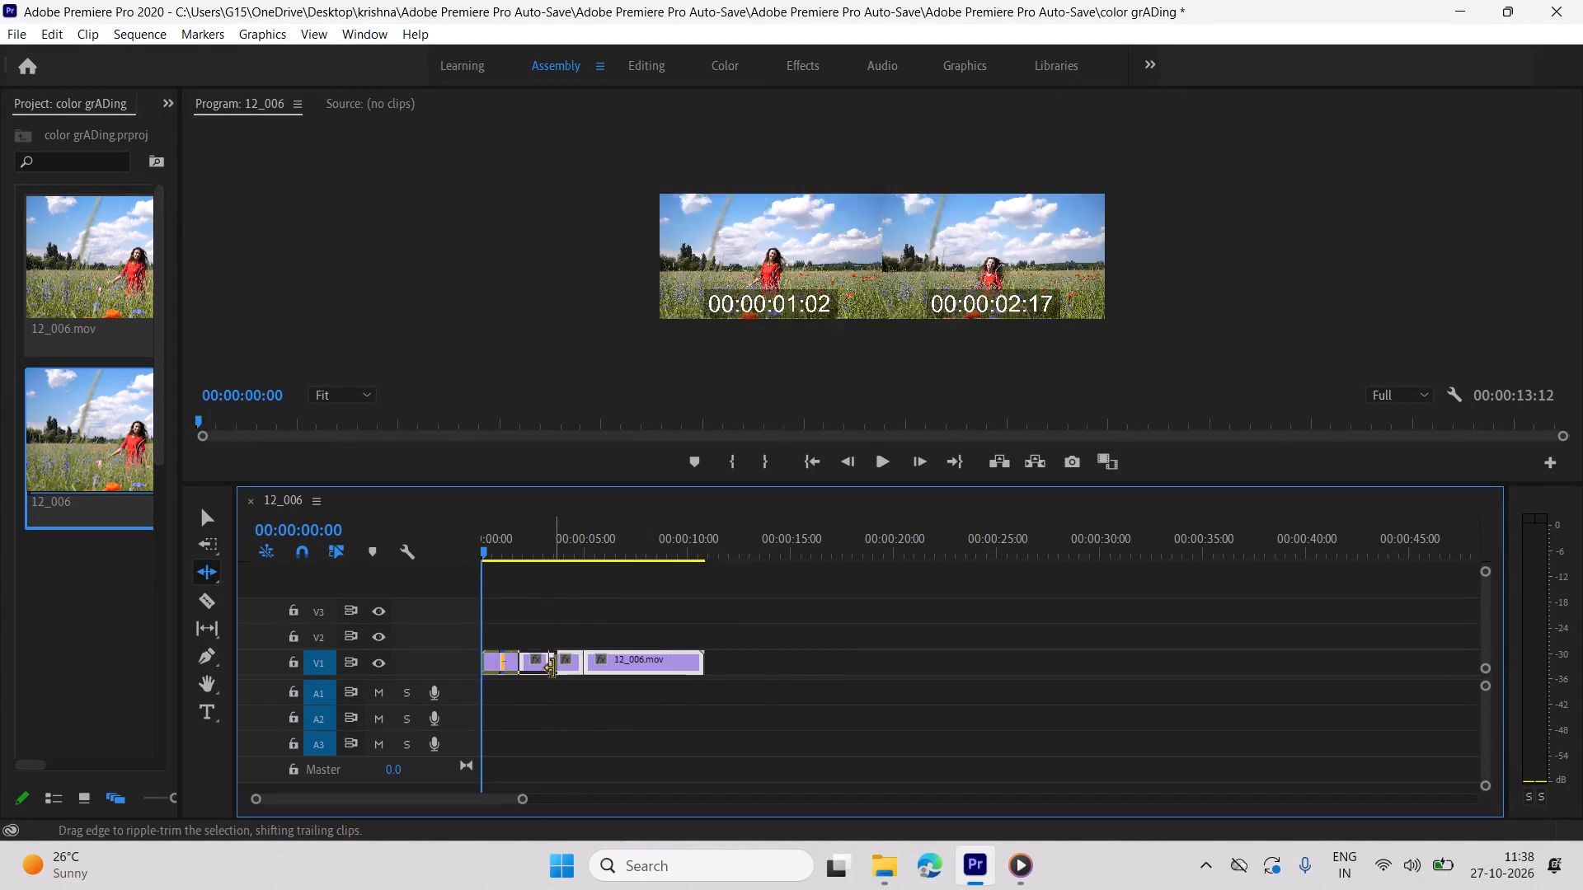
drag(550, 668, 507, 668)
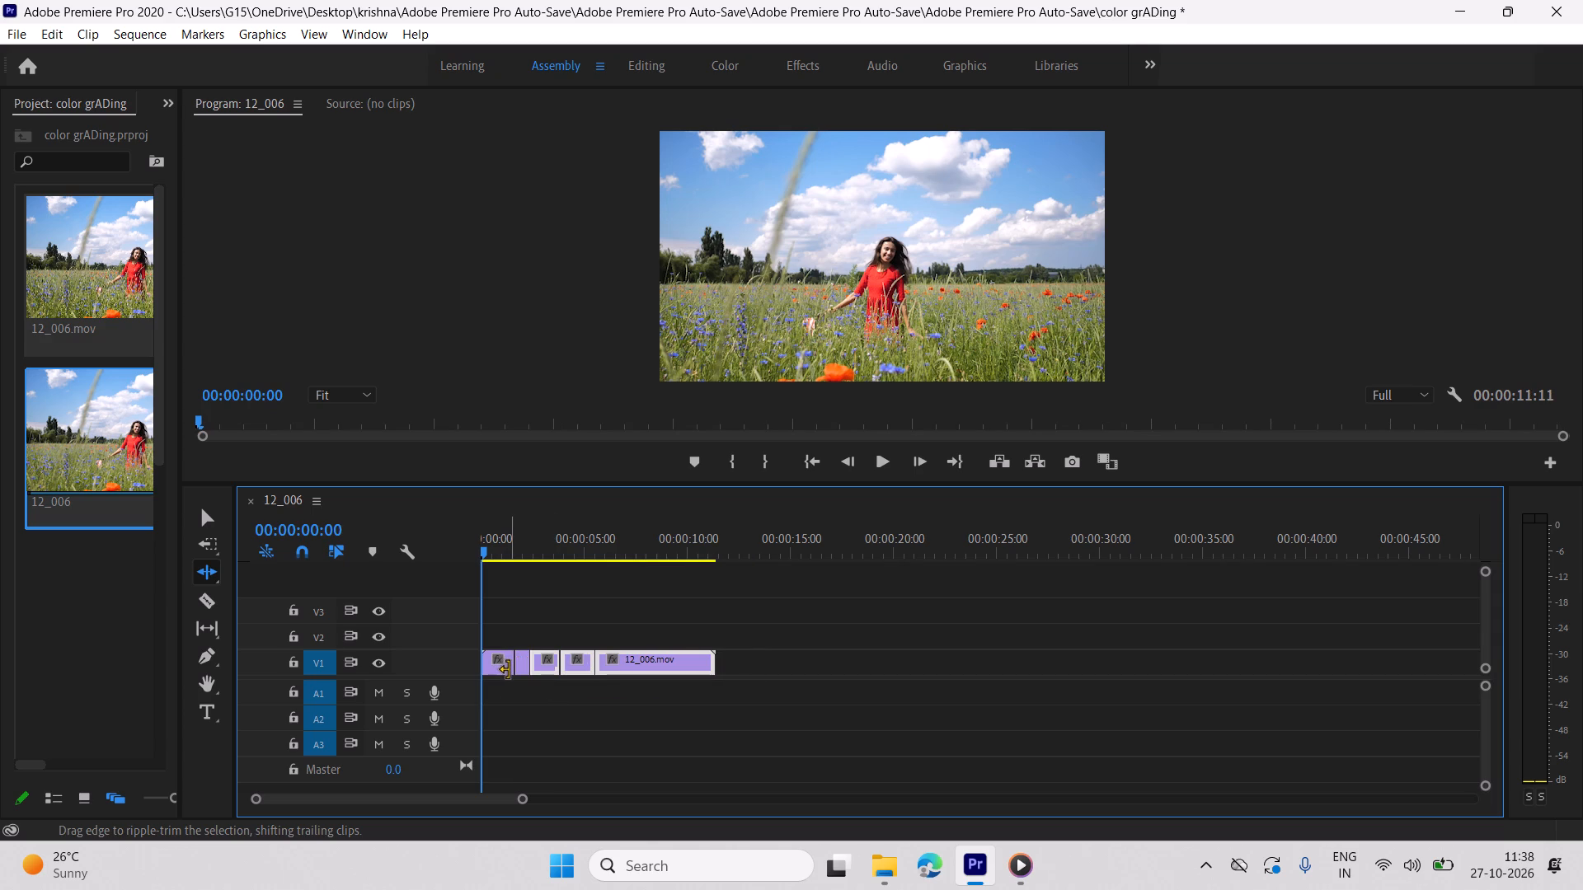
drag(509, 670, 534, 672)
drag(544, 670, 557, 670)
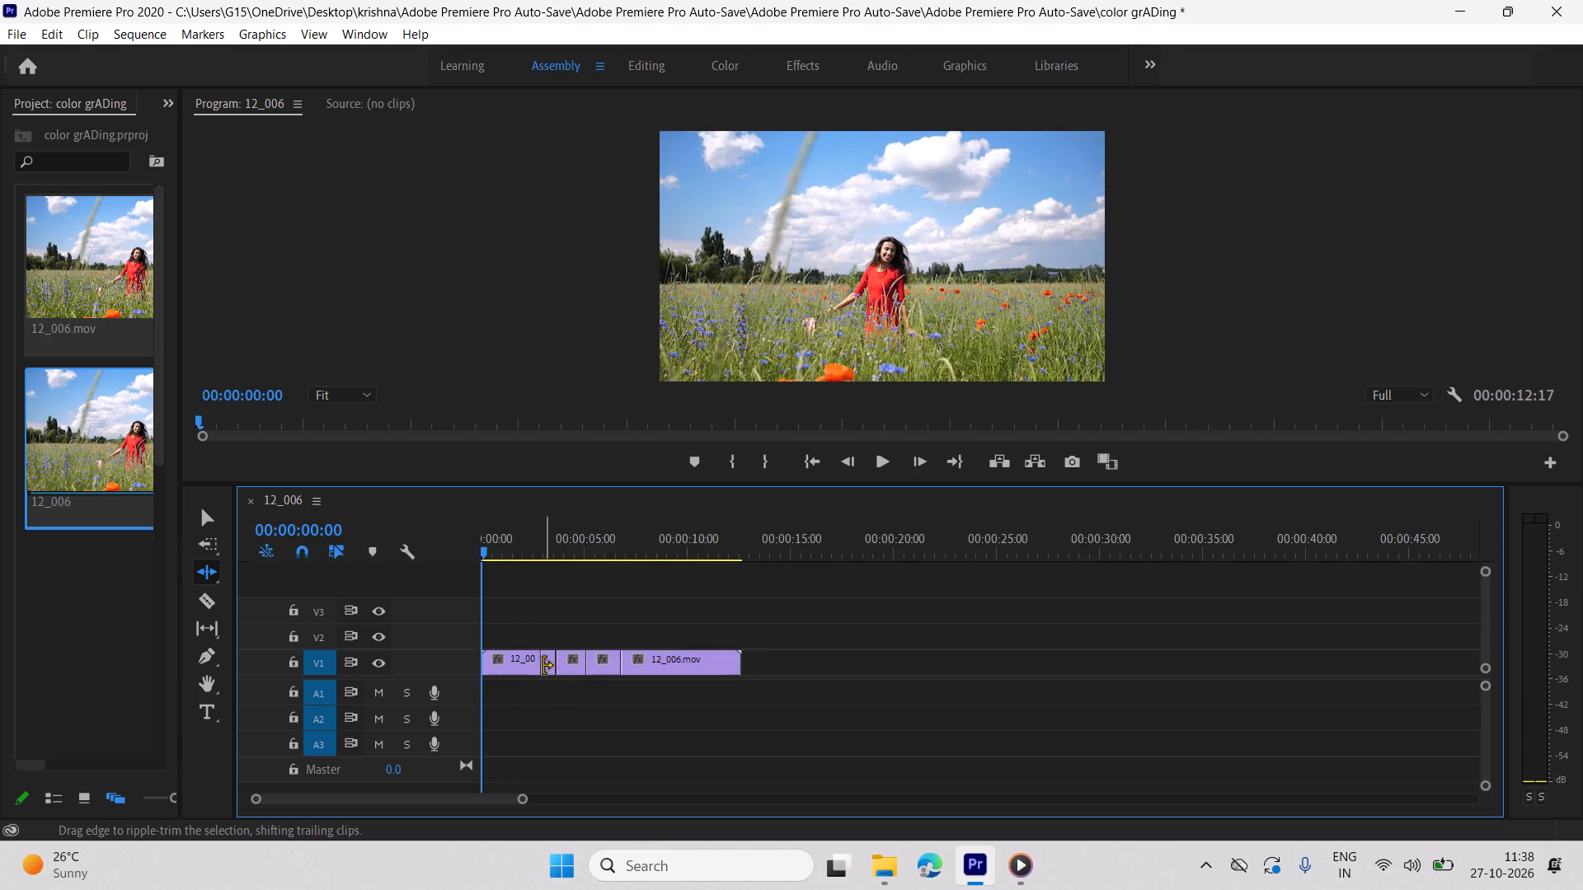
drag(533, 663, 552, 662)
drag(525, 662, 533, 653)
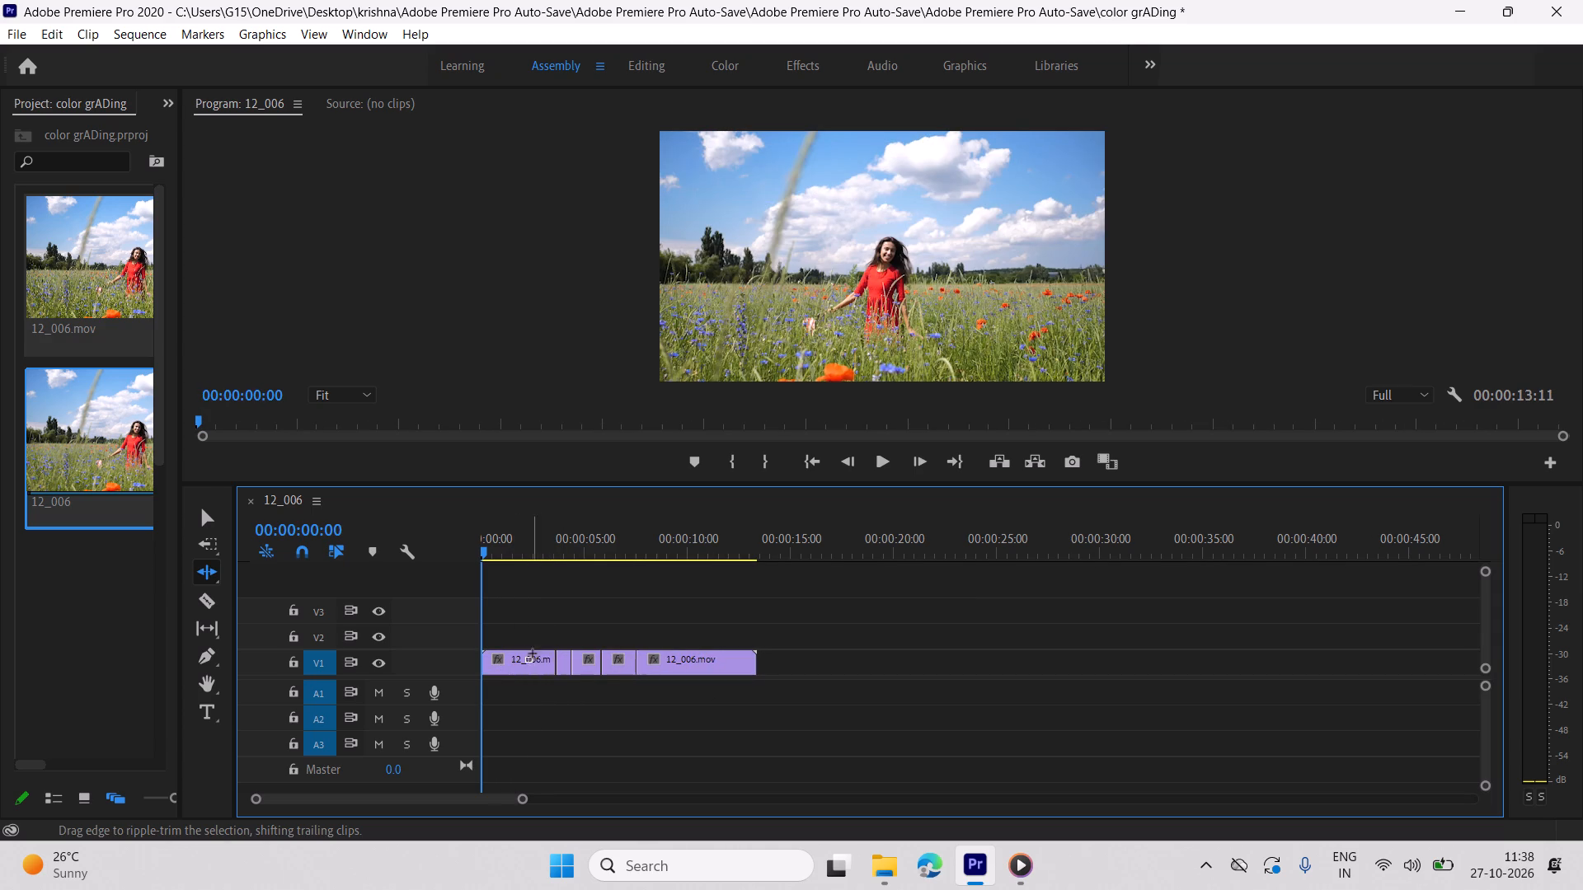
drag(533, 653, 552, 649)
drag(553, 661, 566, 661)
drag(566, 661, 582, 661)
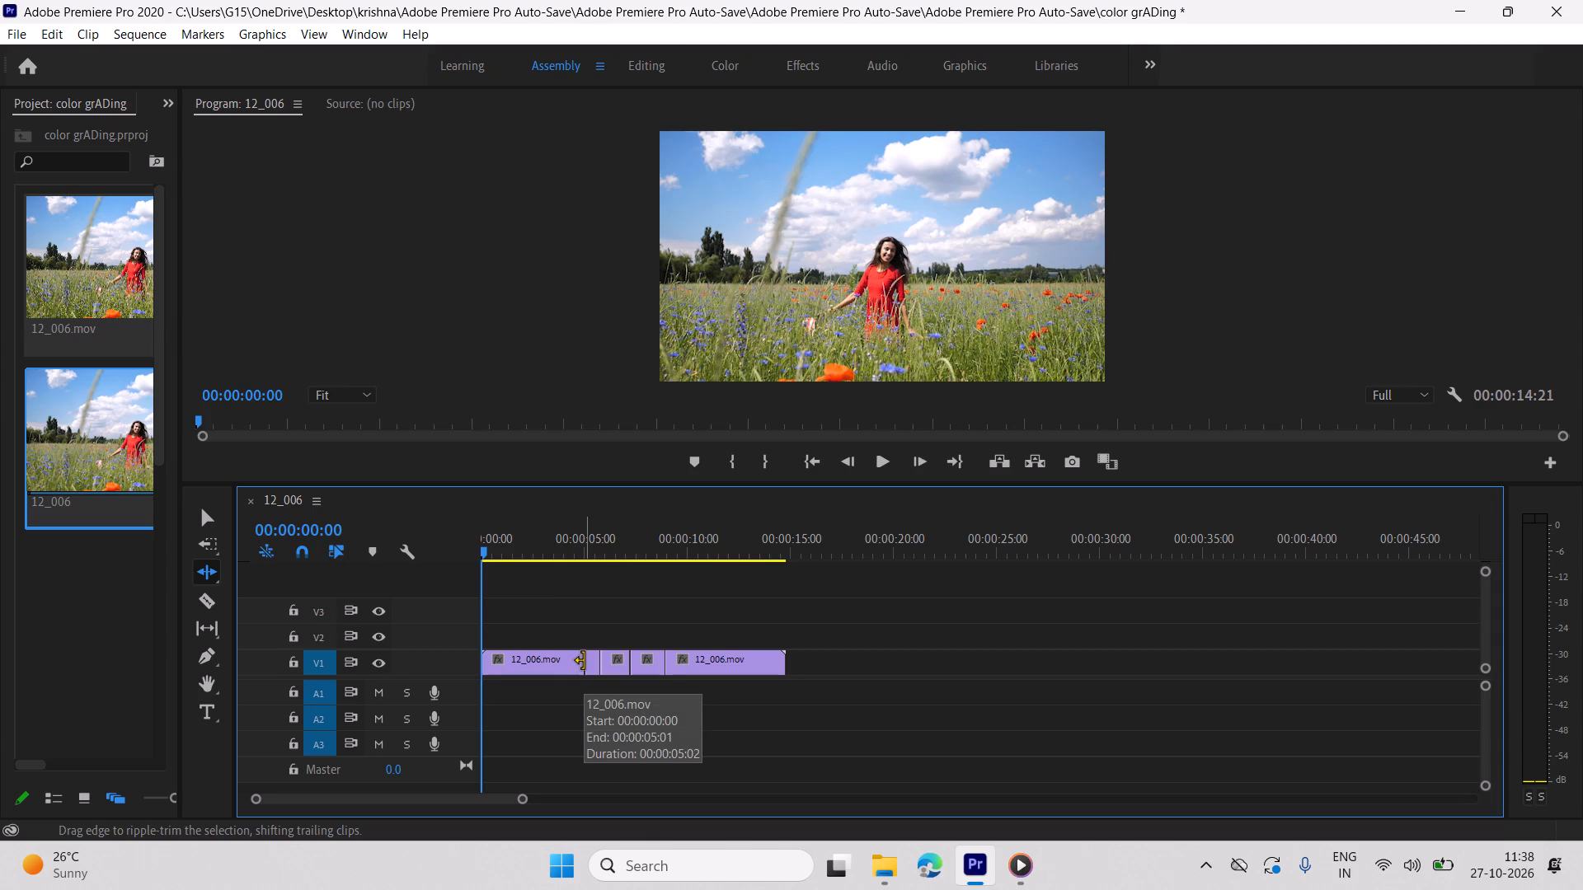
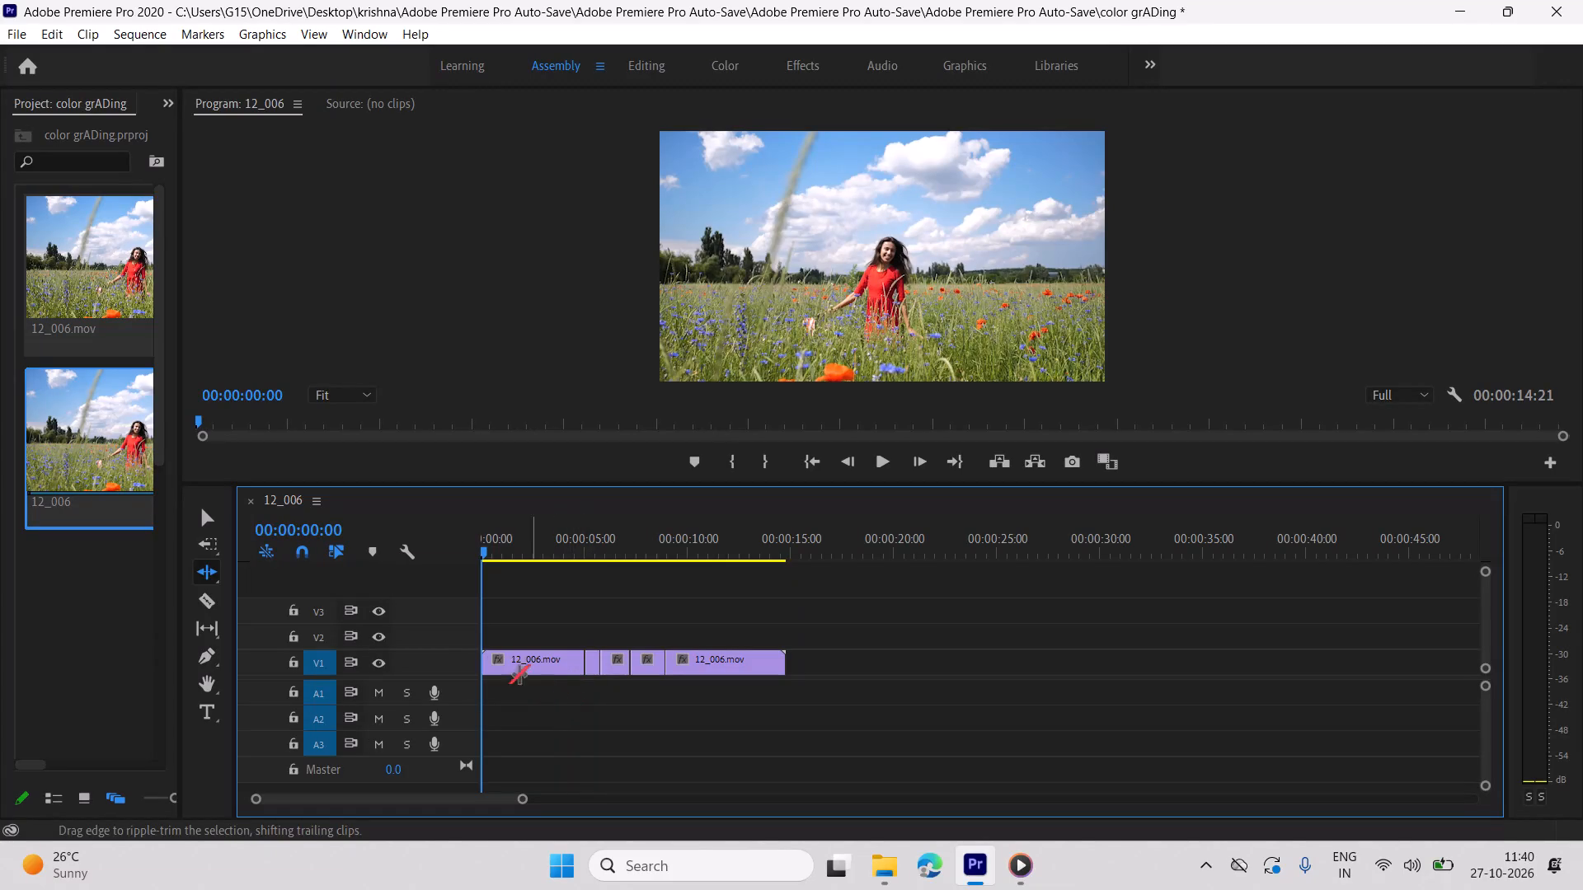
Use the Rolling Edit tool to shift the cut after the first V1 segment back and forth, leaving it near the 4-second mark.
drag(216, 576, 219, 576)
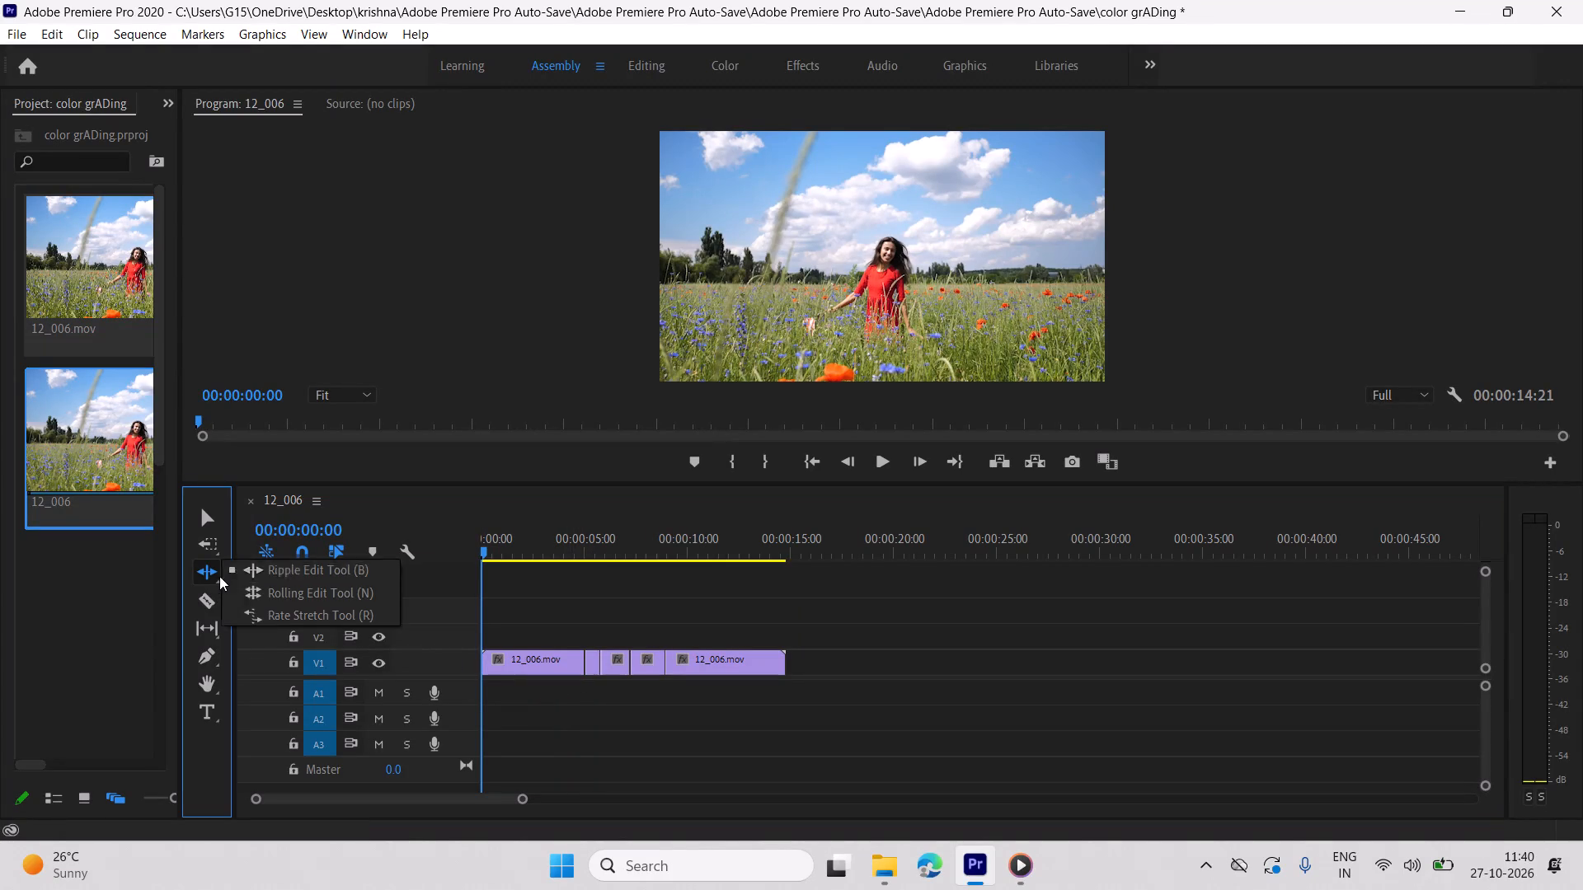
drag(219, 576, 284, 590)
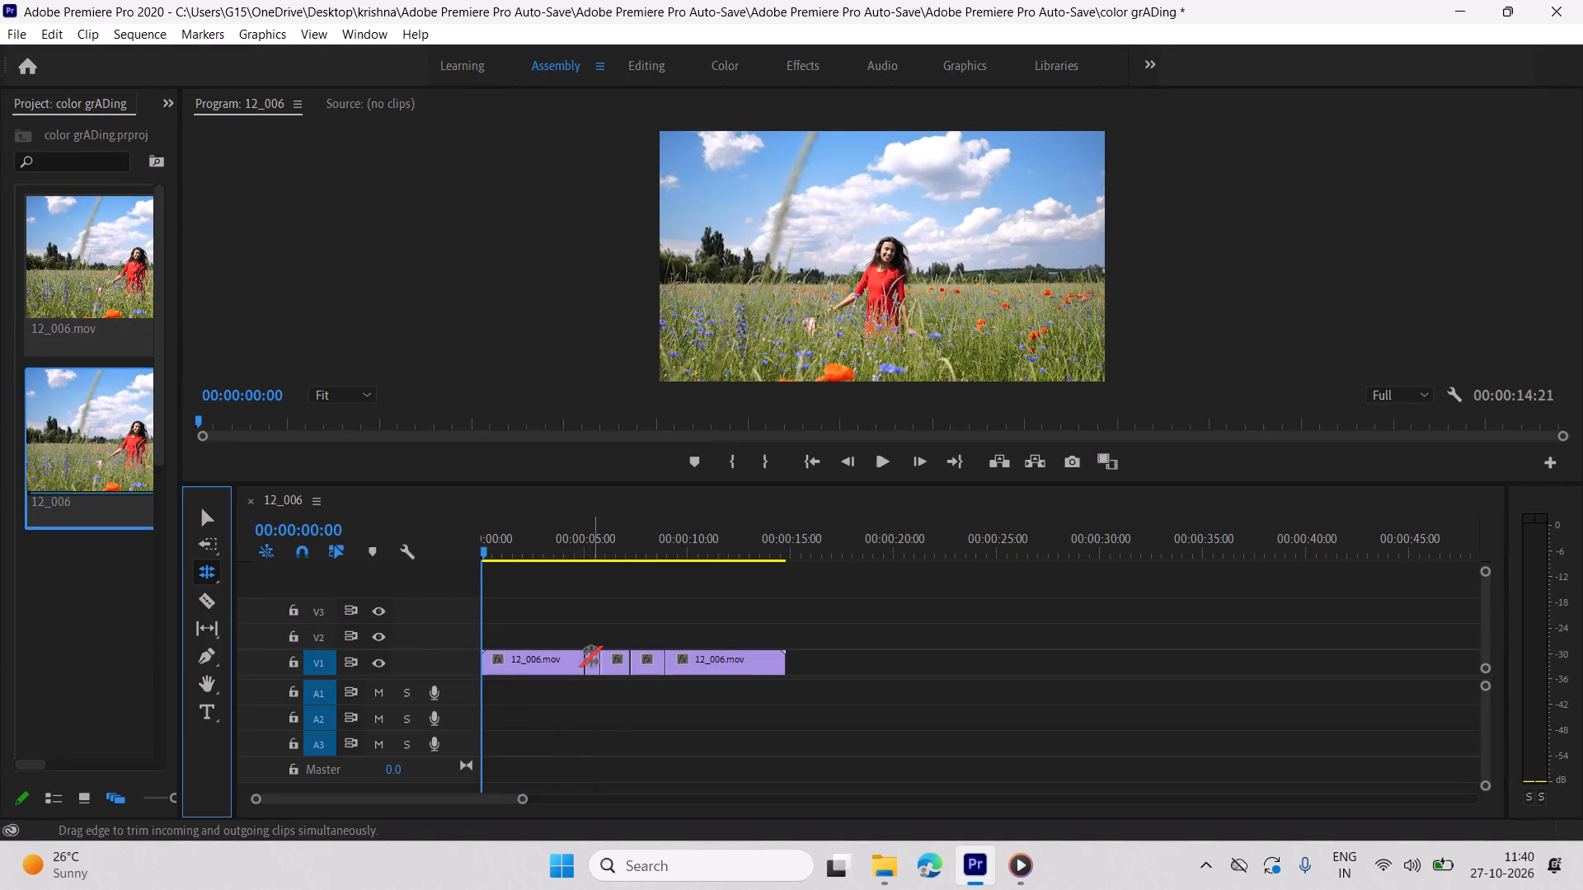
drag(585, 656, 519, 650)
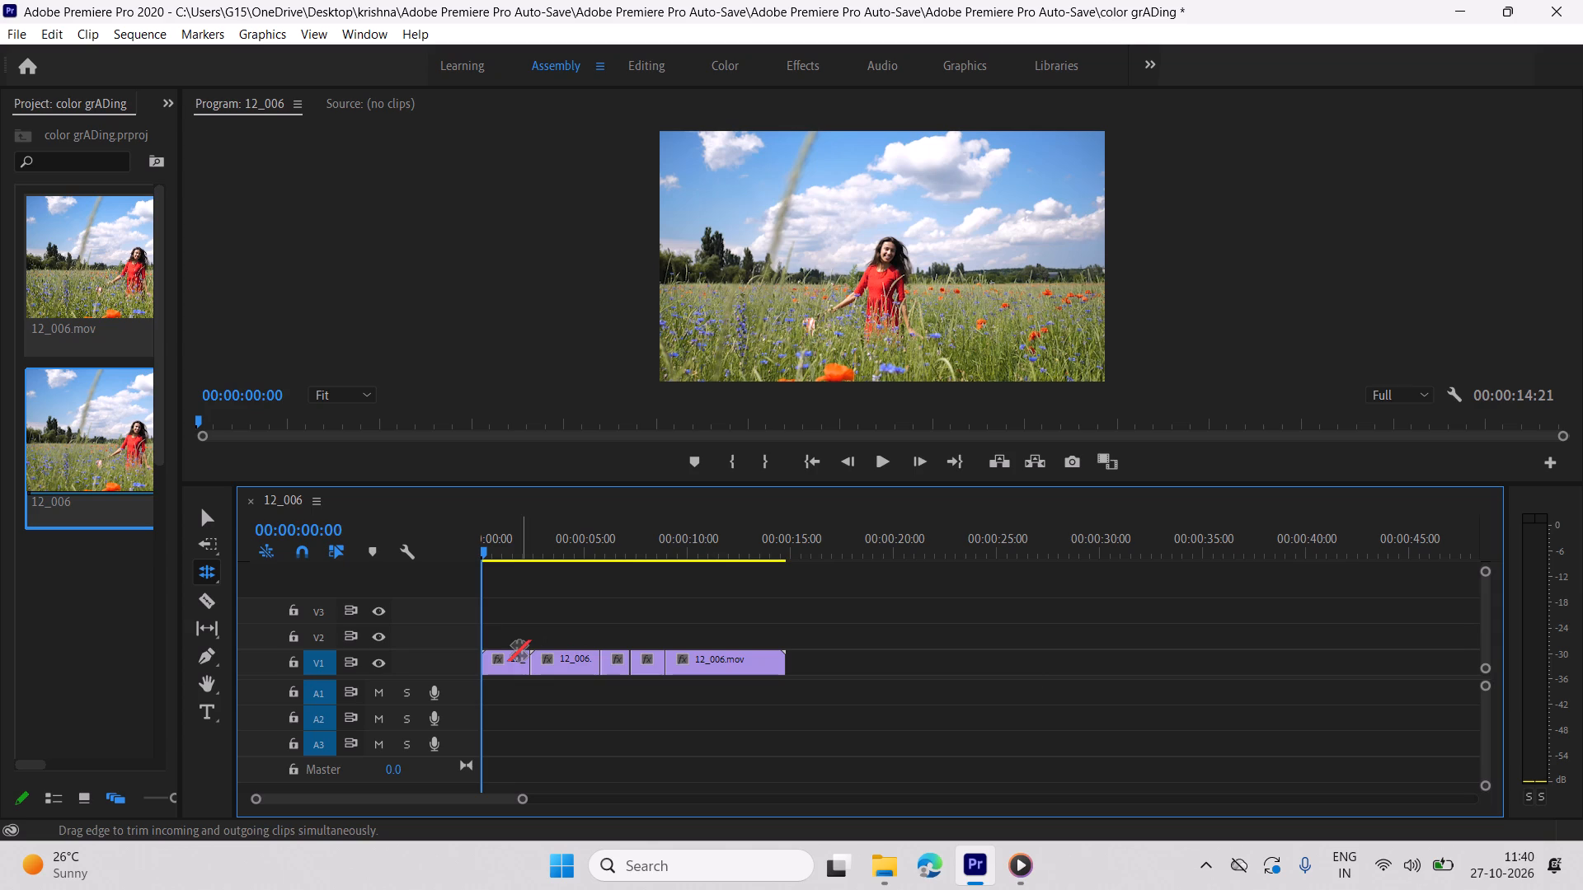
drag(535, 659, 652, 658)
drag(618, 662, 551, 681)
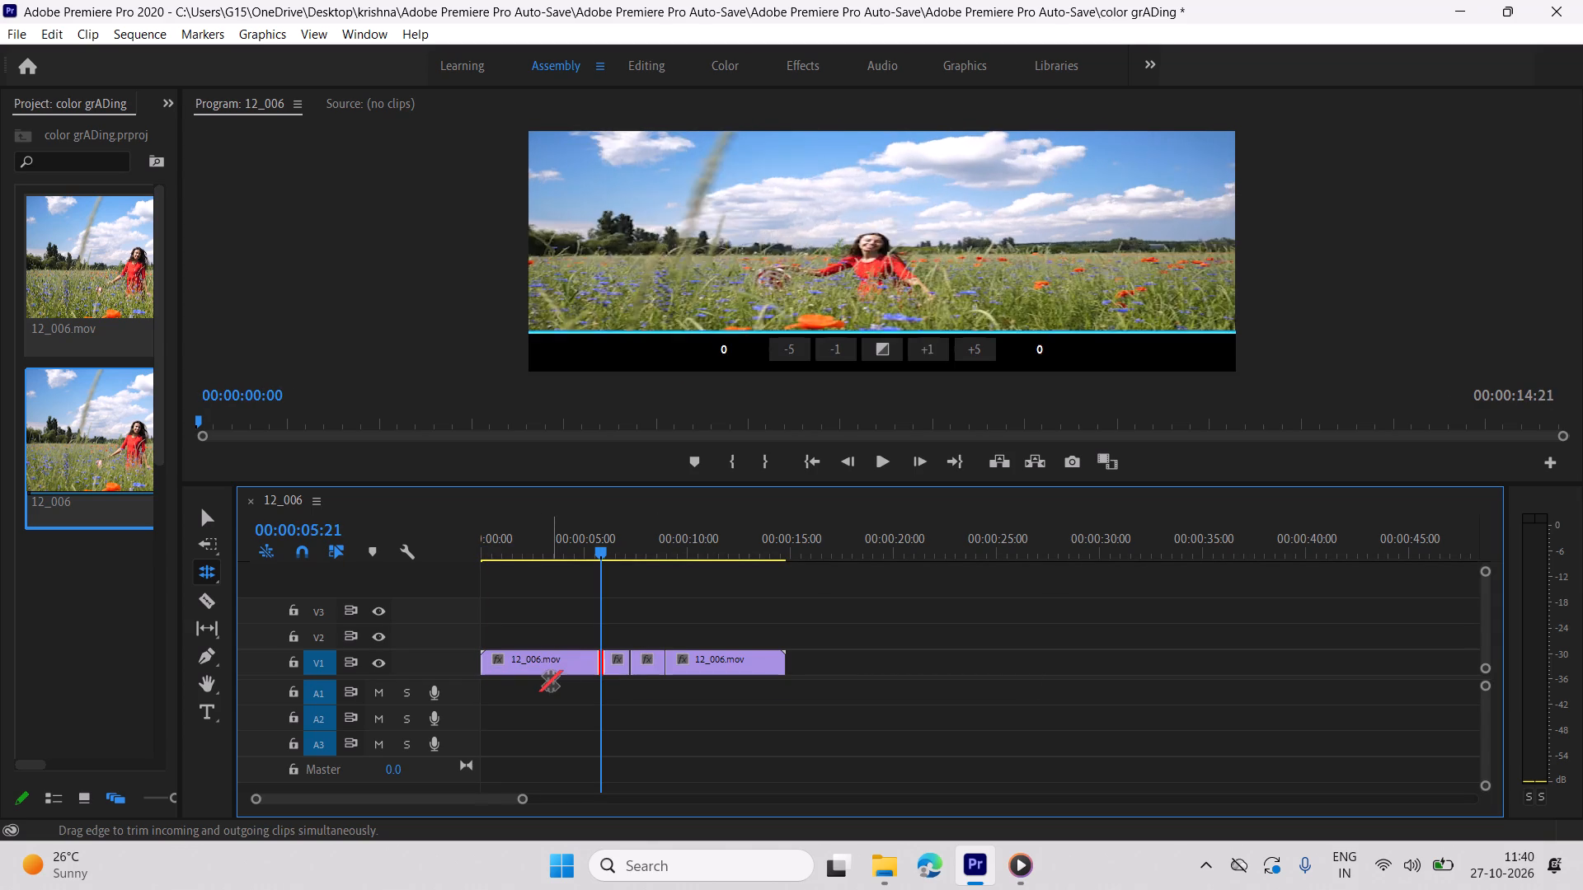
drag(594, 660, 459, 693)
click(520, 686)
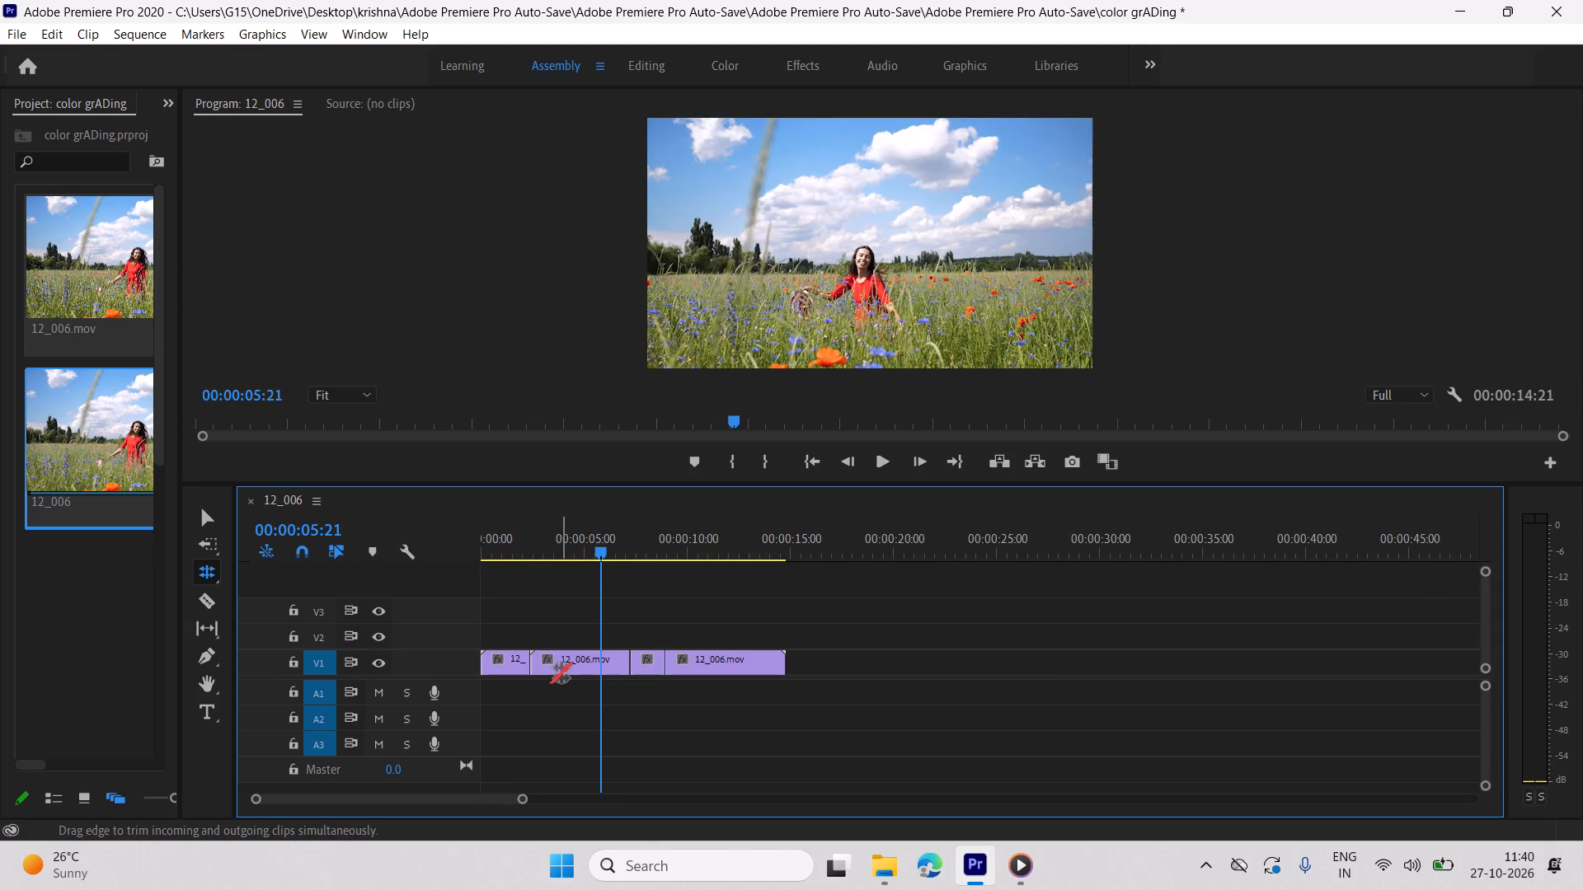
drag(531, 664, 562, 666)
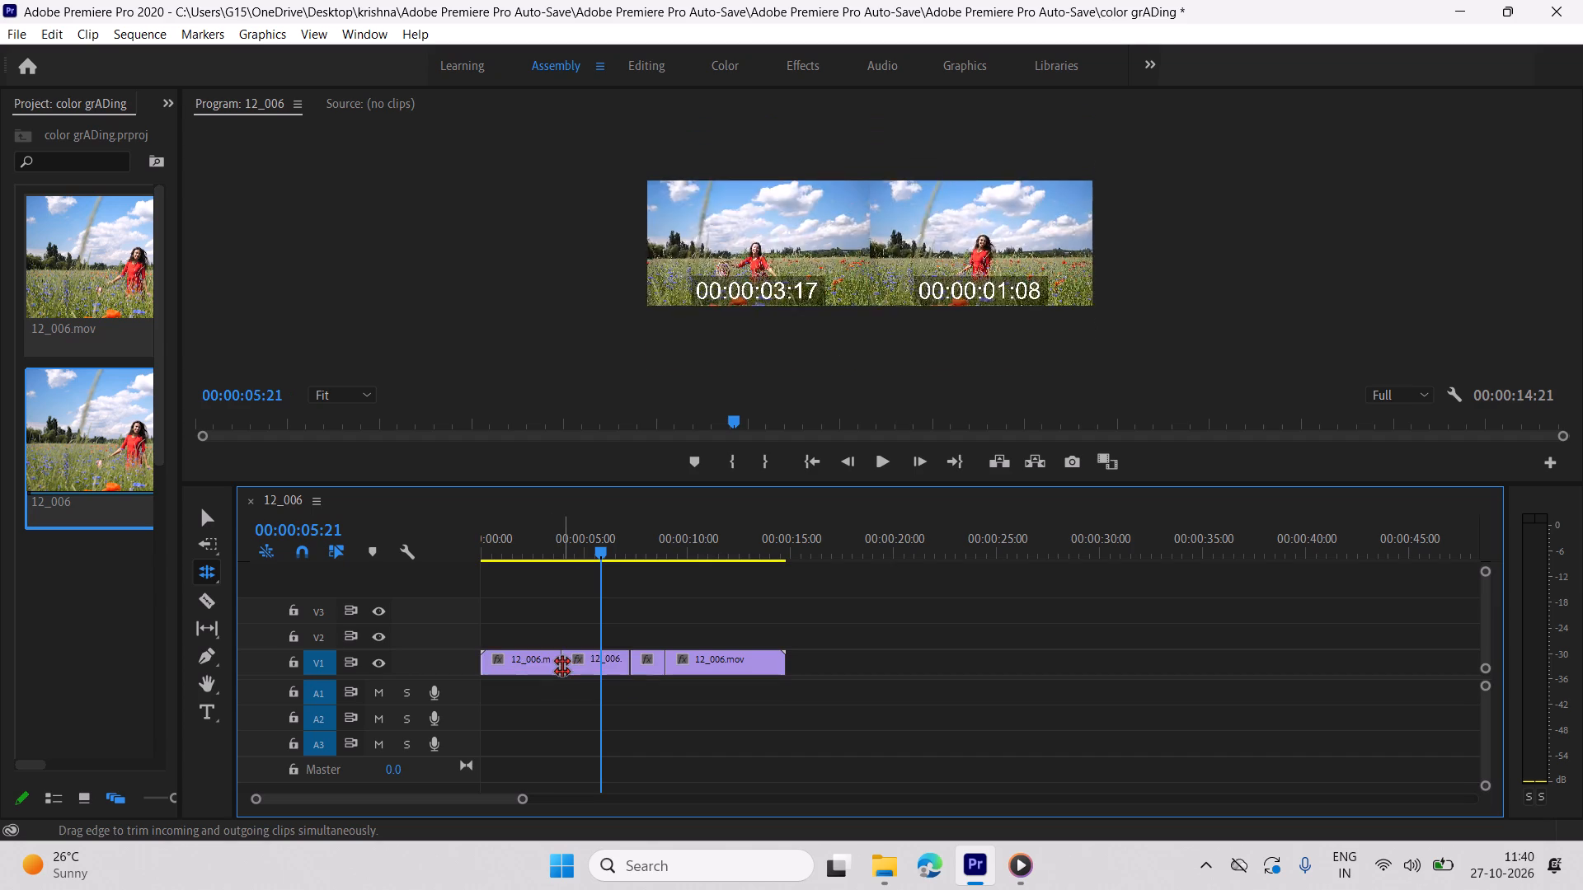
Roll the remaining V1 cuts toward the sequence end until one segment fills everything after the first segment.
right_click(635, 658)
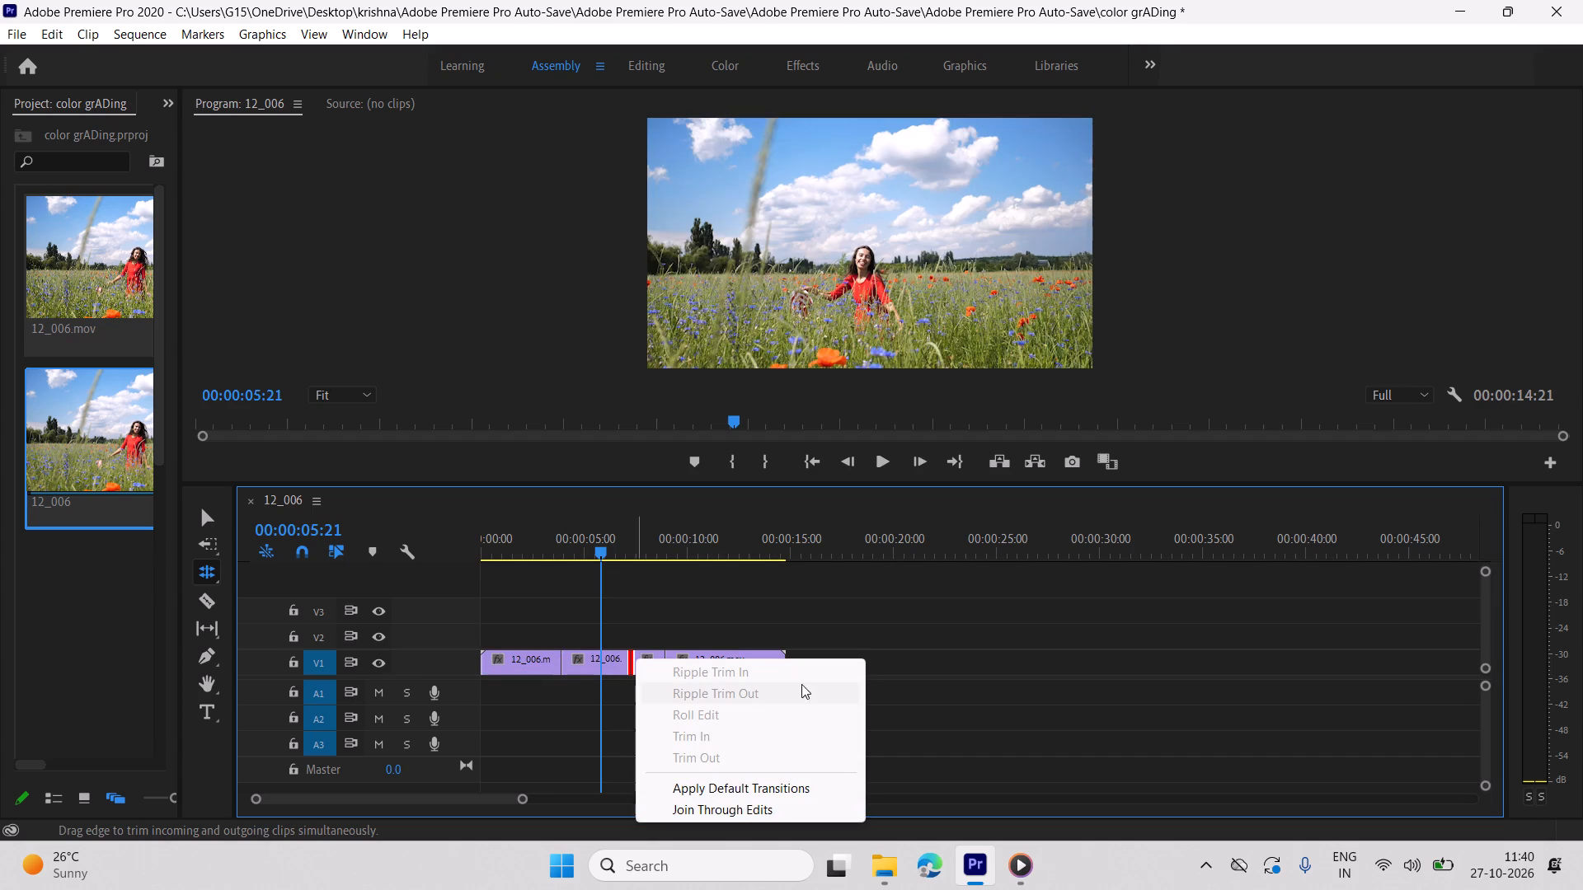
click(890, 686)
drag(785, 660, 969, 675)
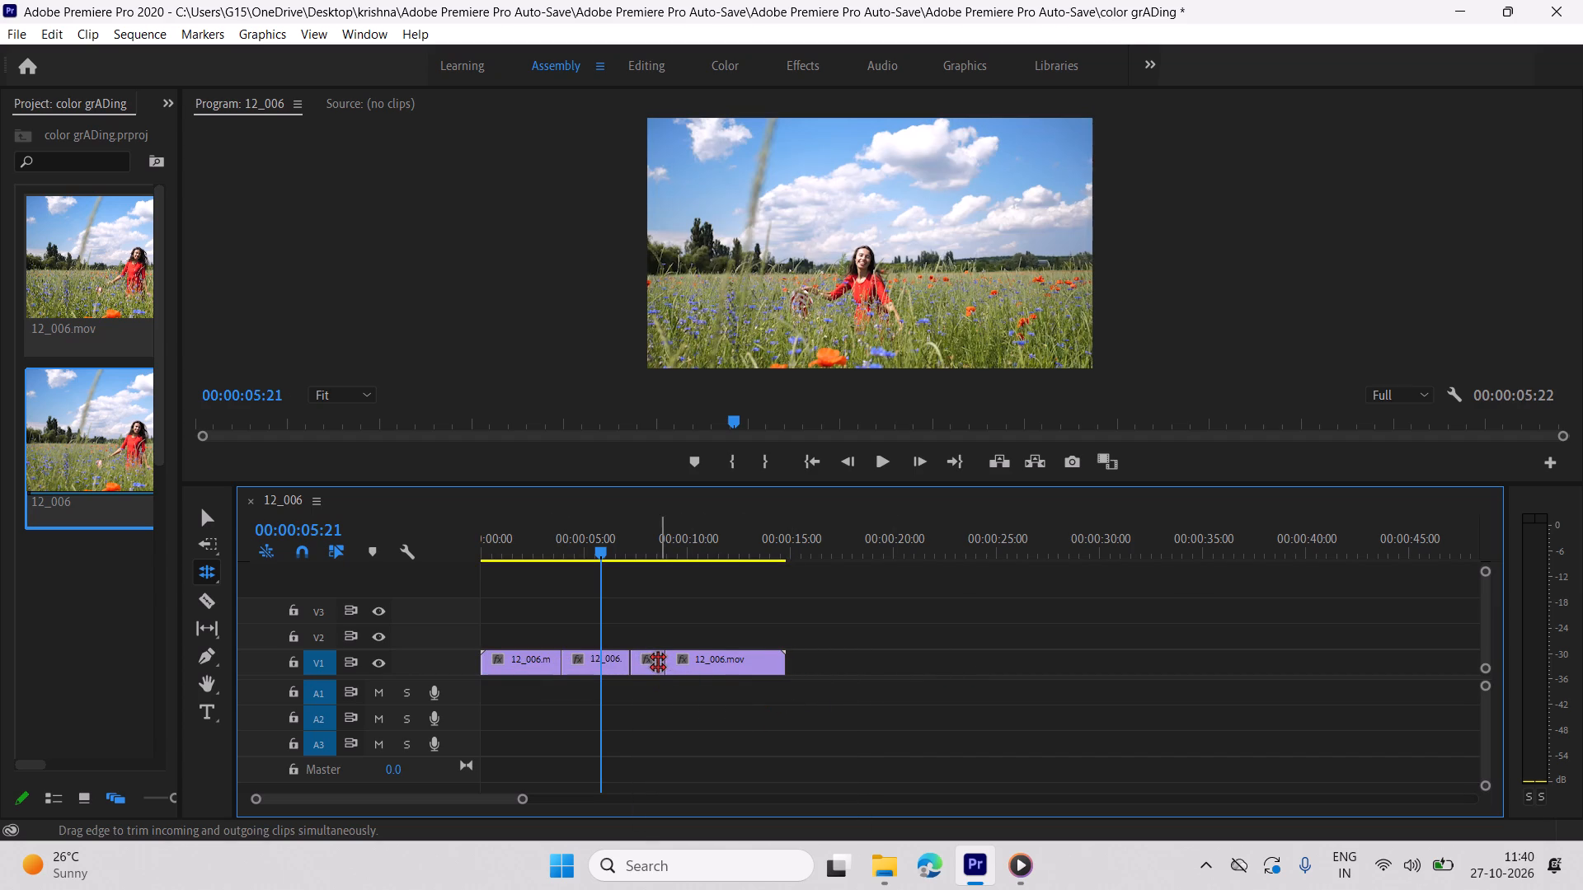
drag(658, 662, 722, 668)
drag(722, 668, 571, 677)
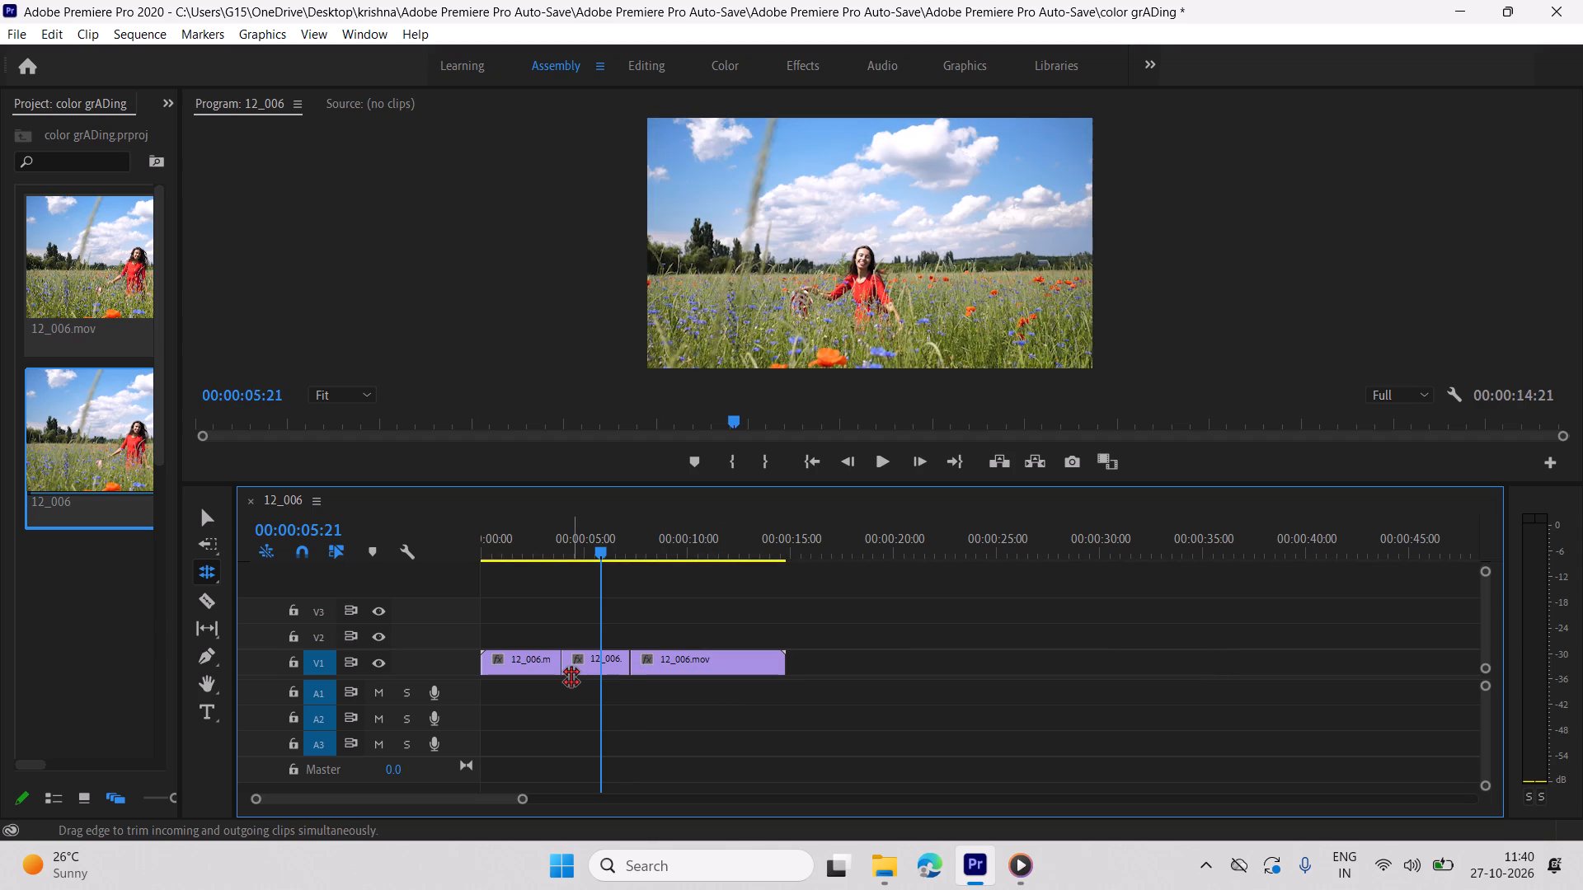
click(601, 672)
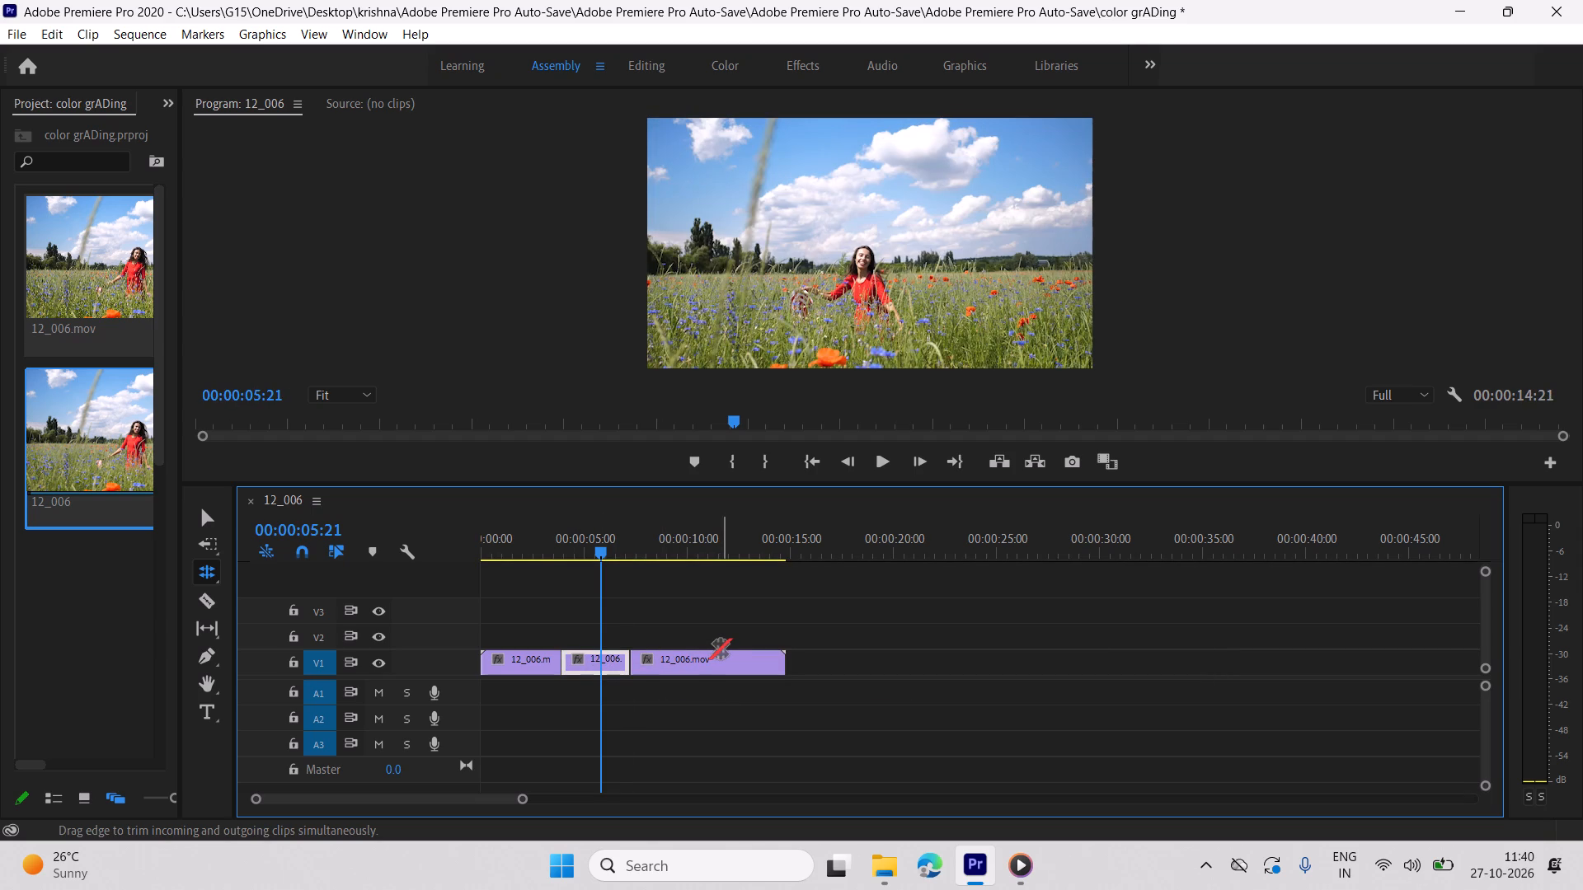
drag(628, 658, 1139, 672)
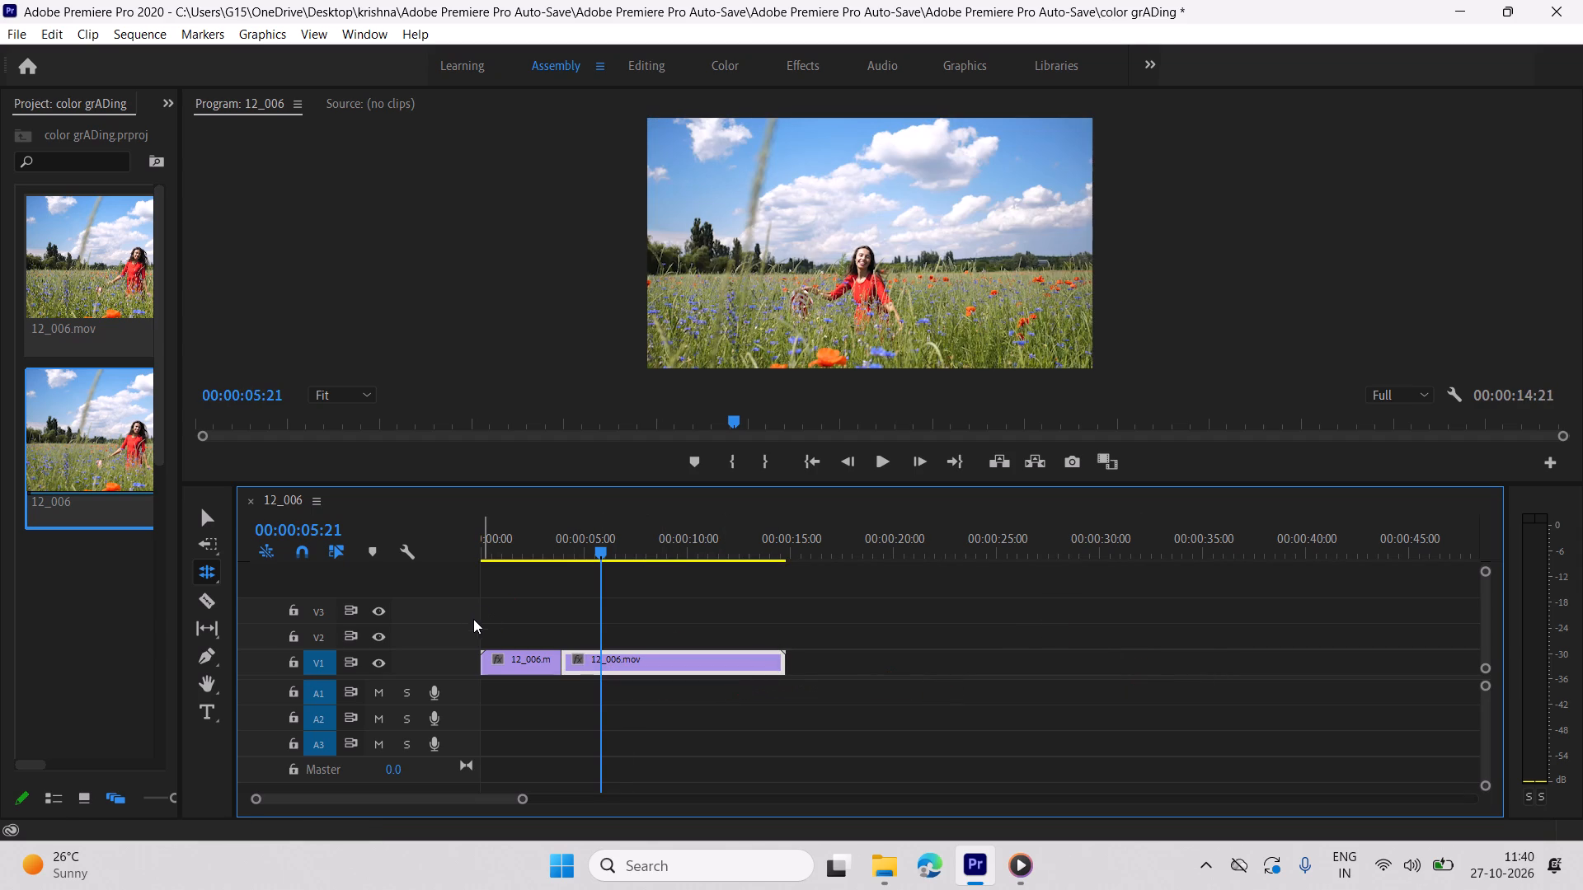
click(557, 663)
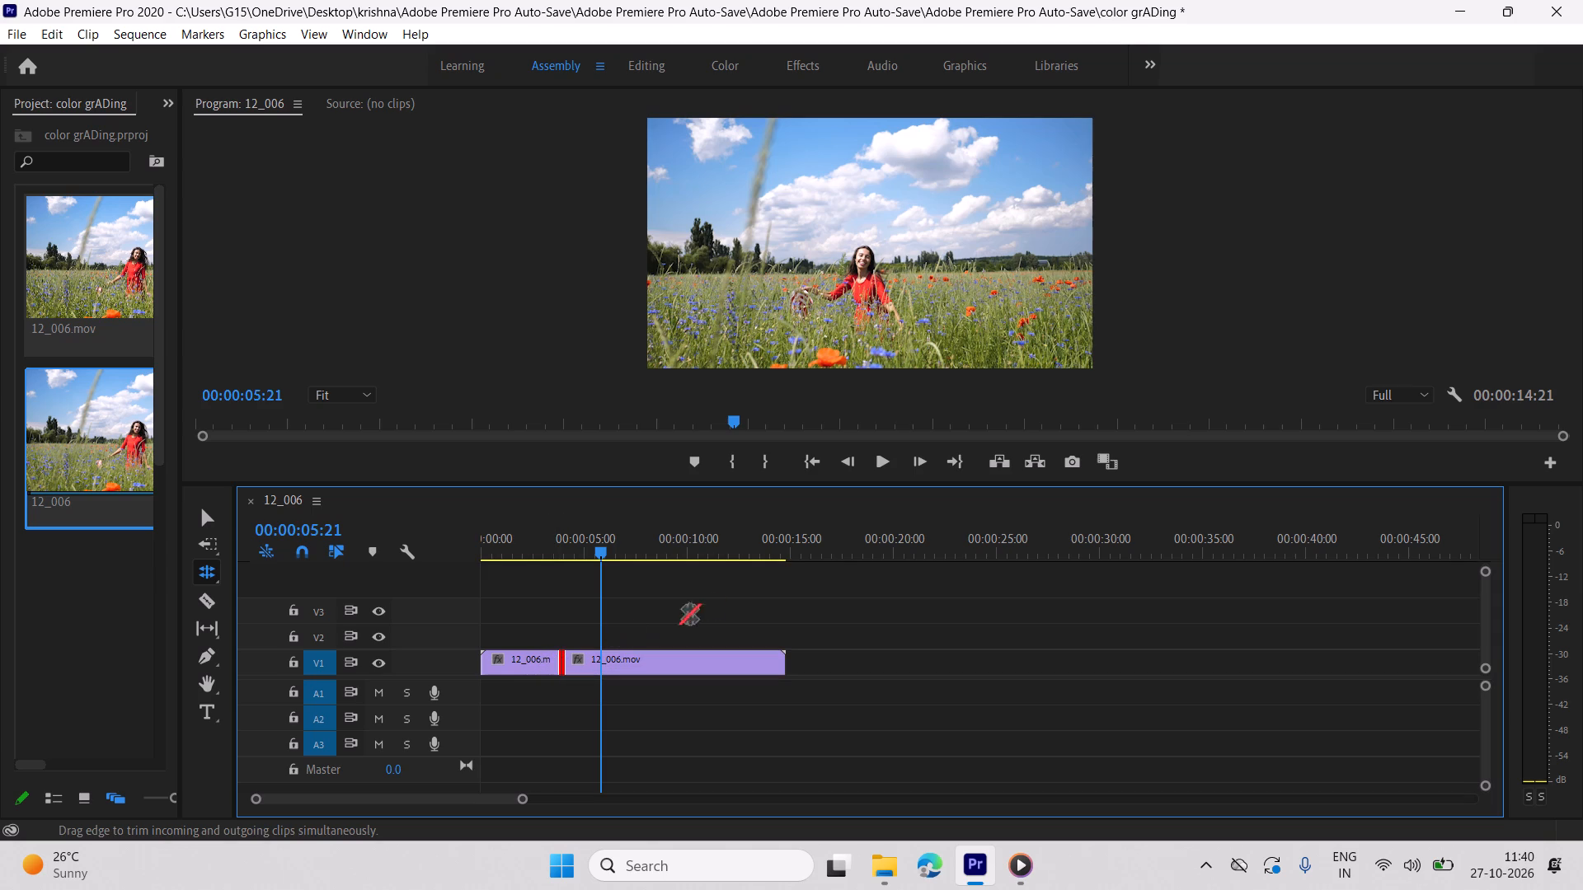
click(530, 724)
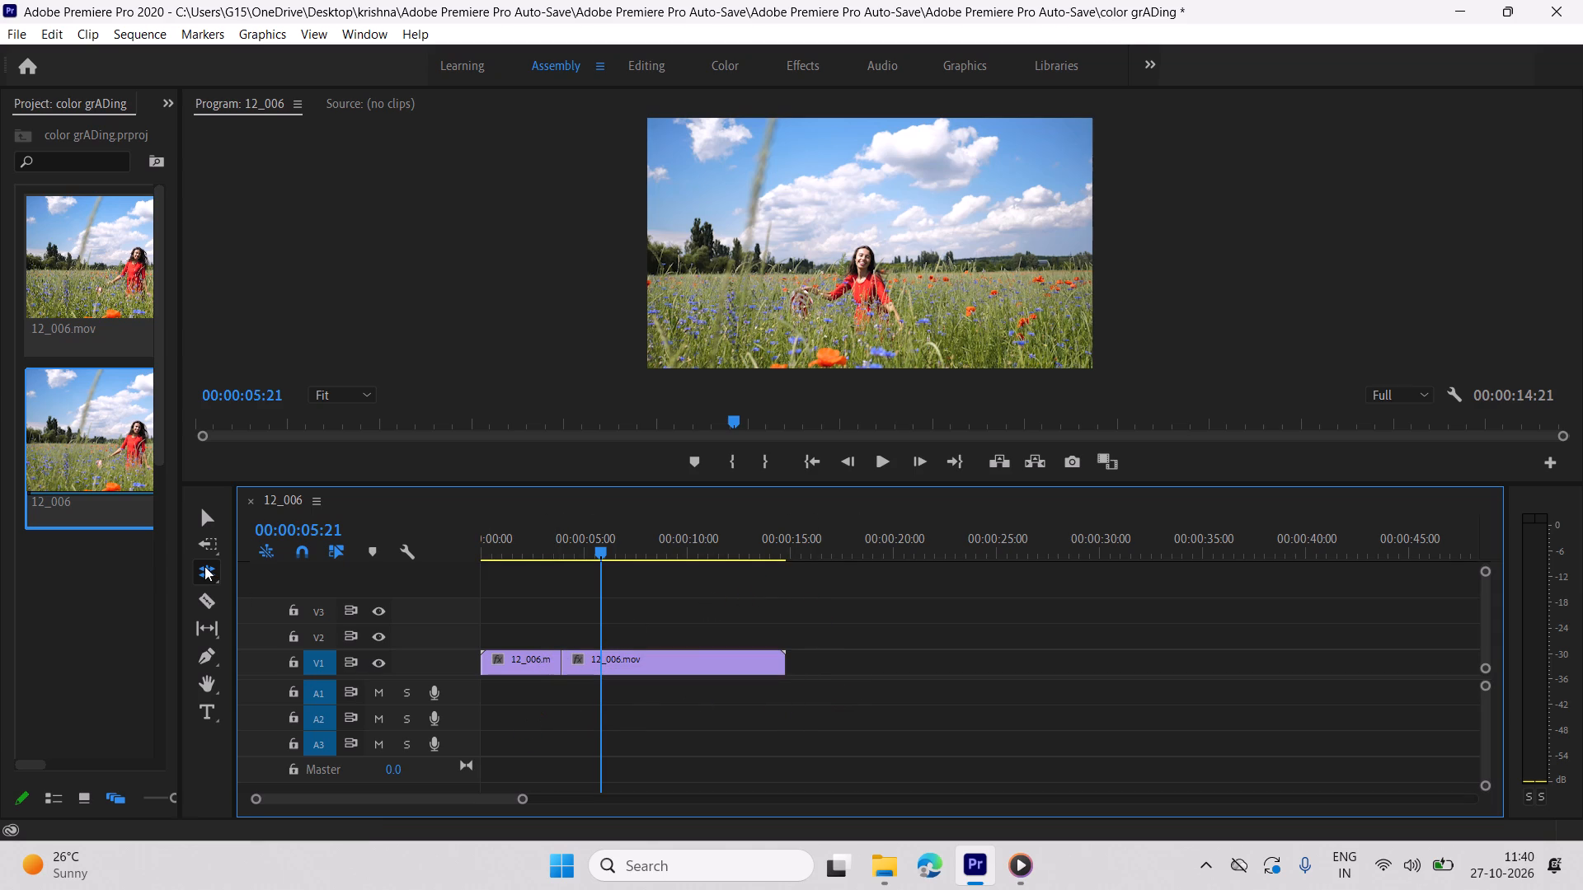
Use the Rate Stretch tool on the second V1 segment's start to speed it up to 149.18%, leaving a gap before it.
drag(204, 566, 285, 615)
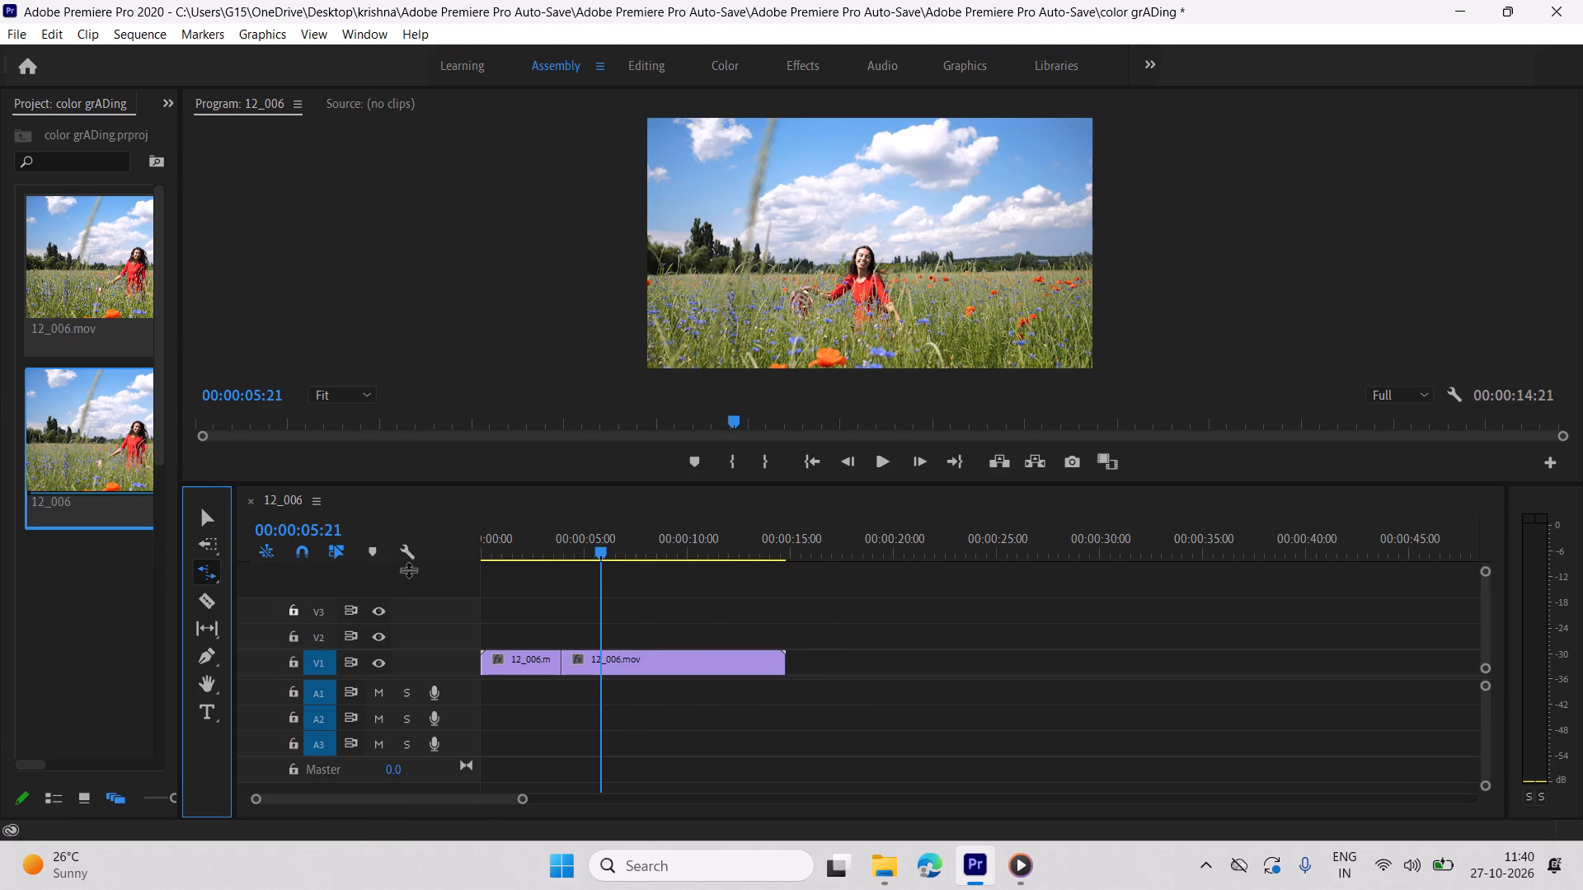
drag(561, 657, 535, 664)
drag(535, 664, 607, 640)
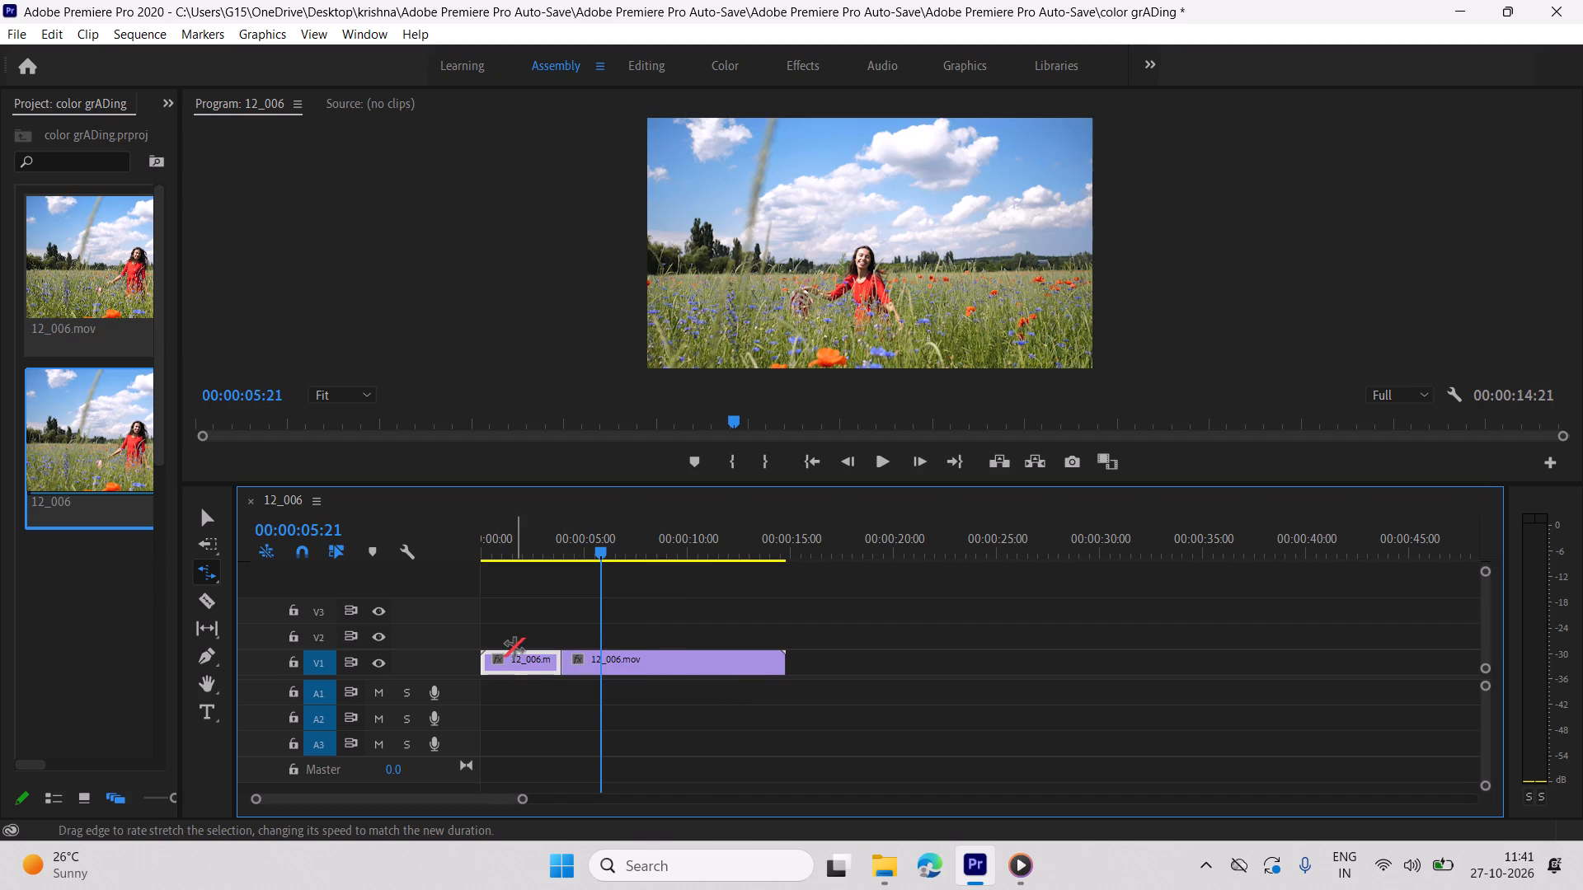
drag(522, 660, 604, 633)
click(726, 661)
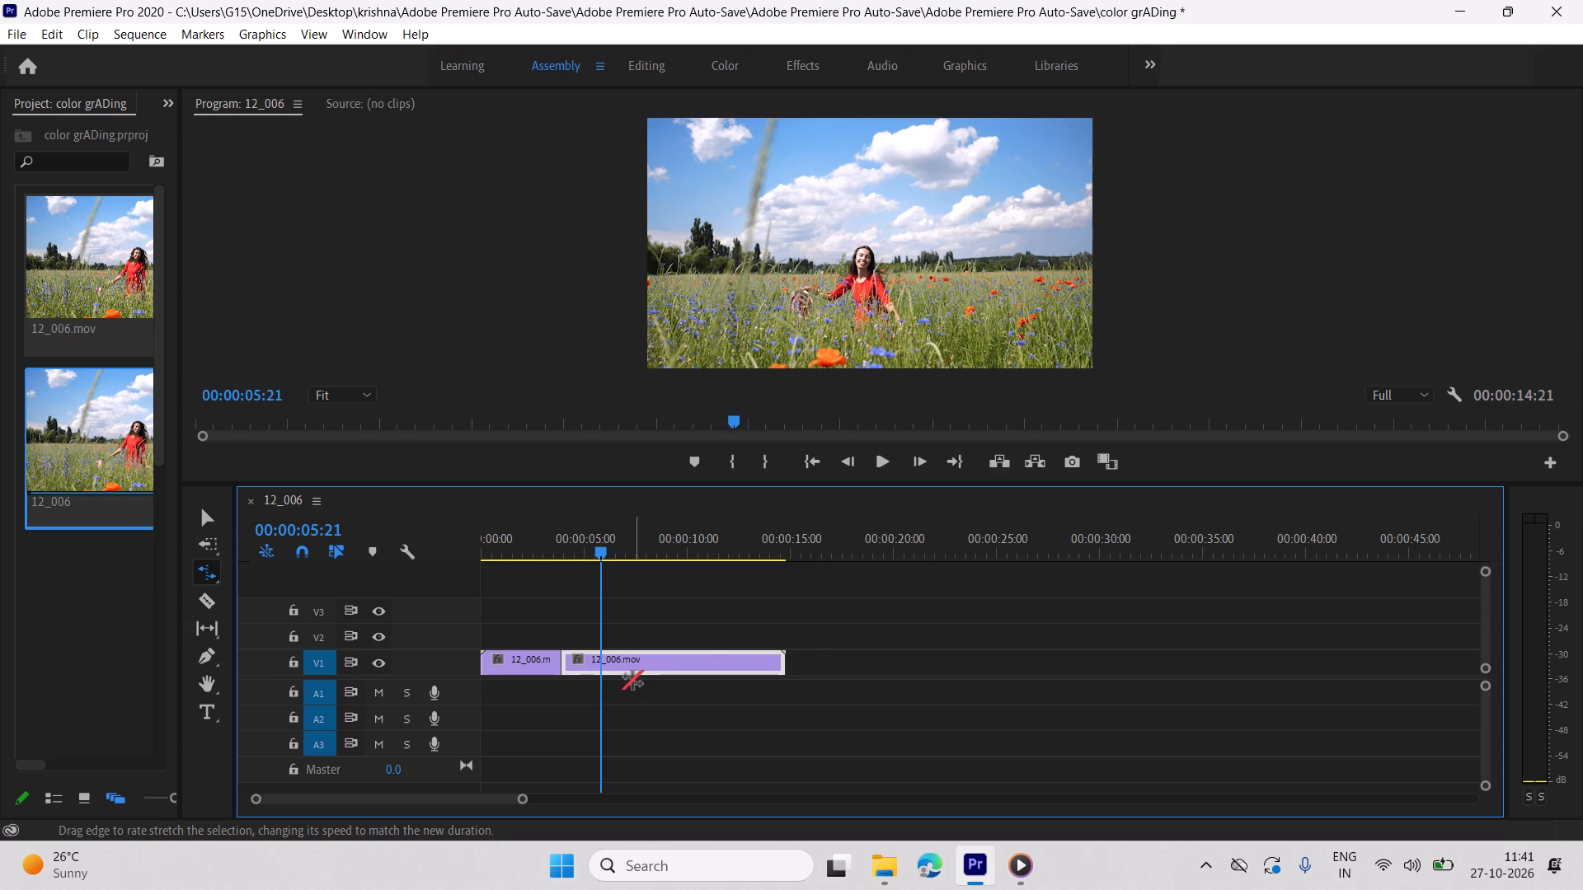
click(560, 661)
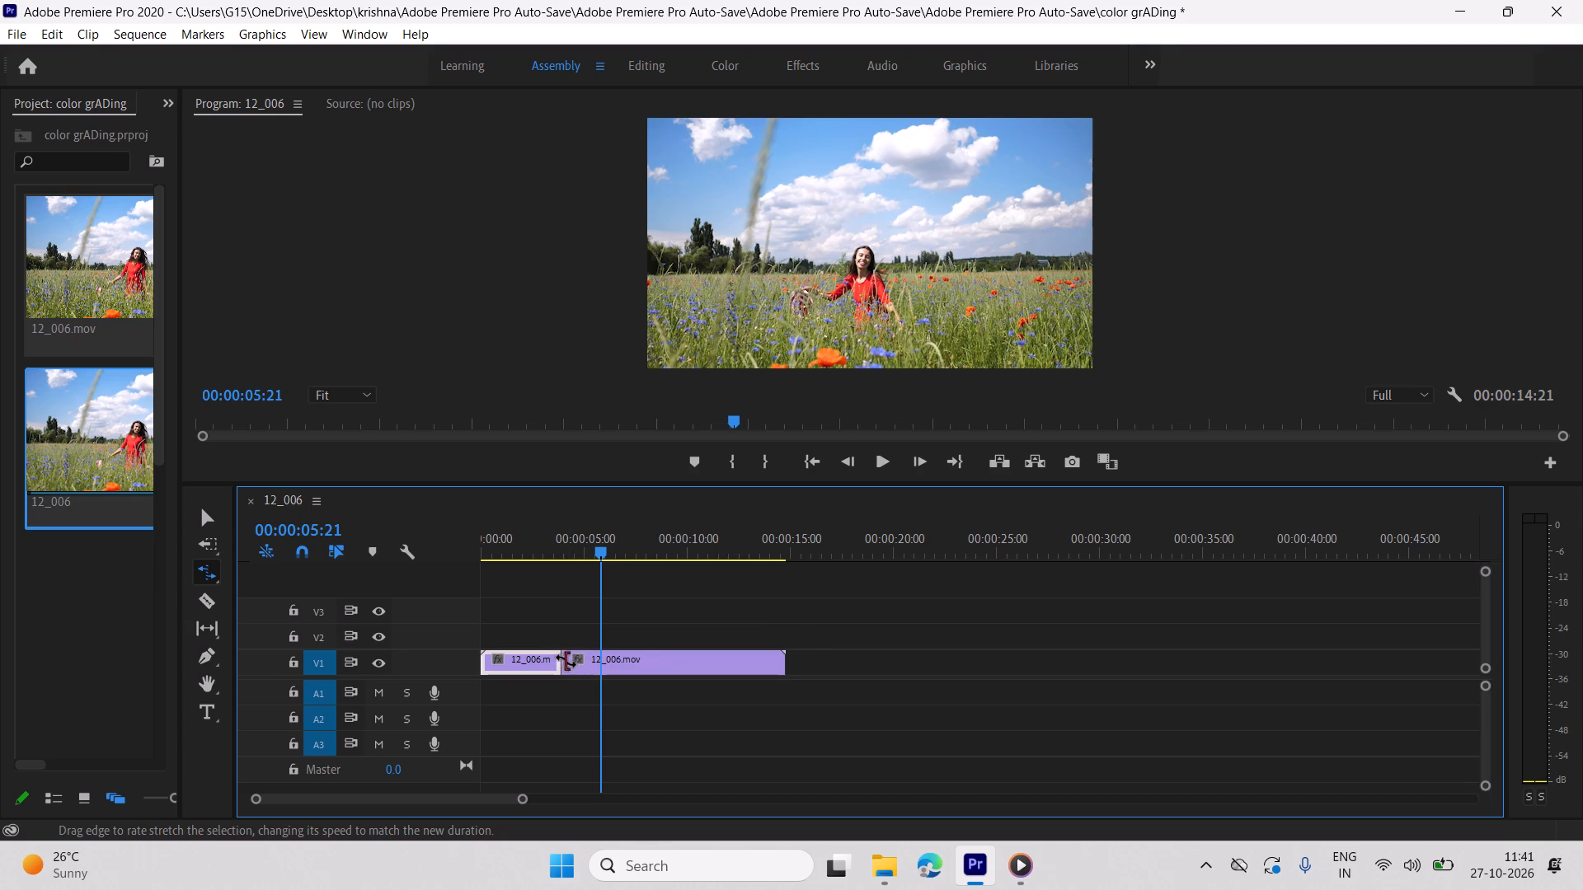
drag(566, 663, 605, 650)
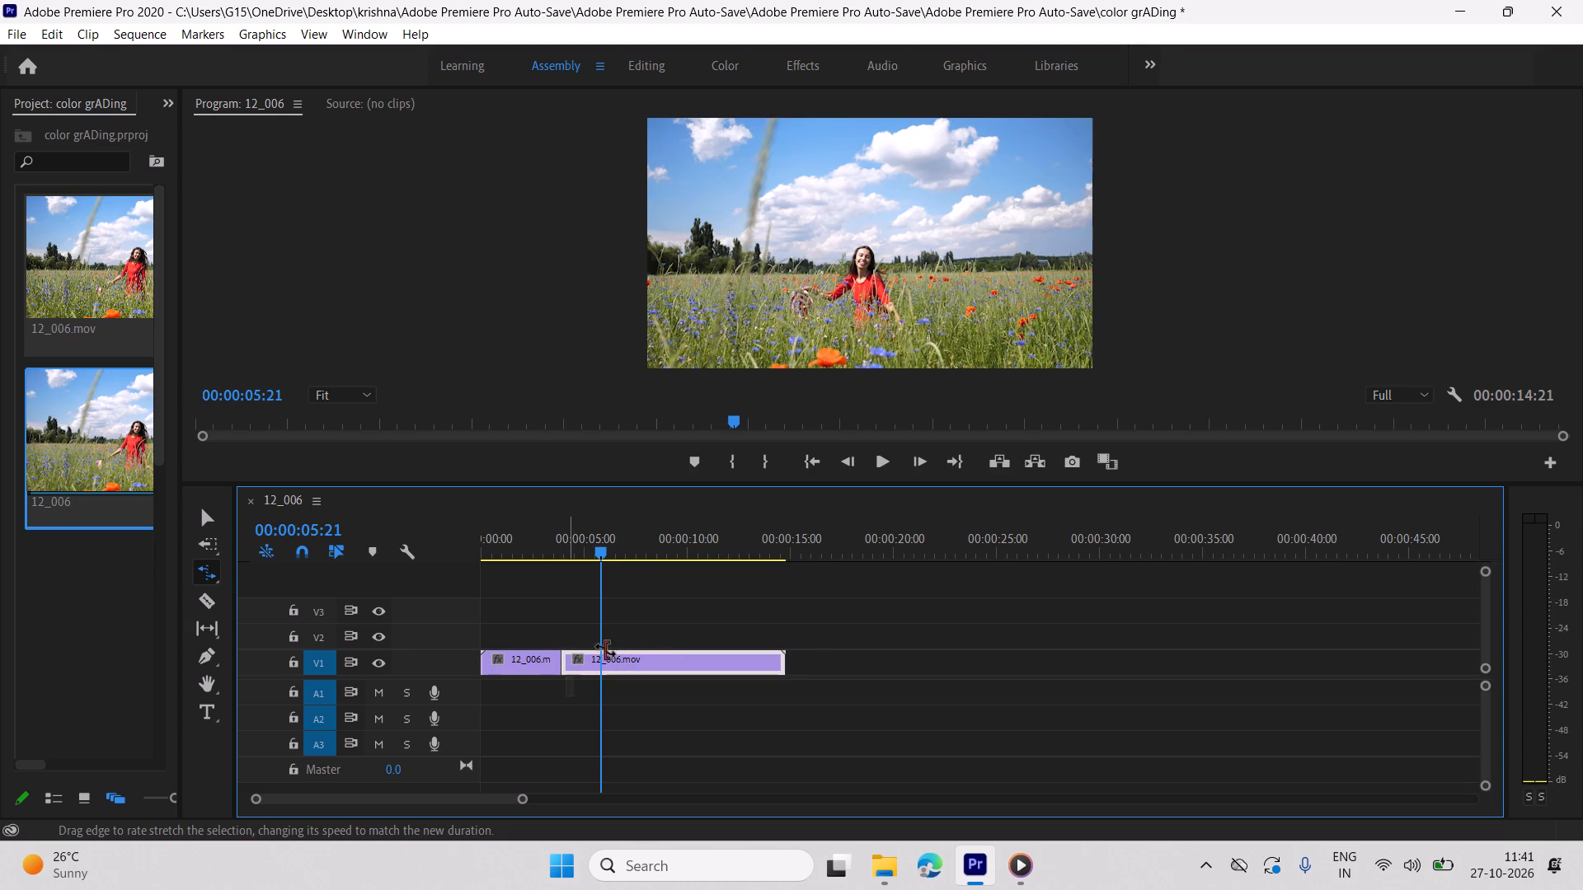
drag(605, 650, 640, 630)
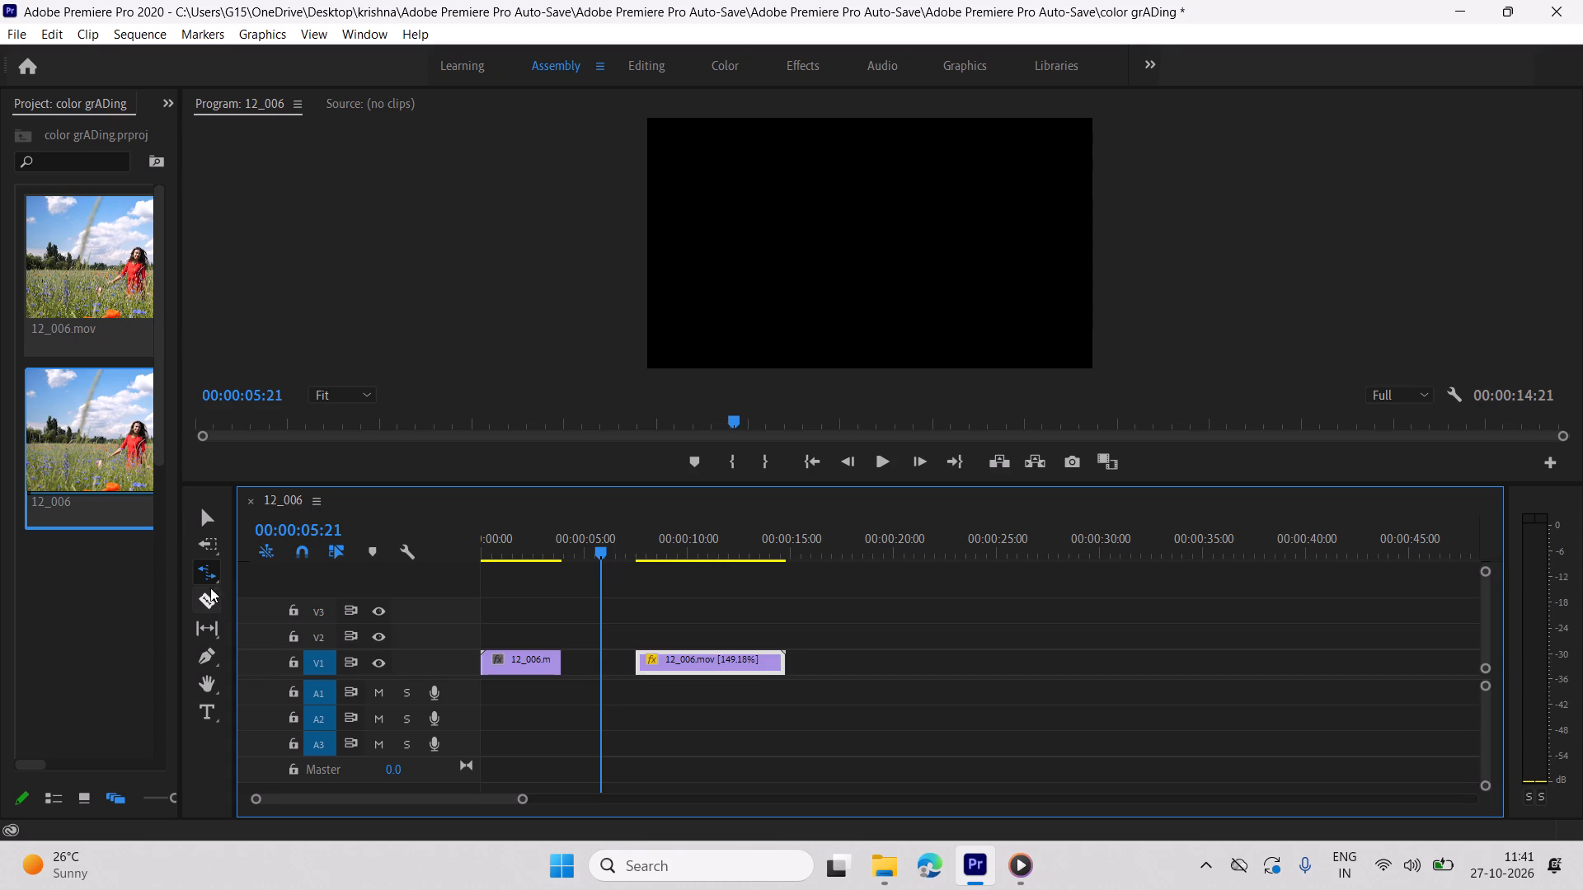
Use the Ripple Edit tool to narrow the gap between the two V1 segments so the second starts at 00:00:04:09.
drag(204, 576, 263, 597)
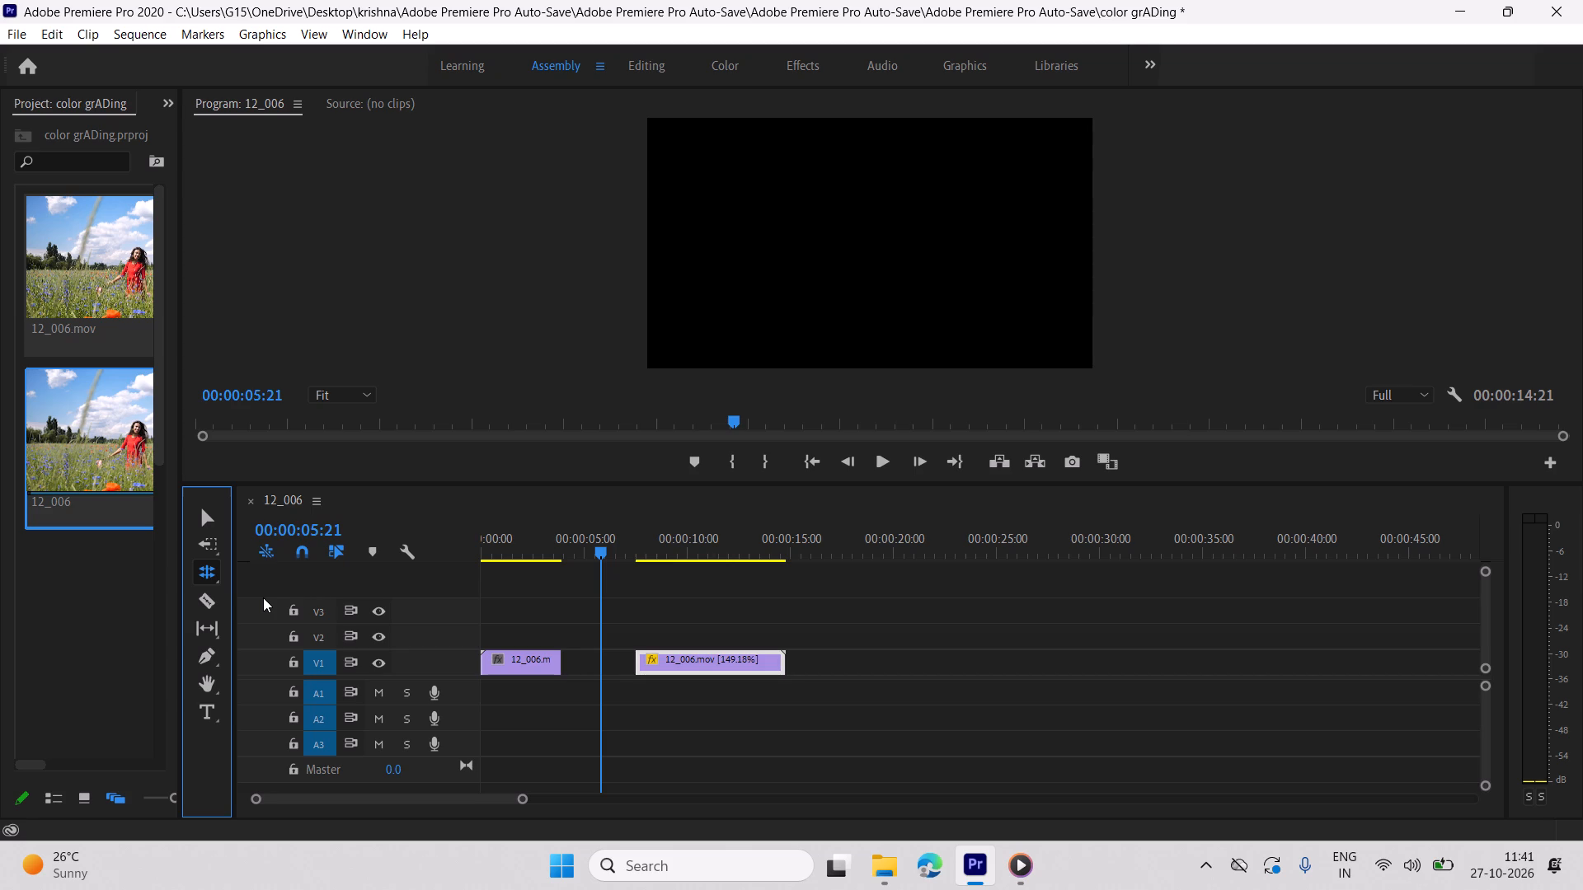
drag(215, 581, 258, 579)
drag(562, 663, 627, 664)
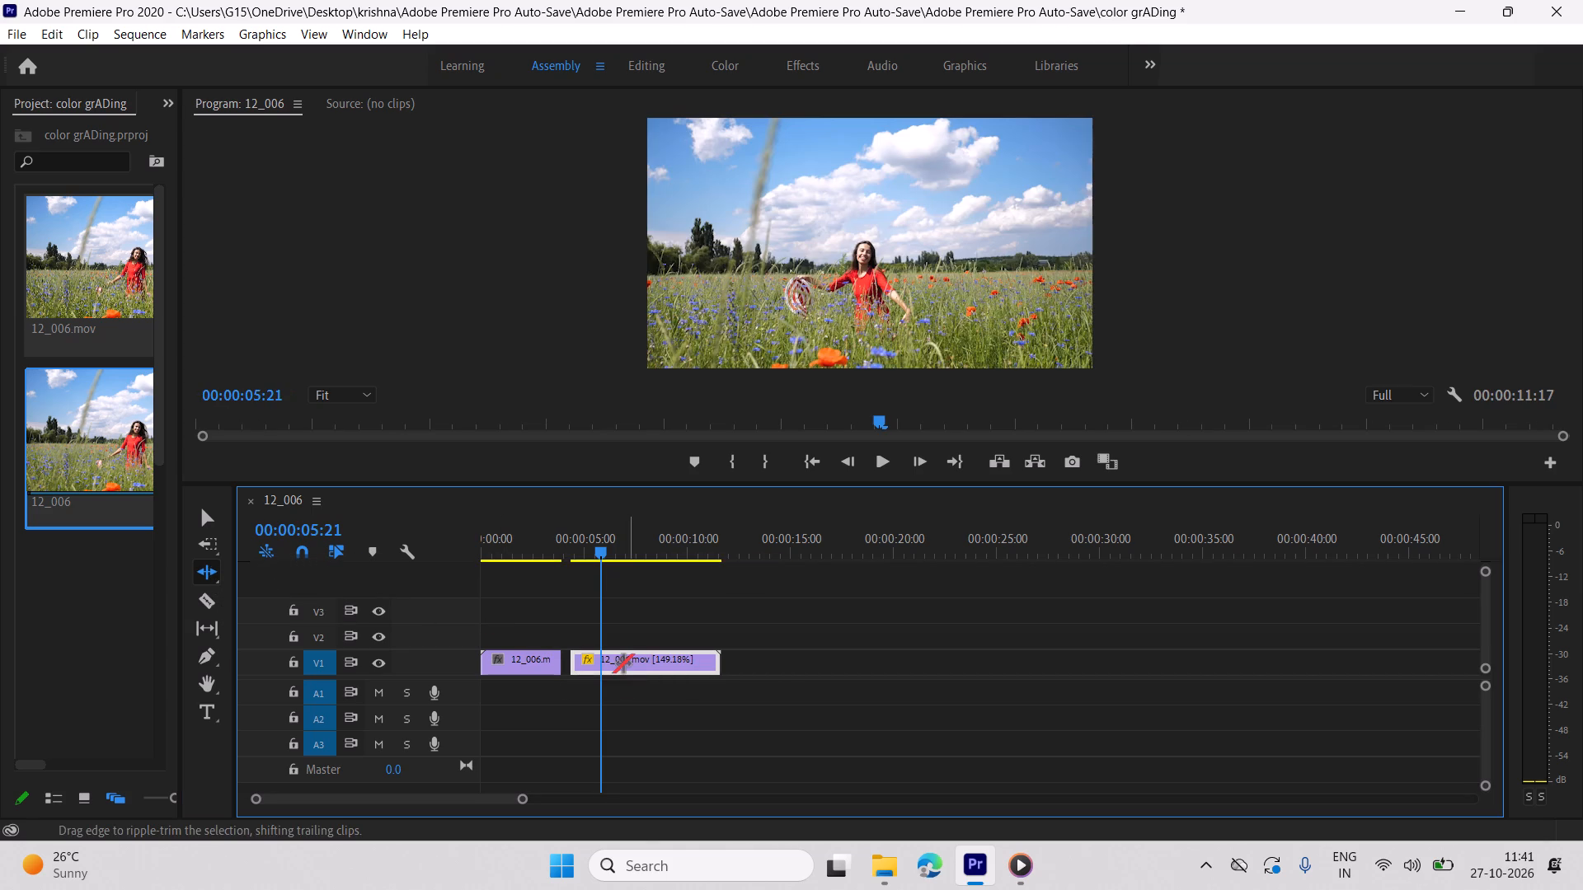
drag(606, 663, 541, 668)
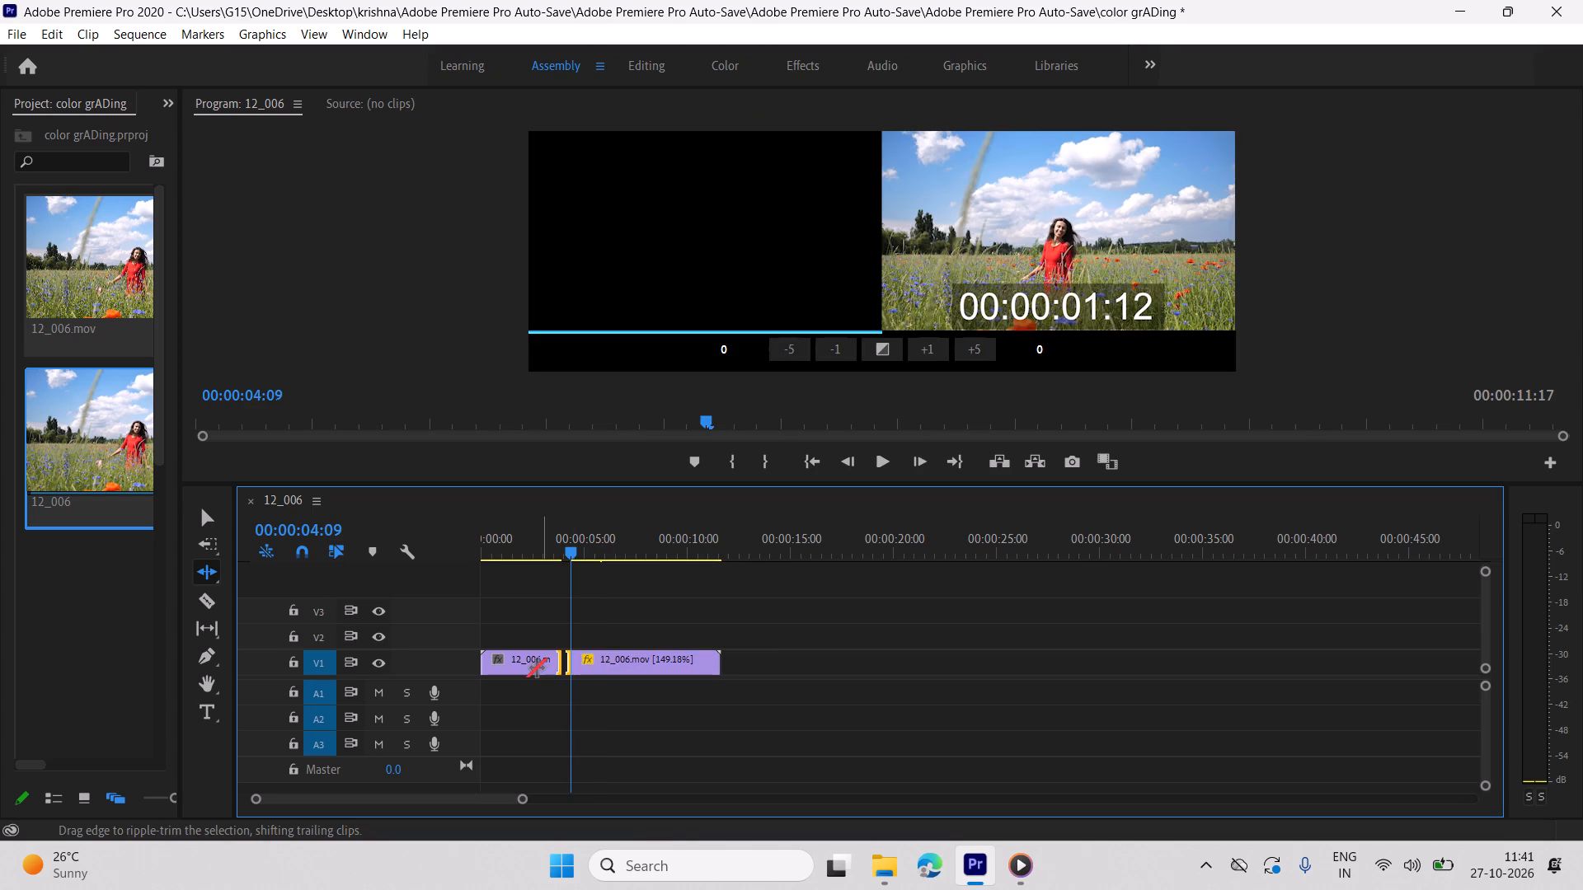
drag(568, 668, 518, 677)
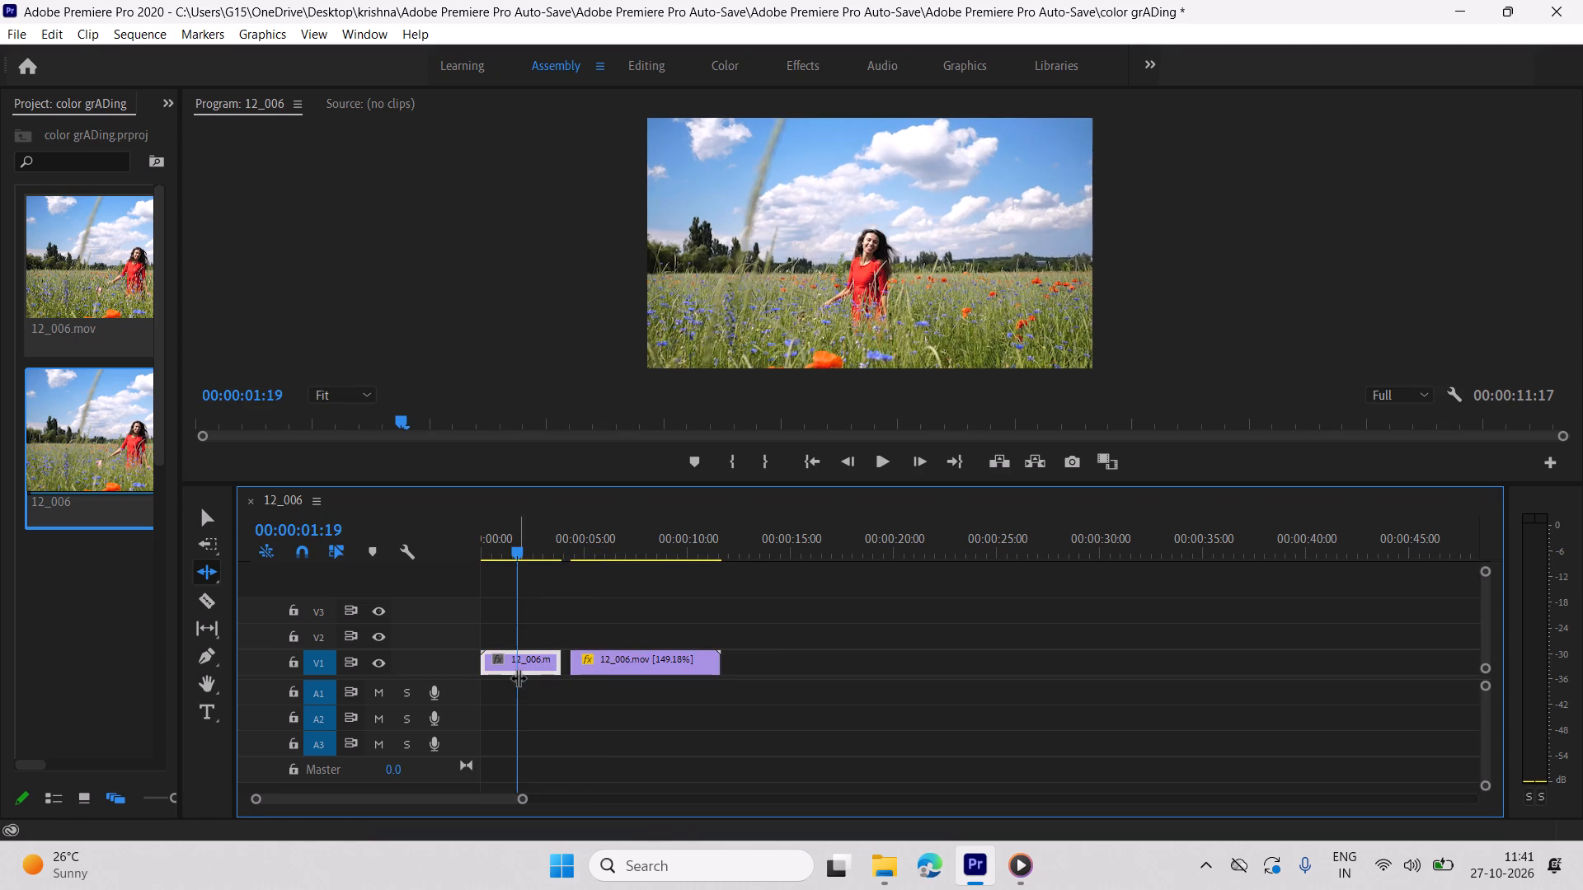
drag(562, 661, 579, 664)
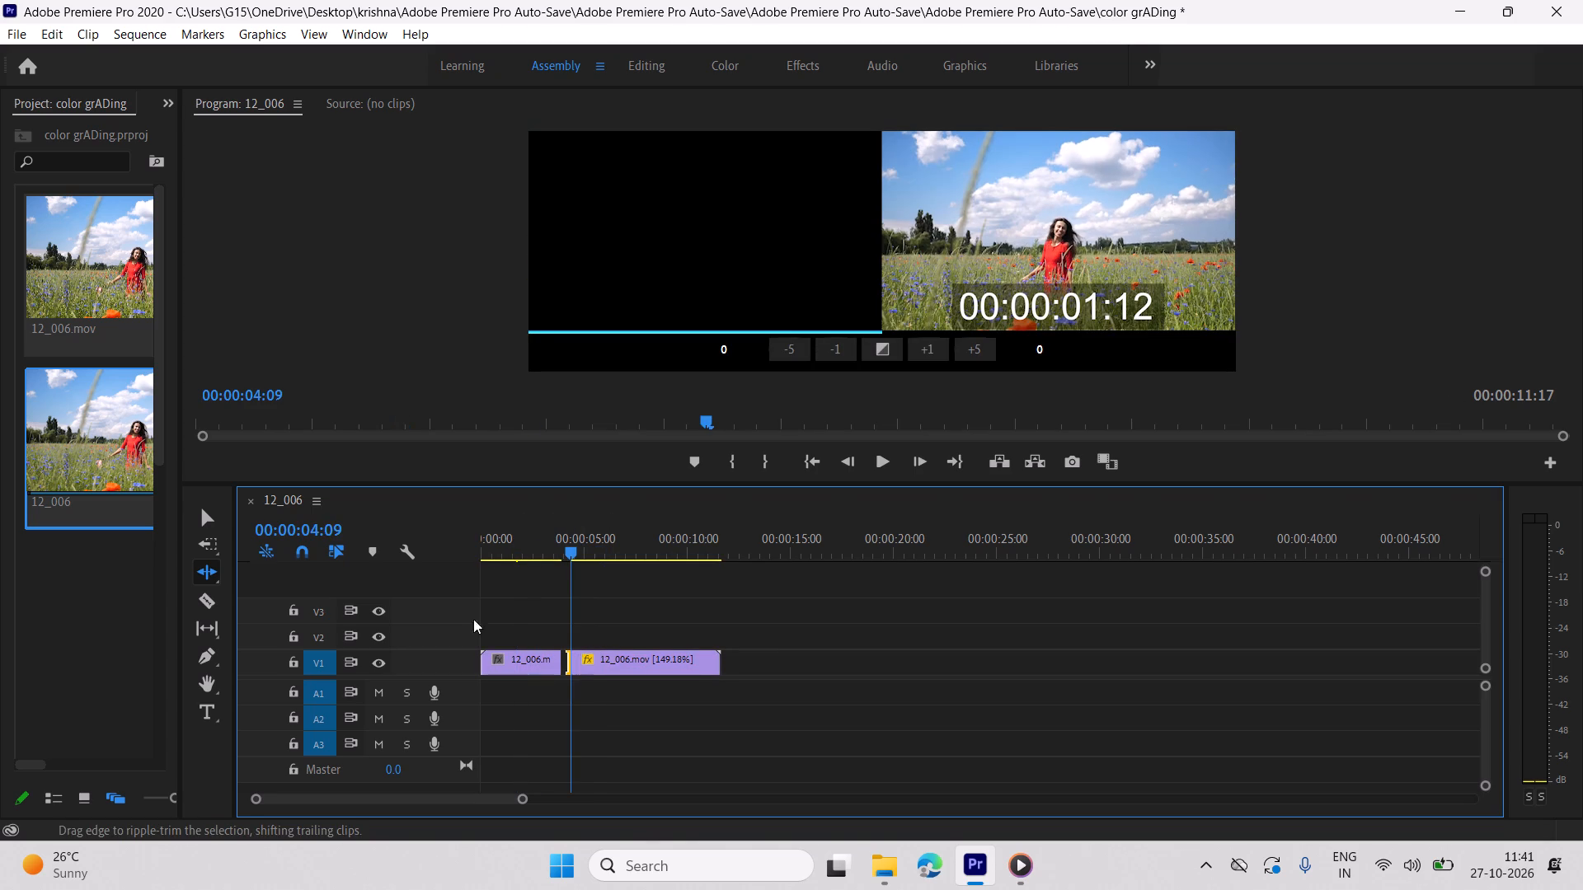
Move the second V1 segment against the end of the first with the Selection tool, closing the remaining gap.
drag(202, 518, 600, 697)
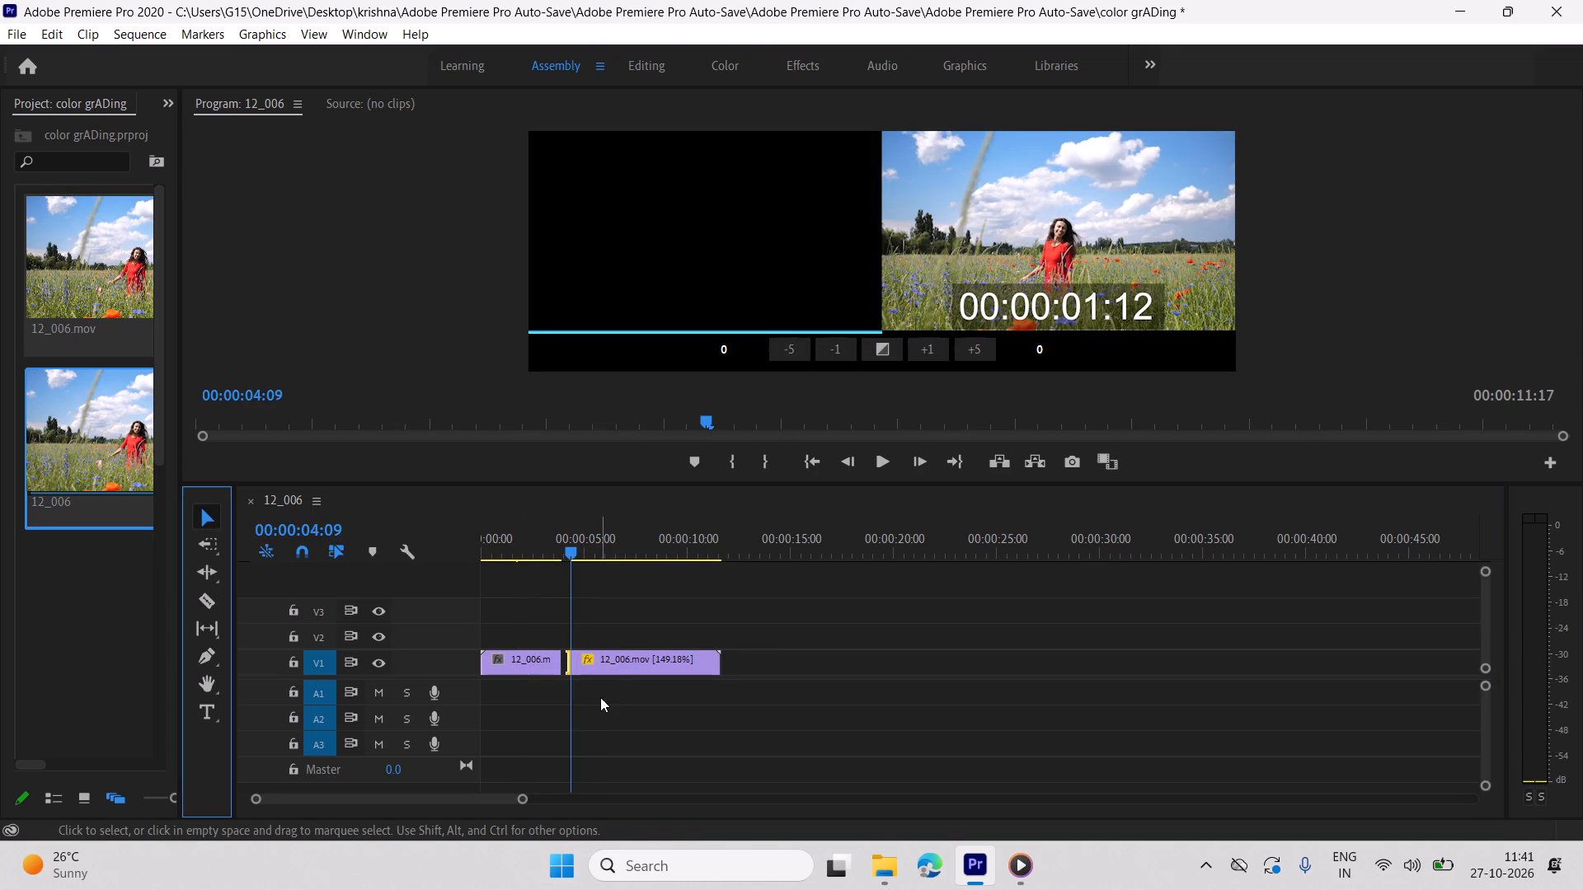
drag(600, 697, 604, 660)
drag(604, 660, 586, 654)
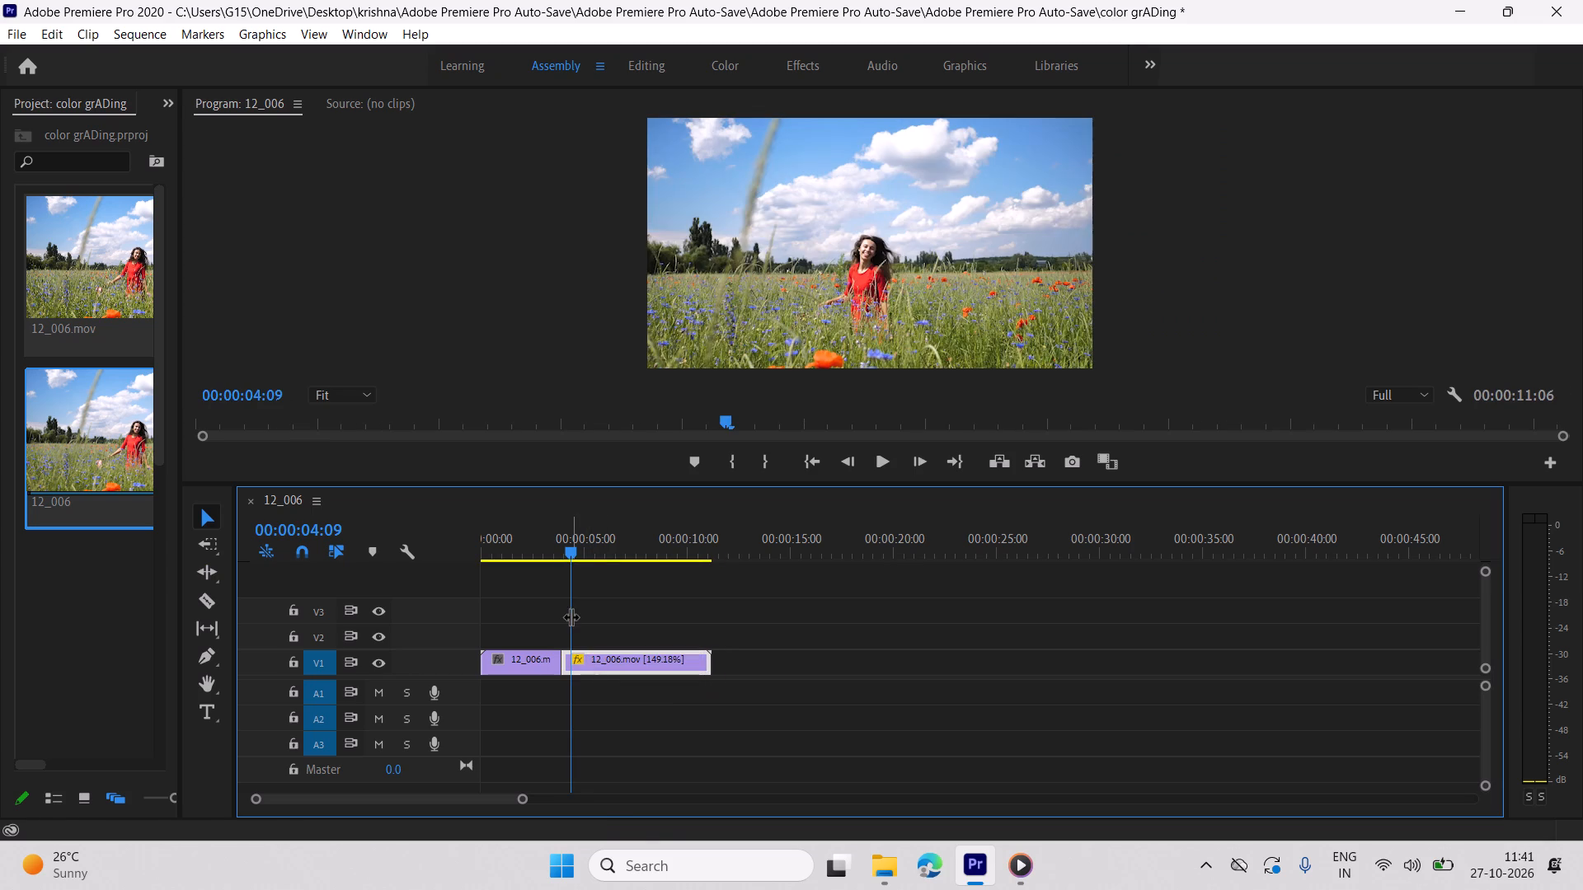
drag(562, 565, 537, 567)
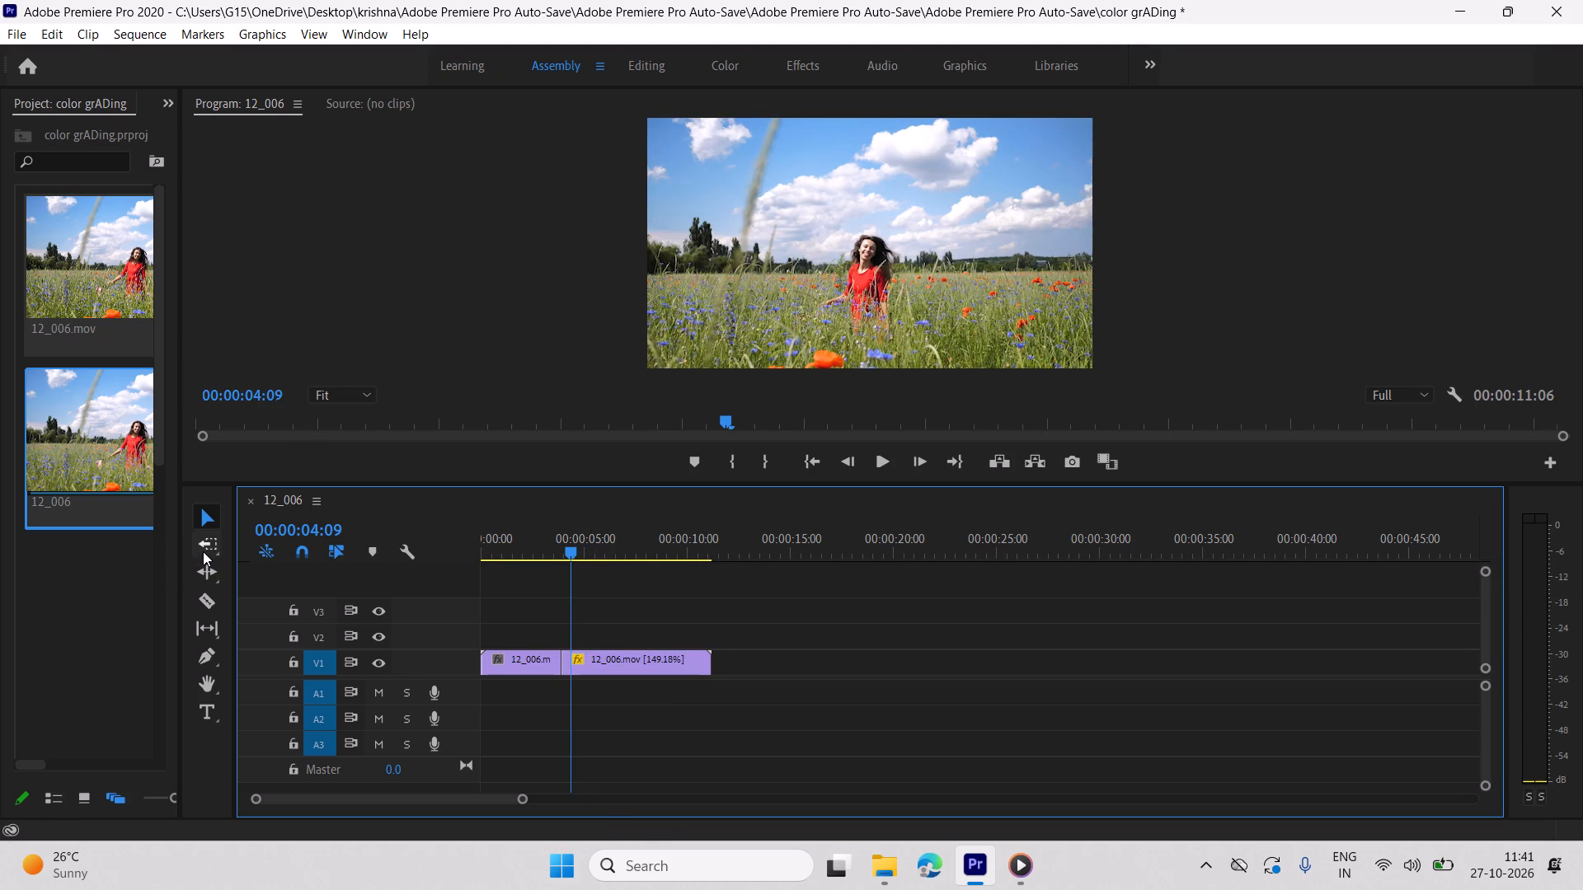
Ripple-trim the first V1 segment to about one second and shorten the second's end, bringing the sequence duration to 00:00:02:15.
click(201, 560)
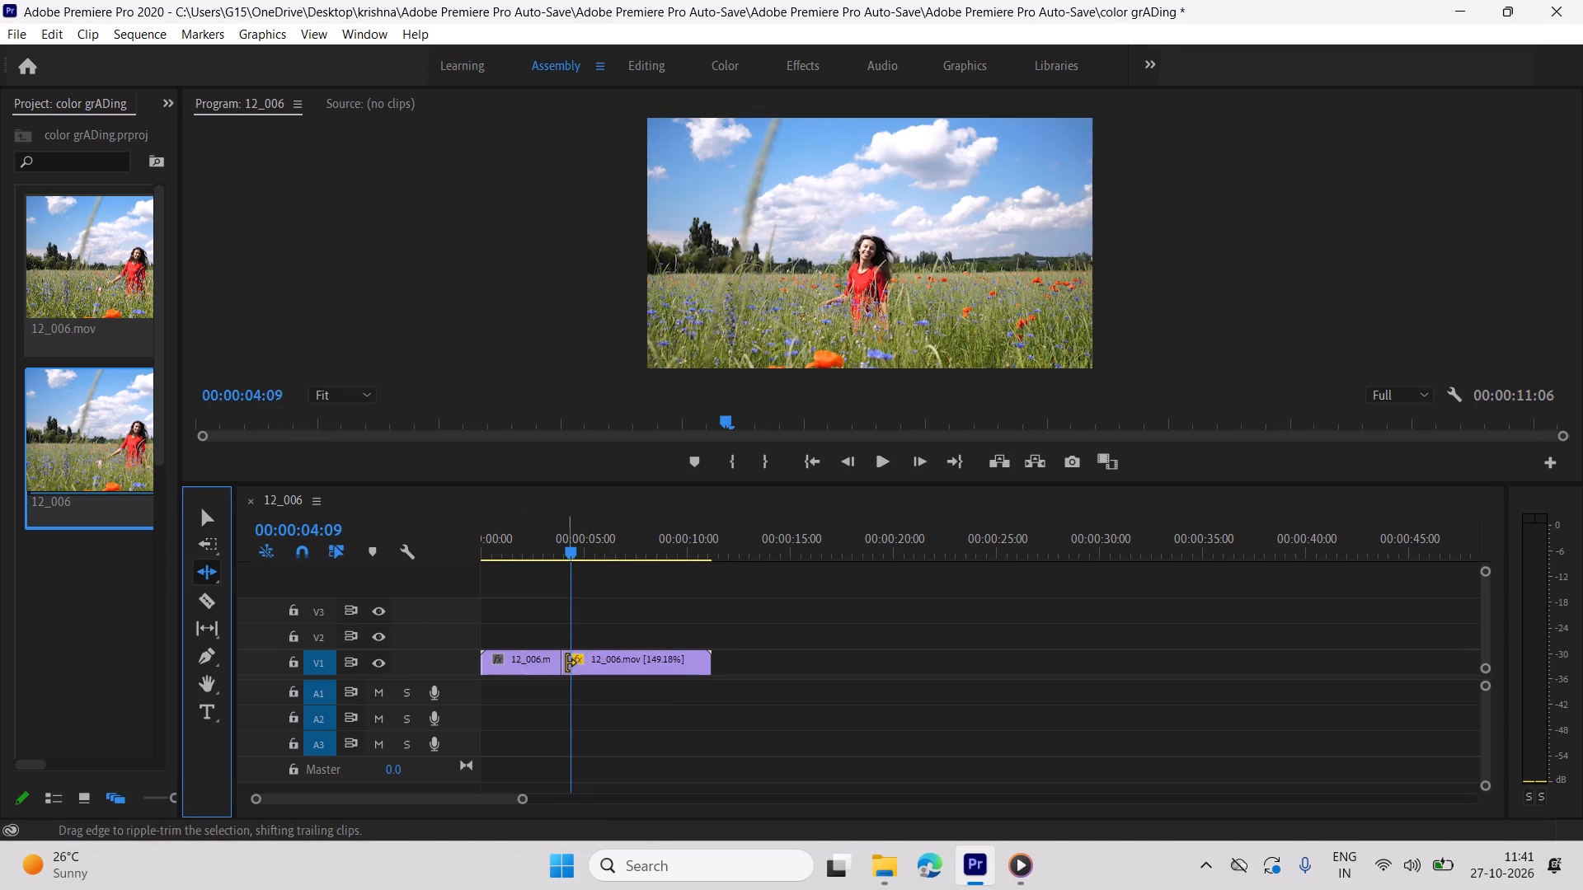
drag(561, 662, 616, 657)
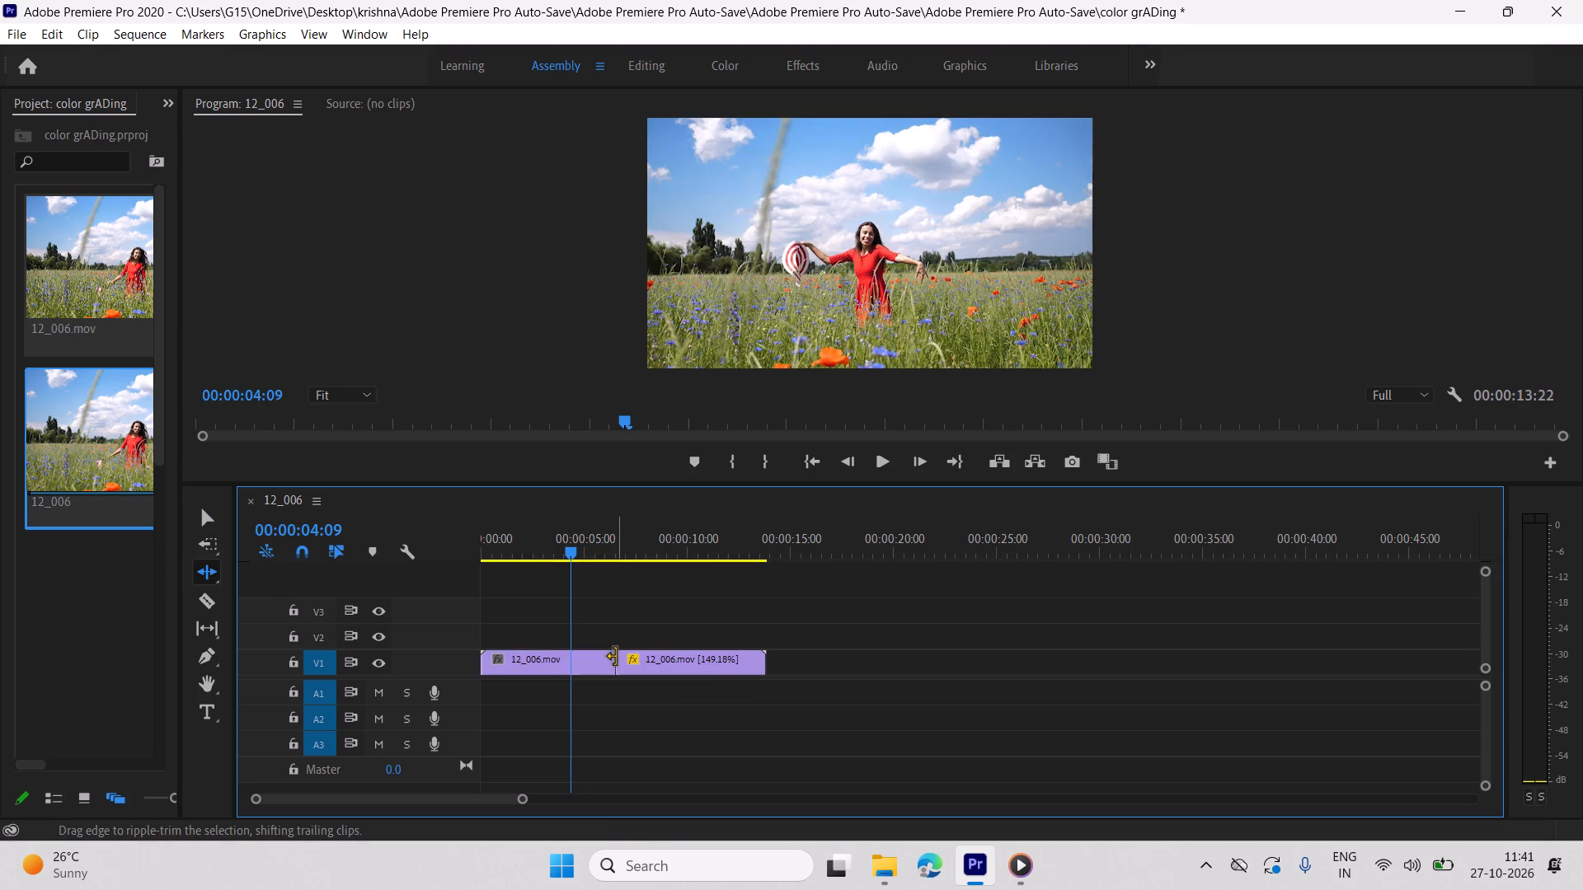
drag(616, 657, 541, 658)
drag(541, 658, 505, 664)
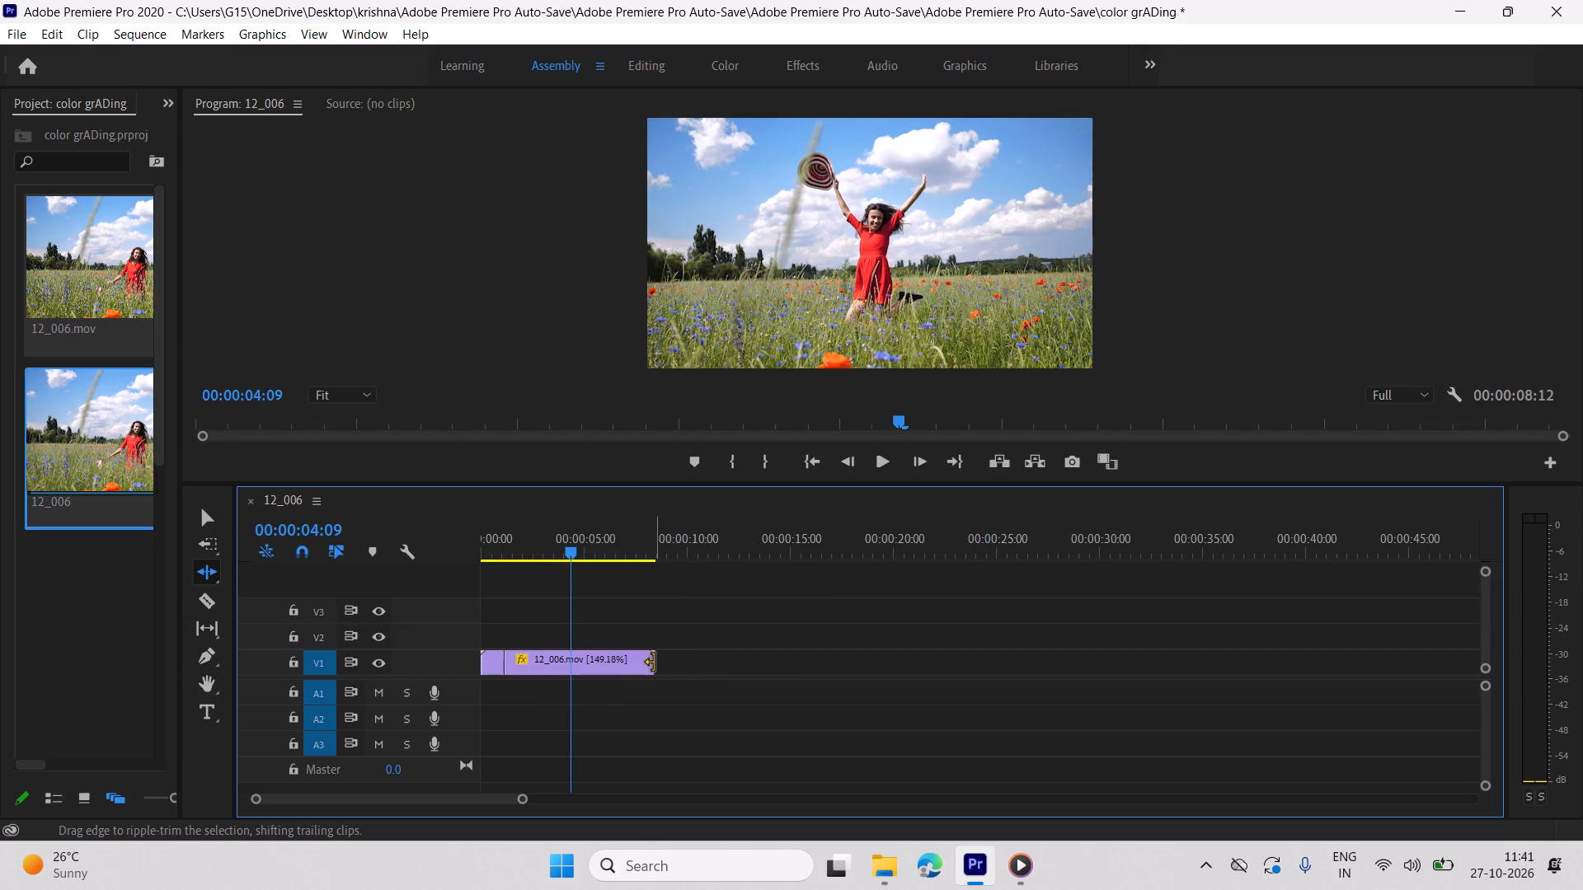
drag(654, 662, 532, 667)
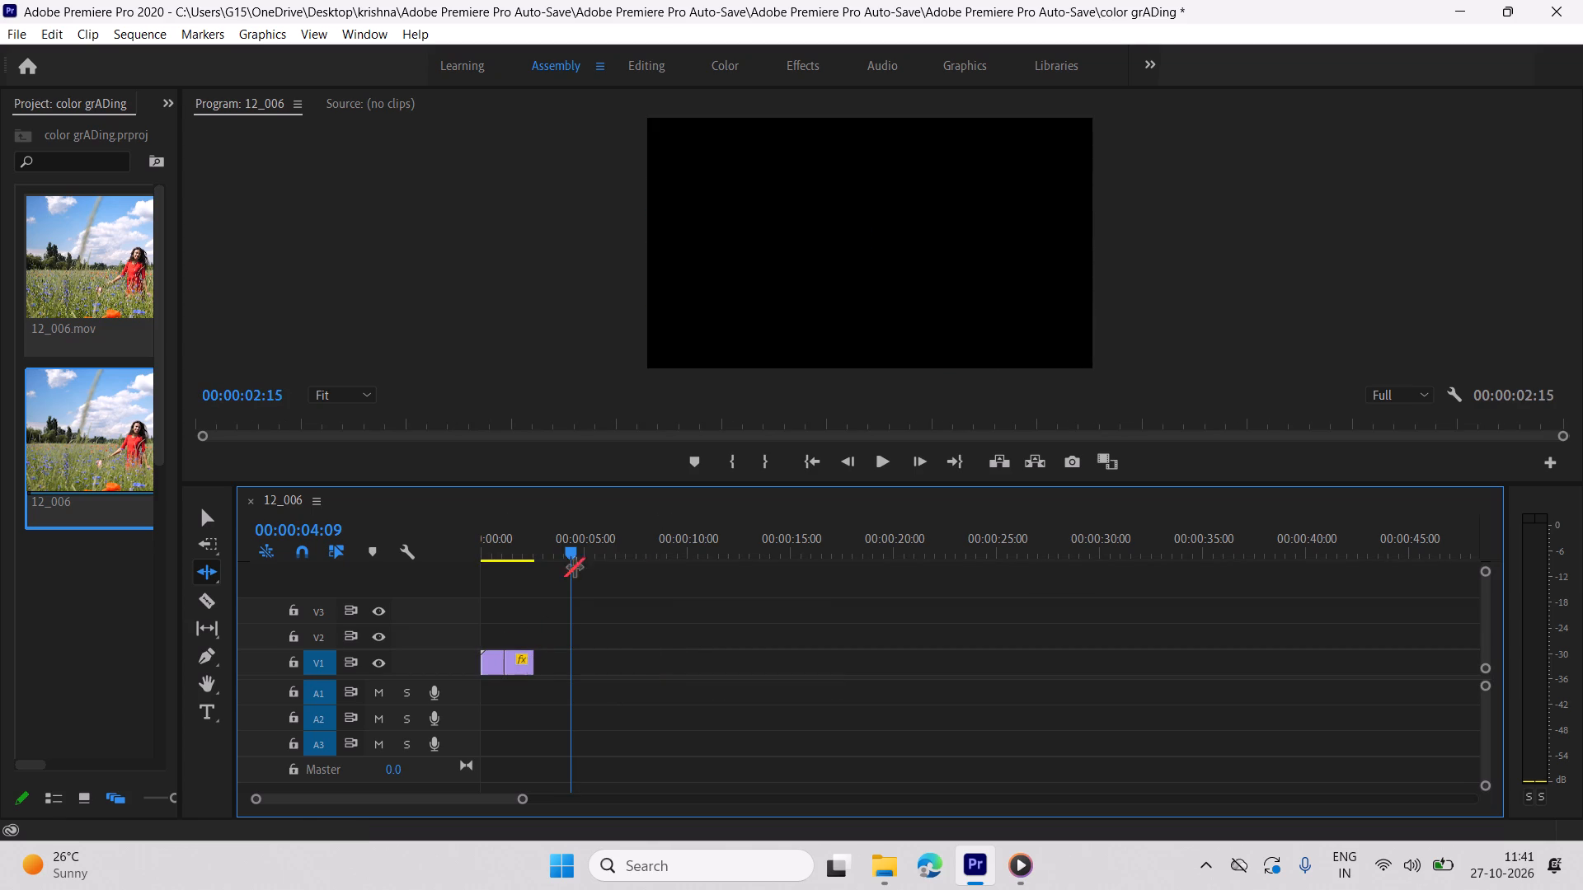
Return the playhead to the start of the sequence at 00:00:00:00.
drag(569, 547, 420, 596)
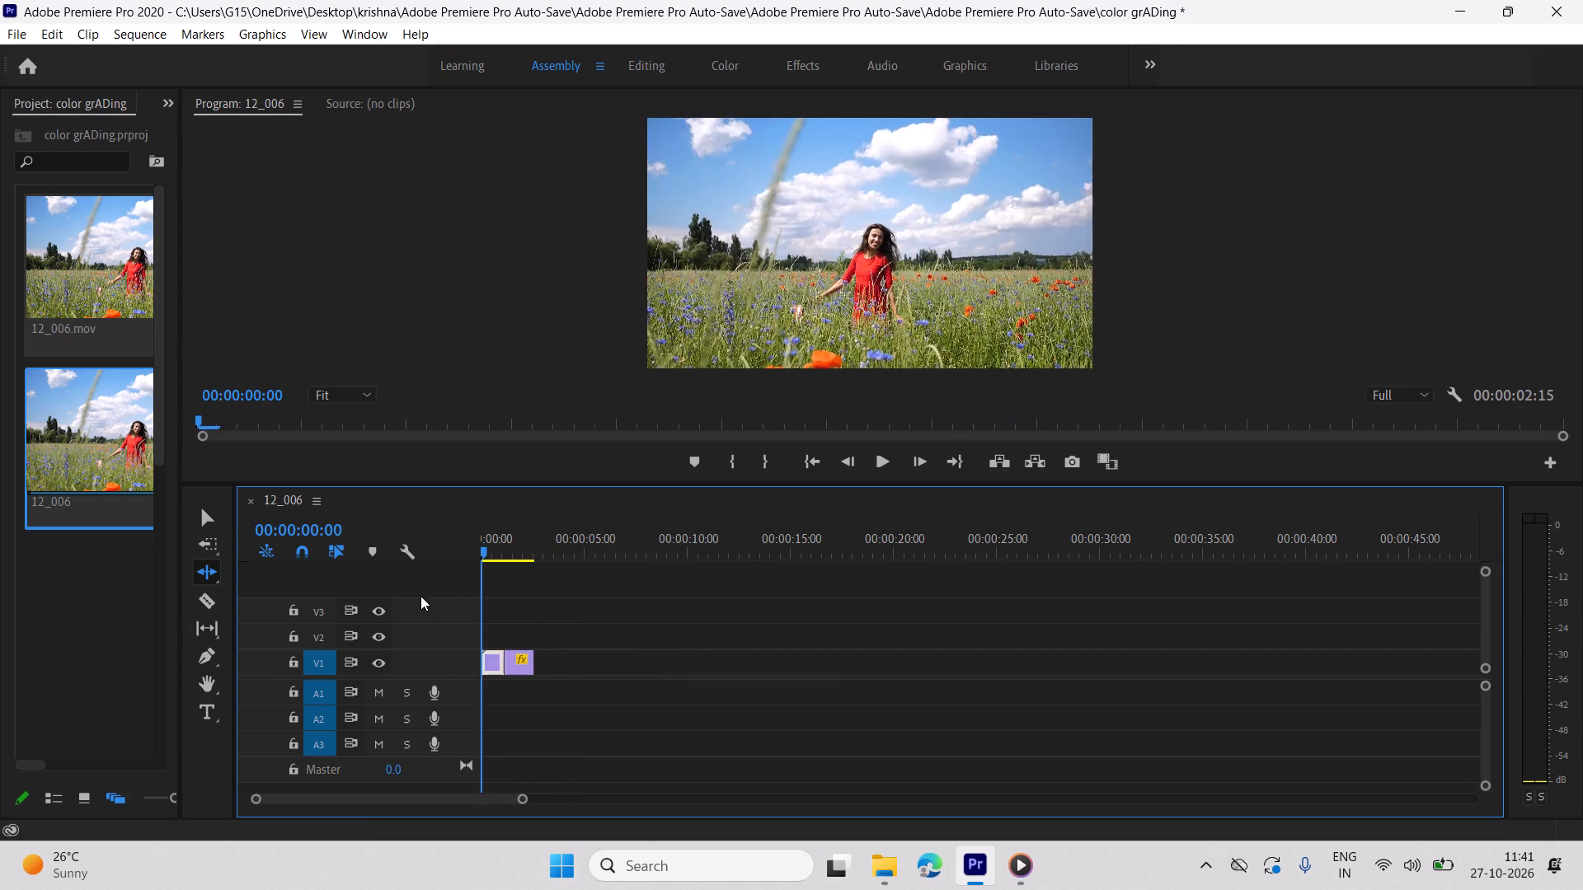
Ripple-trim the start of the second V1 segment and extend the first segment's end, bringing the sequence duration to 00:00:03:00.
drag(420, 596, 395, 594)
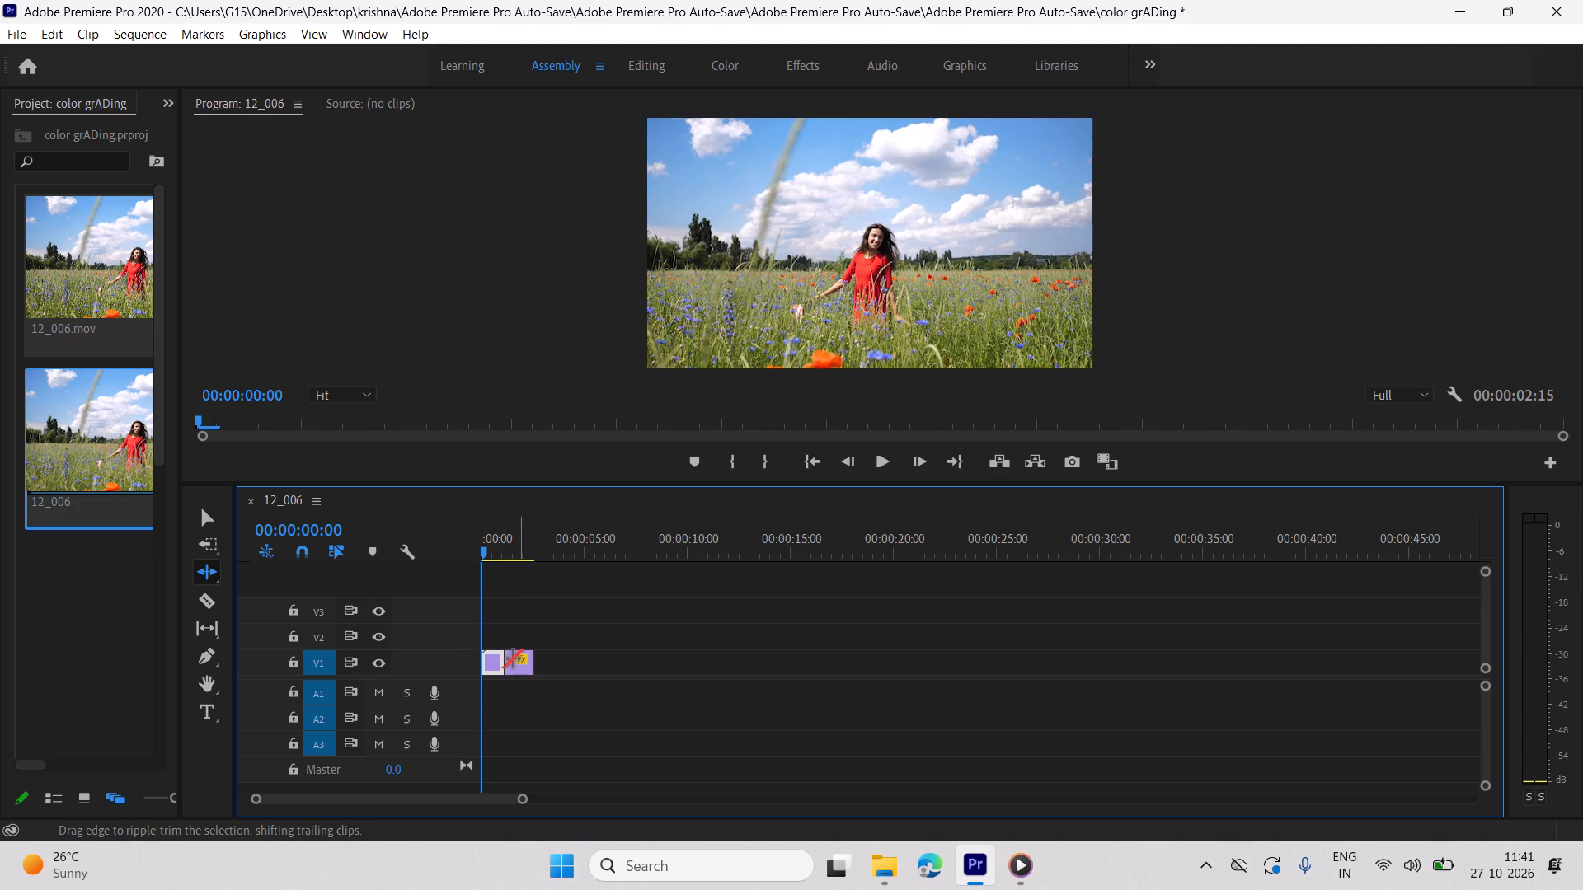
drag(510, 659, 519, 674)
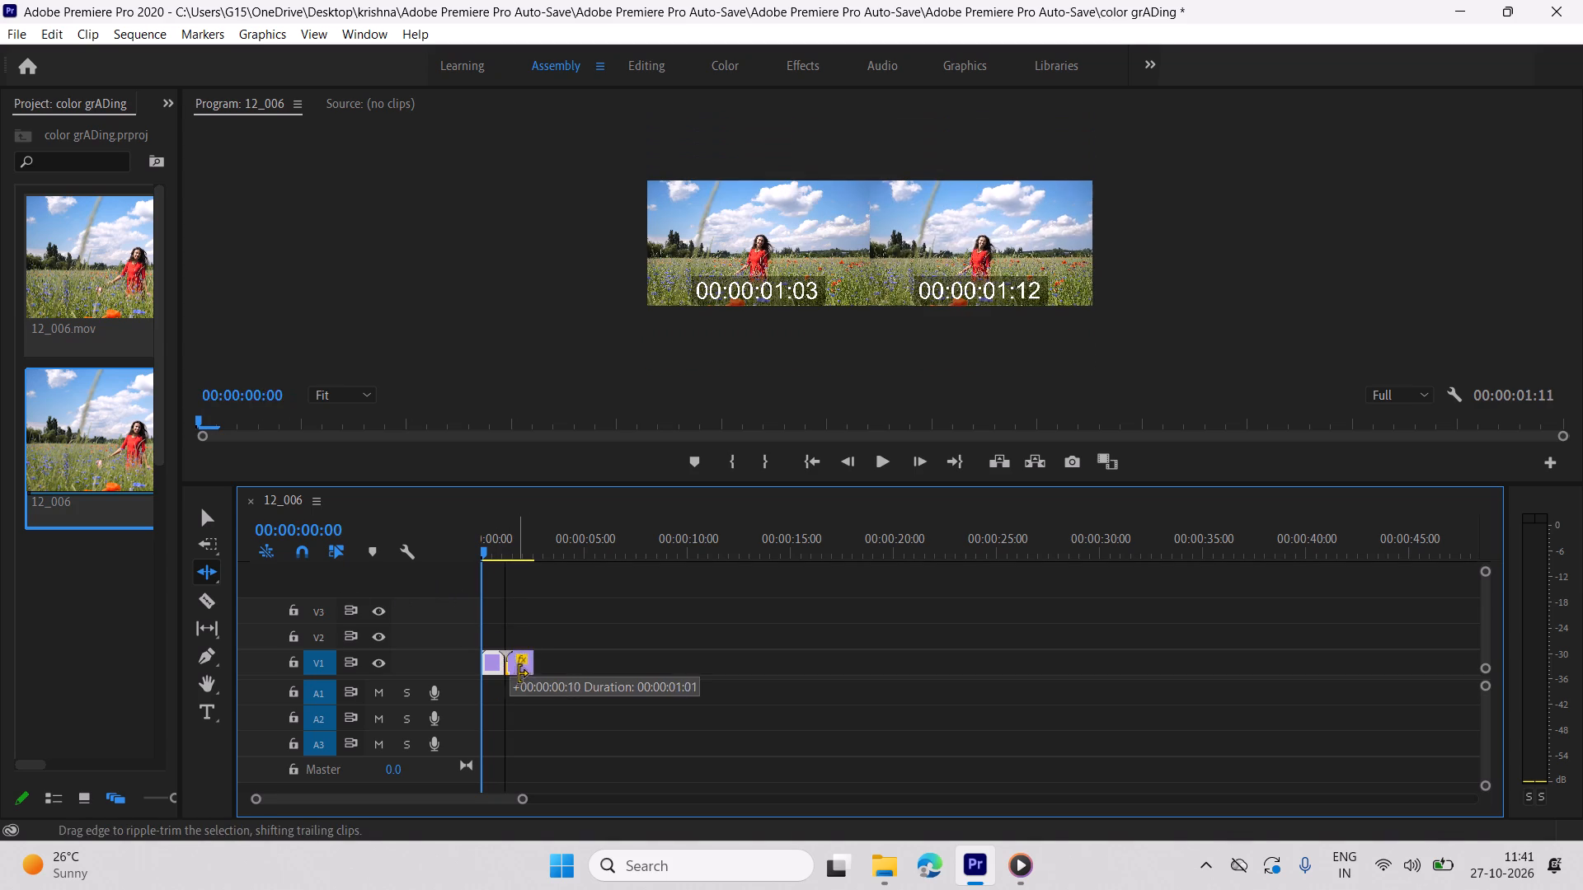
drag(519, 674, 520, 674)
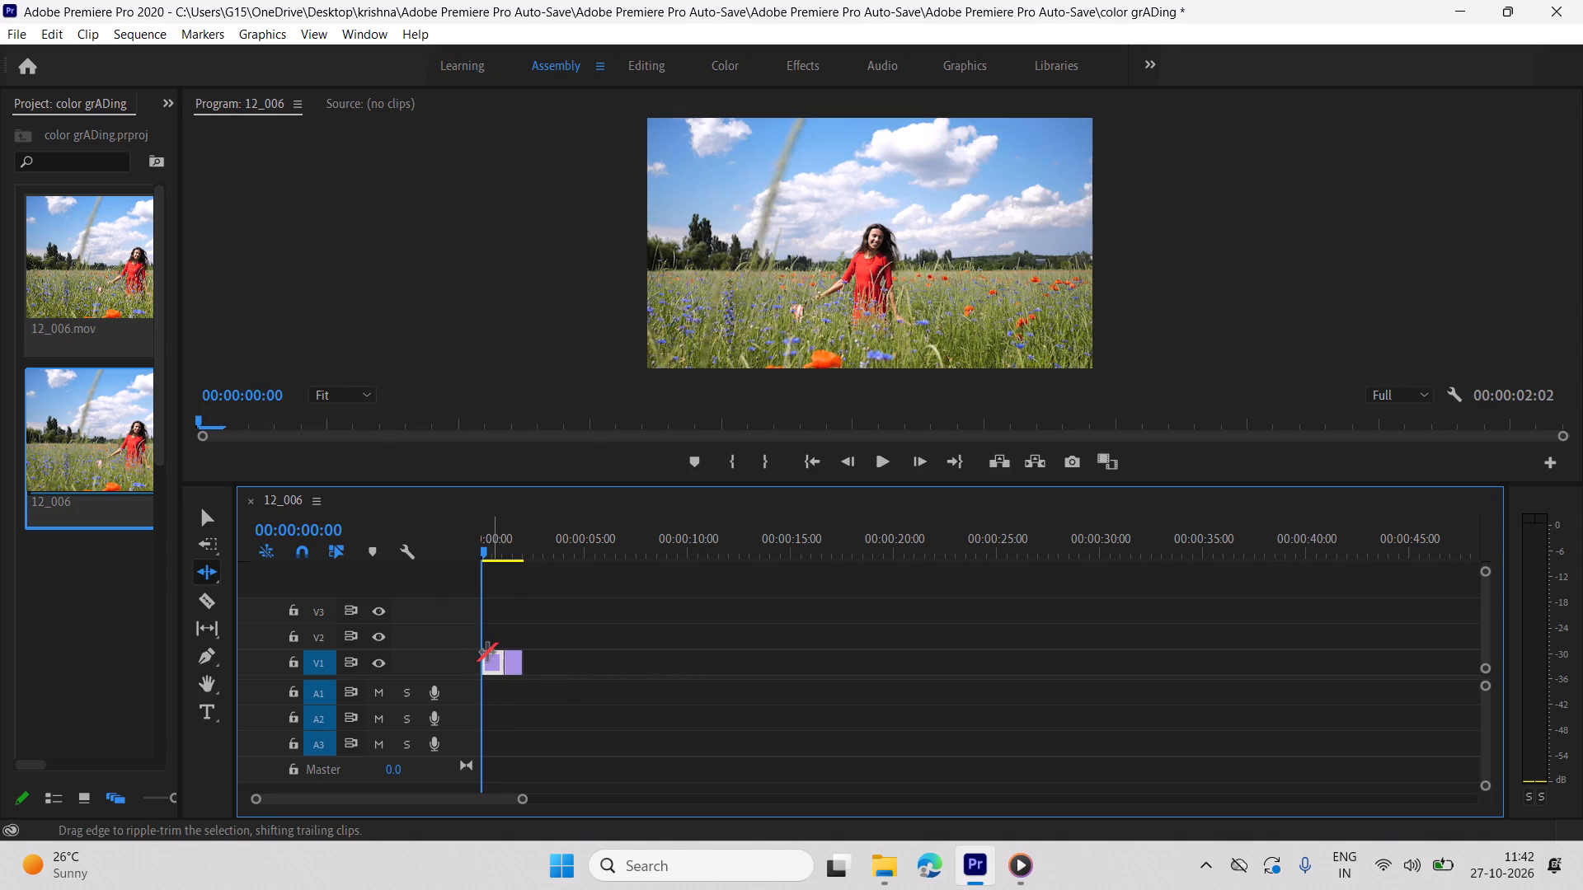
drag(503, 659, 524, 659)
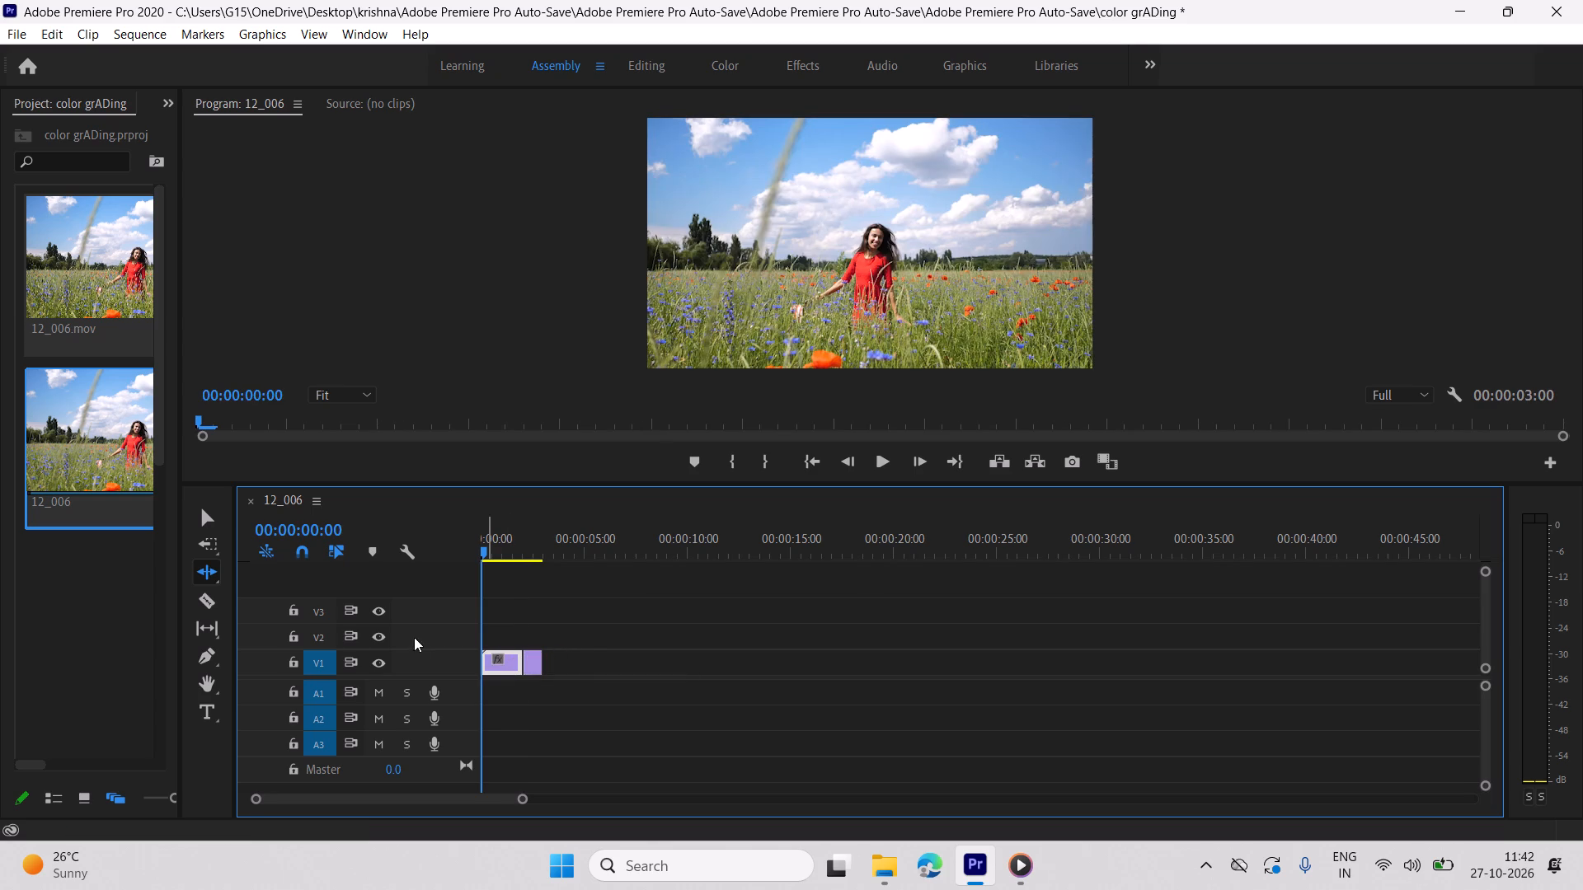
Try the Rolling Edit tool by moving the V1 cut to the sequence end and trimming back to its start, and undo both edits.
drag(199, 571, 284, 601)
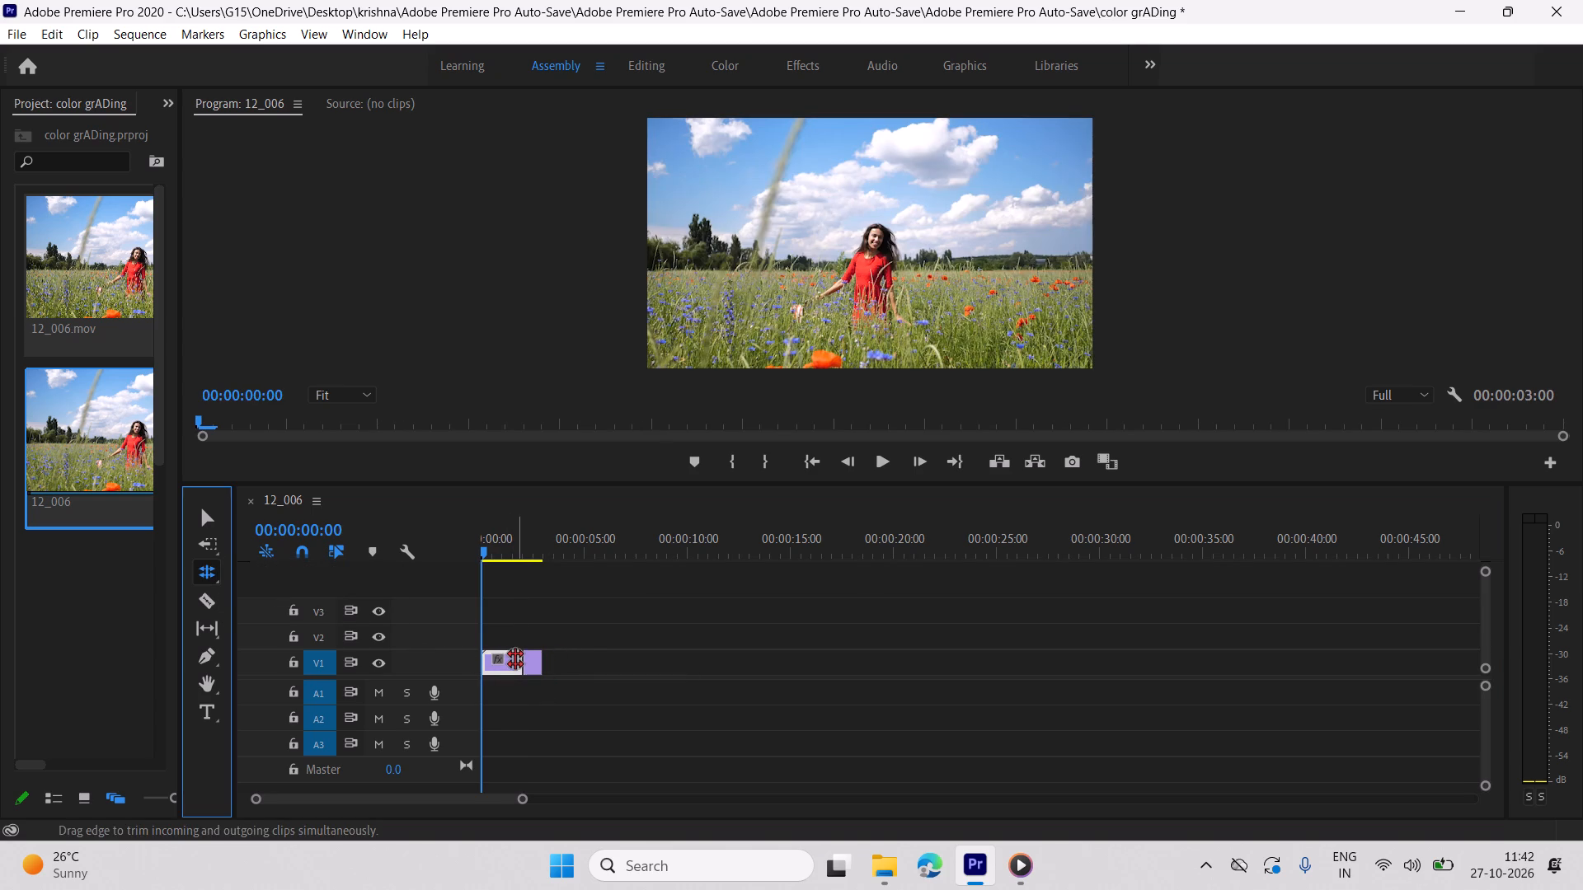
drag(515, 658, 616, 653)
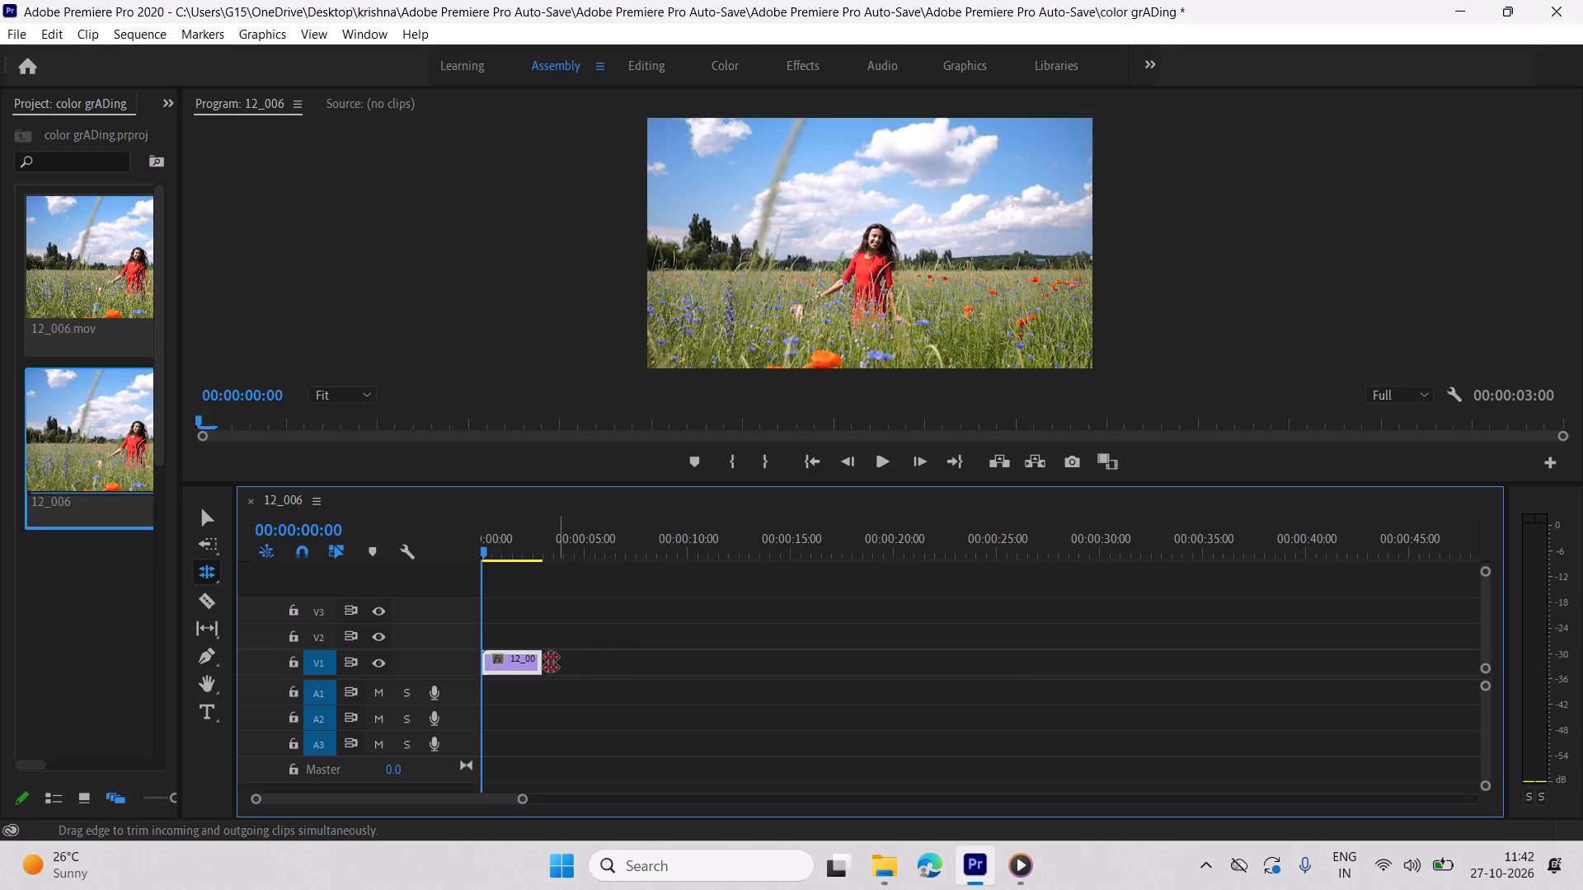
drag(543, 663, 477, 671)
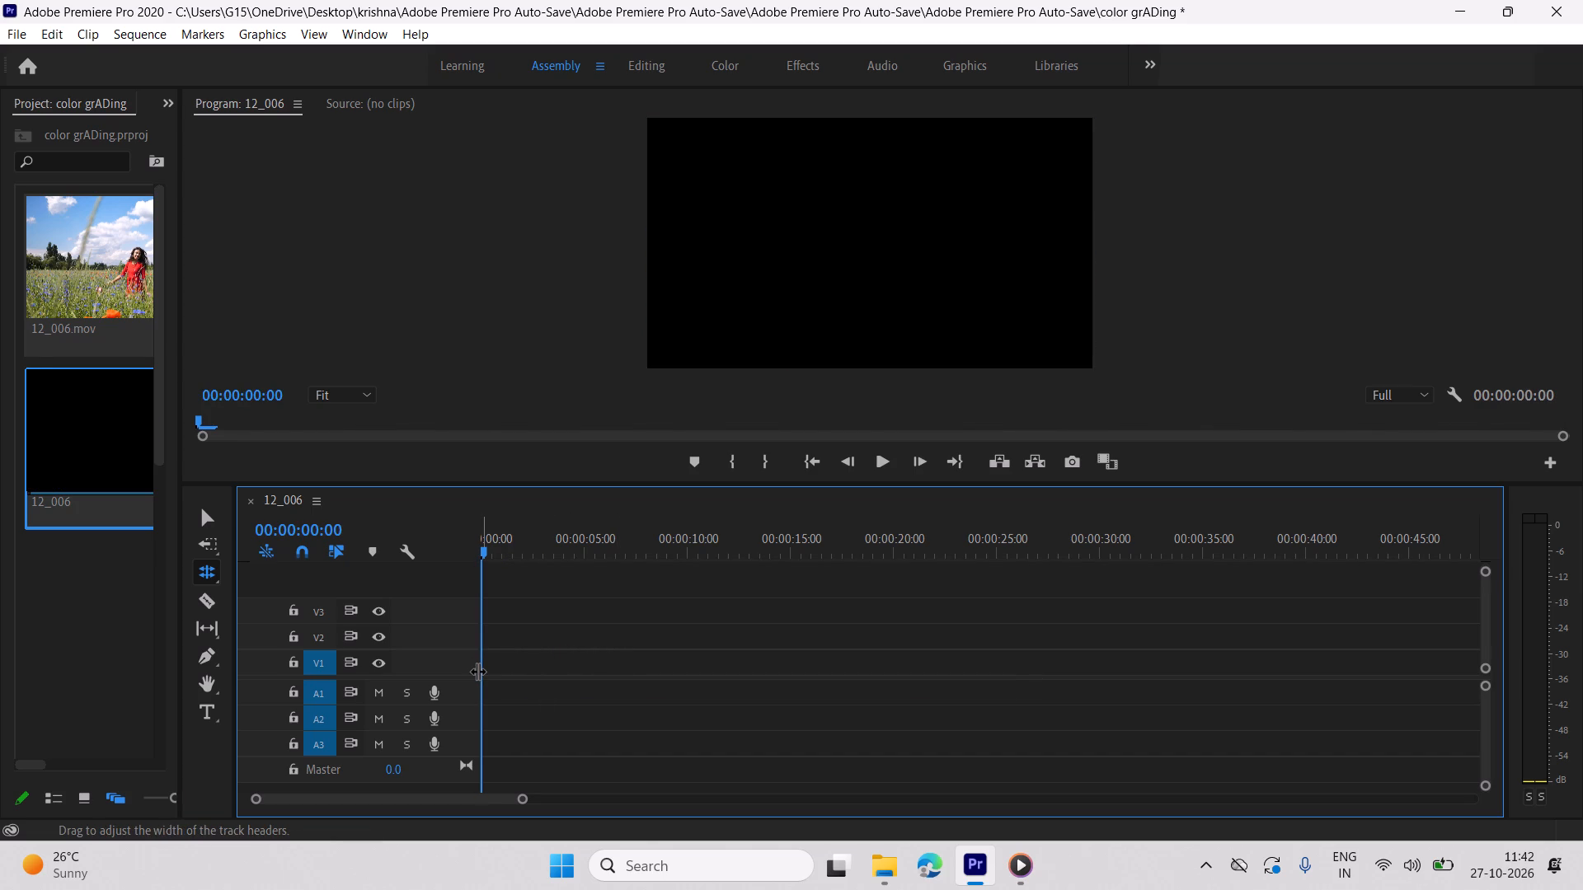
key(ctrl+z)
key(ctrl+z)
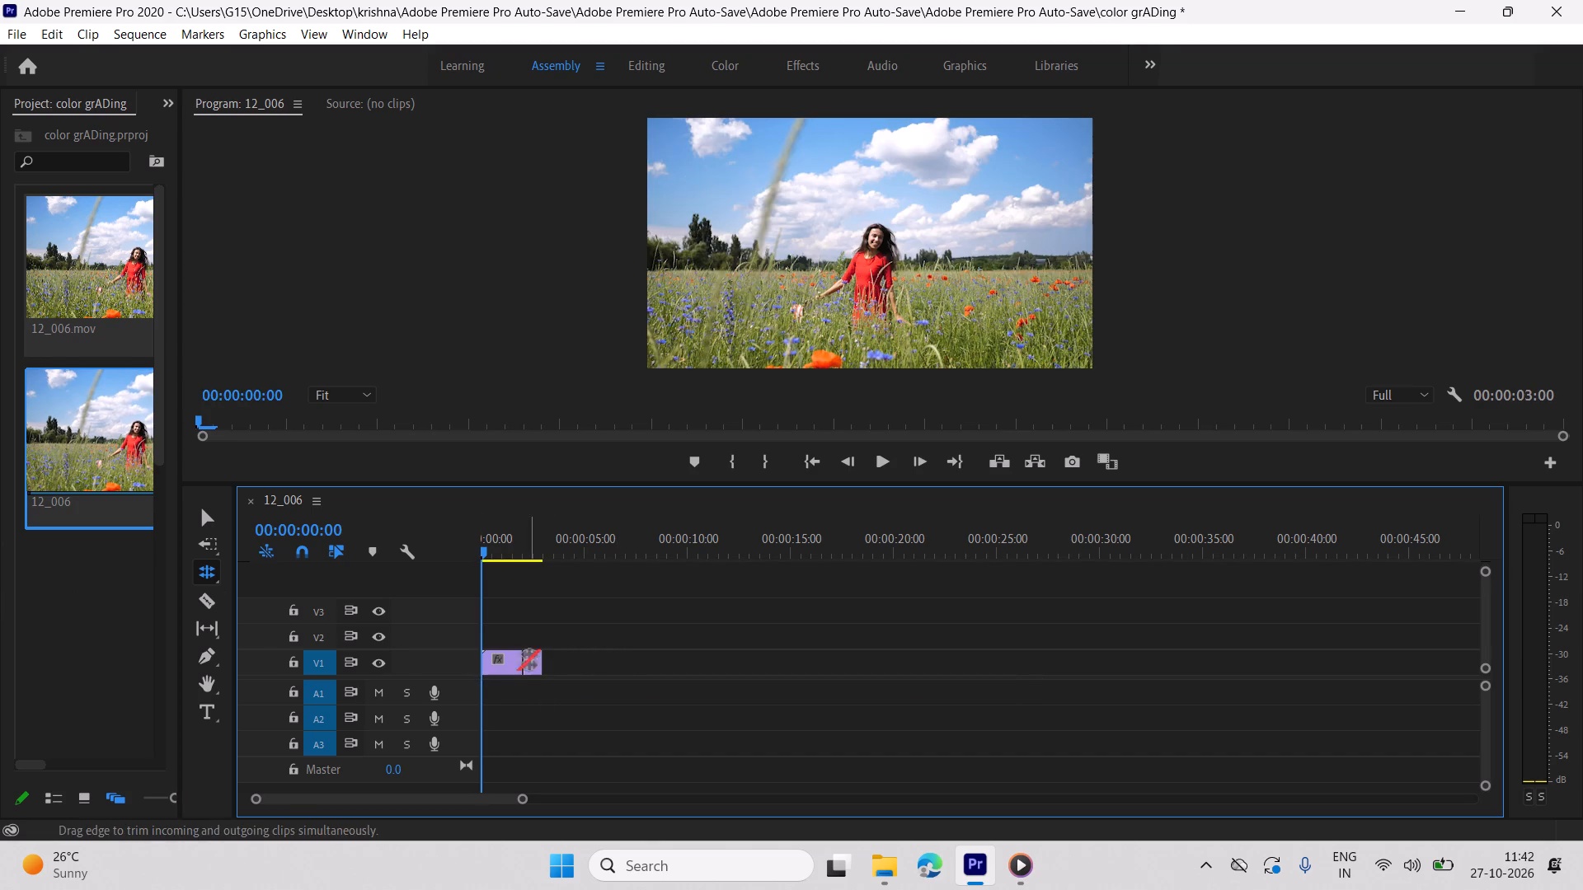
Roll the cut between the two V1 segments back and forth with the Rolling Edit tool, leaving it about two seconds into the sequence.
drag(527, 666, 534, 666)
drag(533, 669, 513, 671)
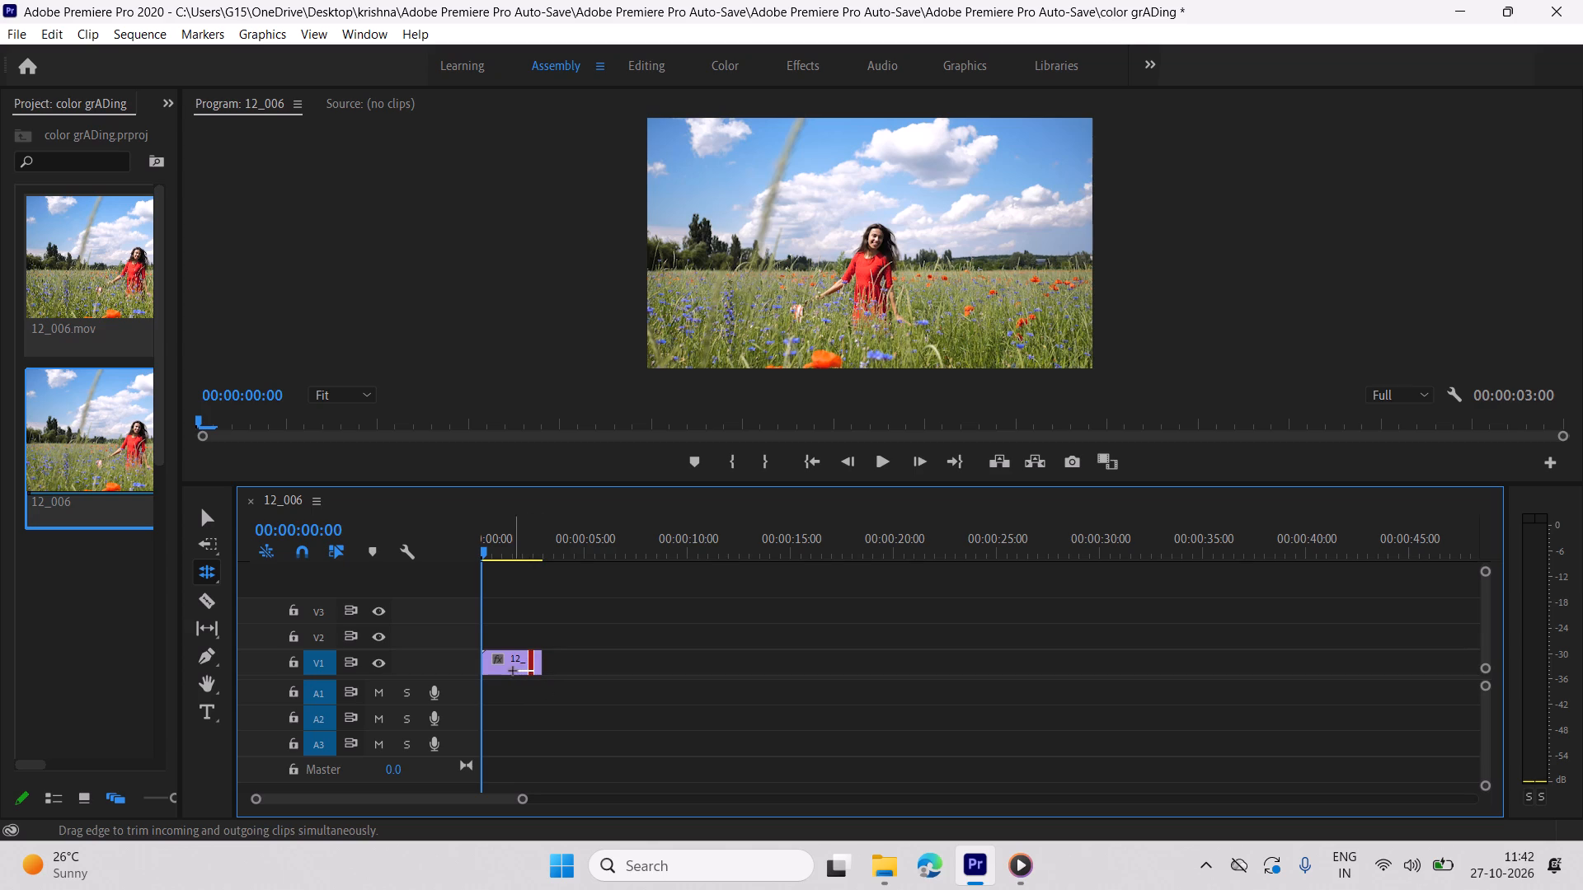
drag(513, 671, 505, 673)
drag(527, 667, 497, 669)
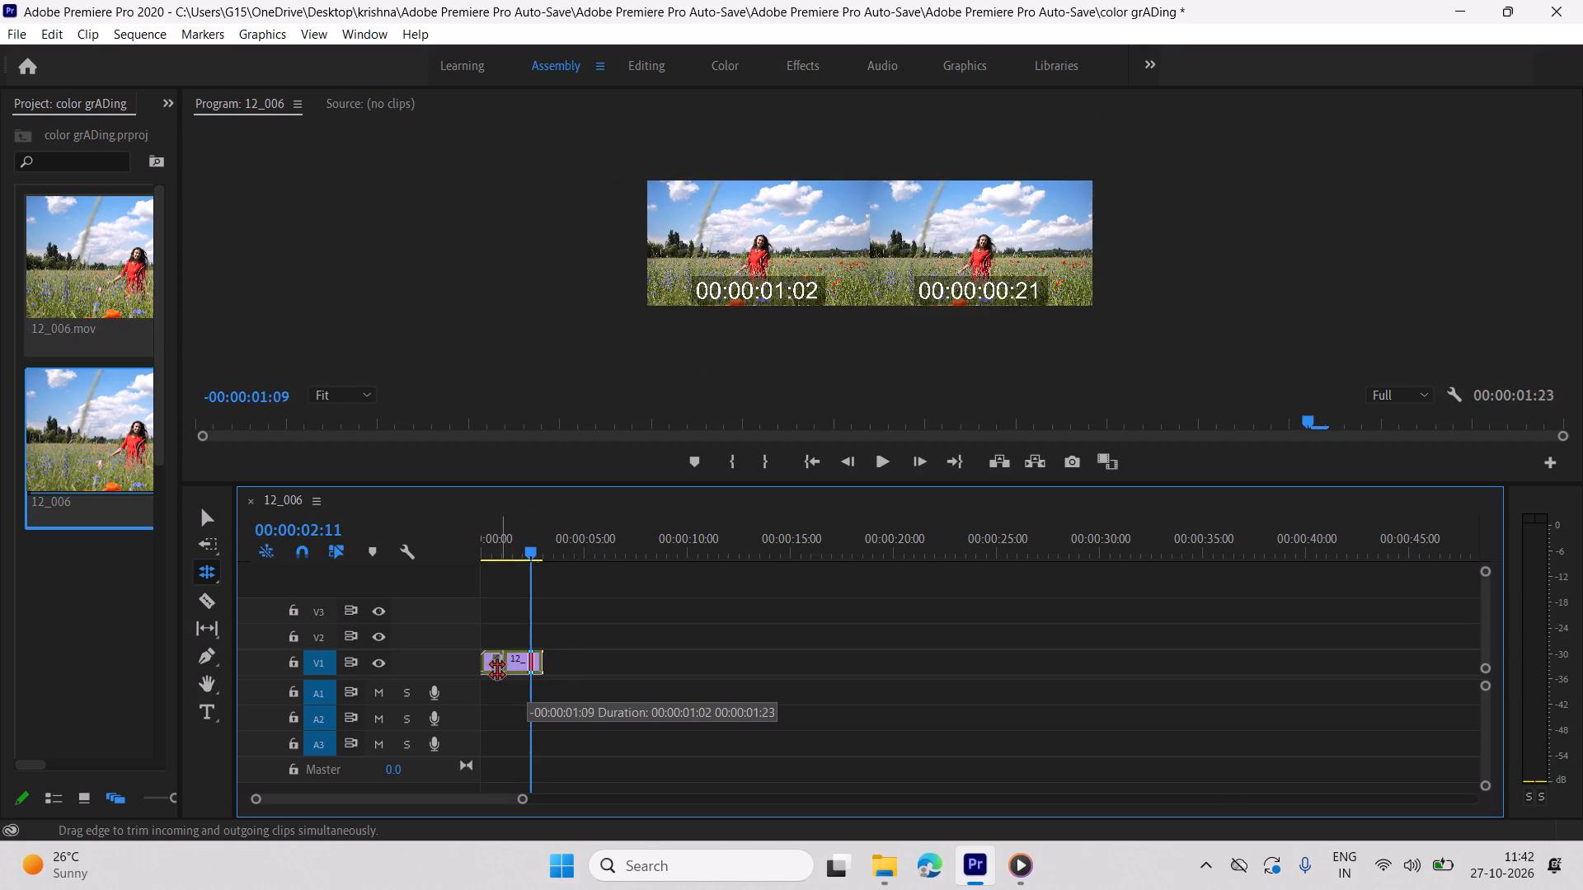
drag(497, 669, 495, 669)
click(538, 705)
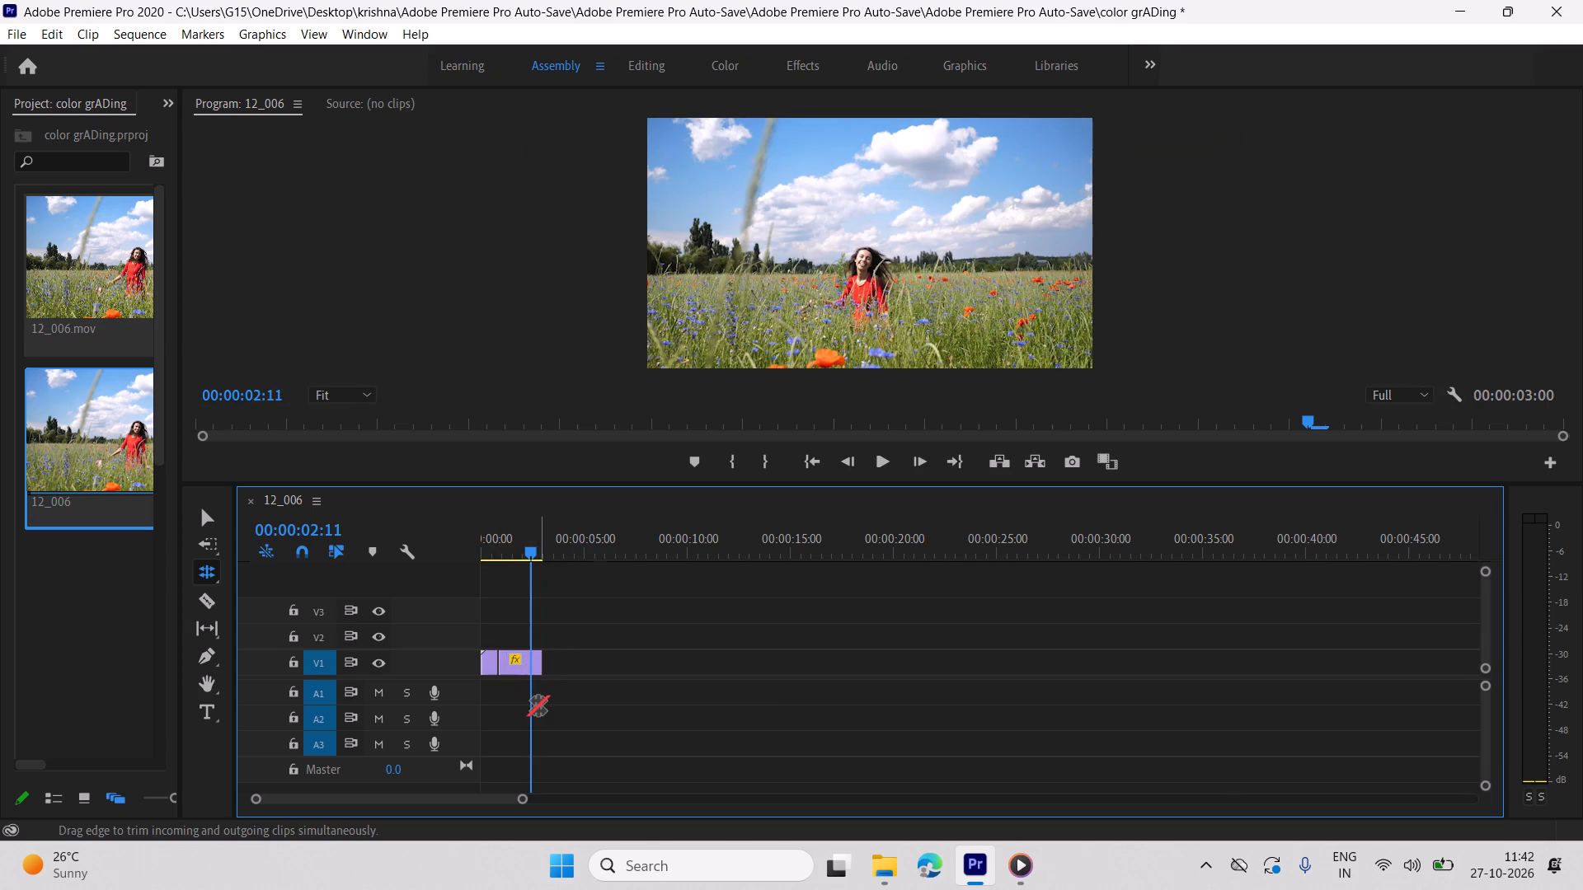
drag(499, 668, 491, 672)
drag(496, 667, 499, 668)
drag(499, 668, 526, 670)
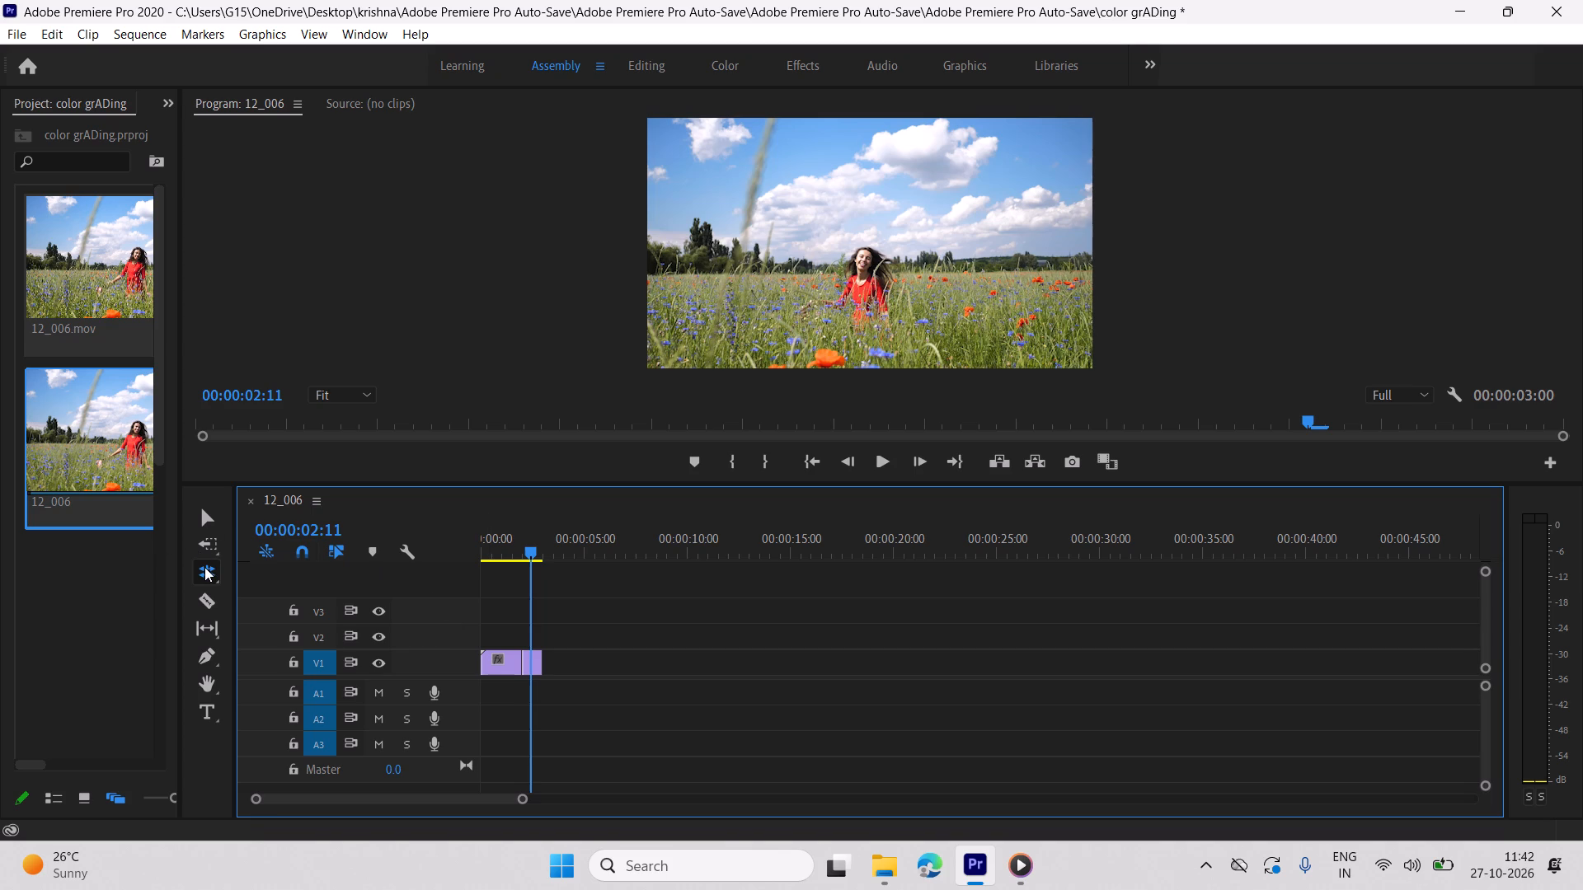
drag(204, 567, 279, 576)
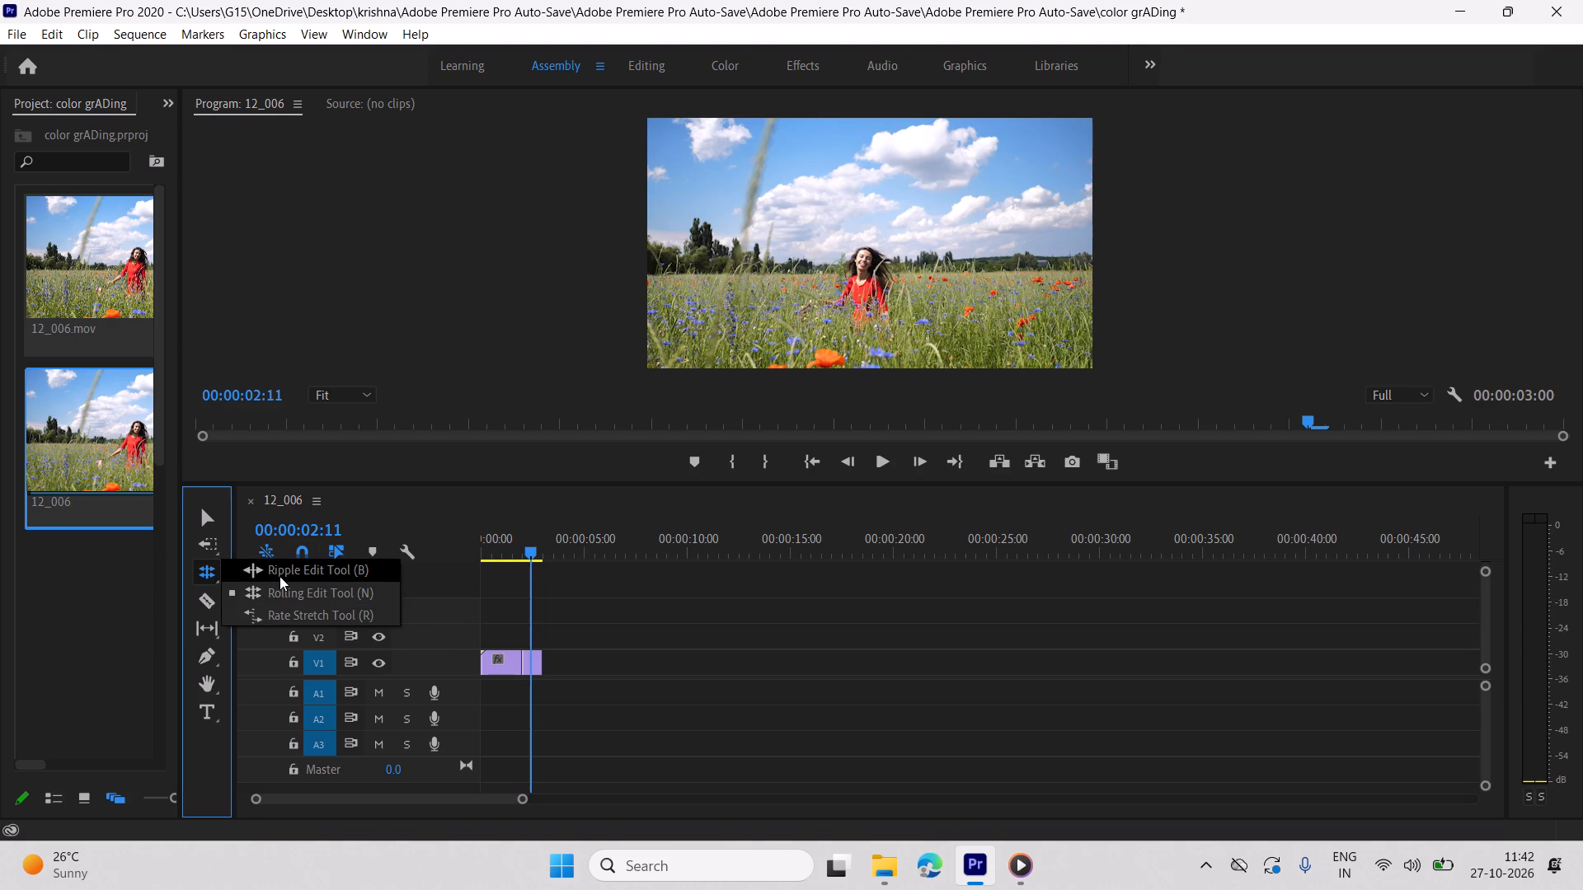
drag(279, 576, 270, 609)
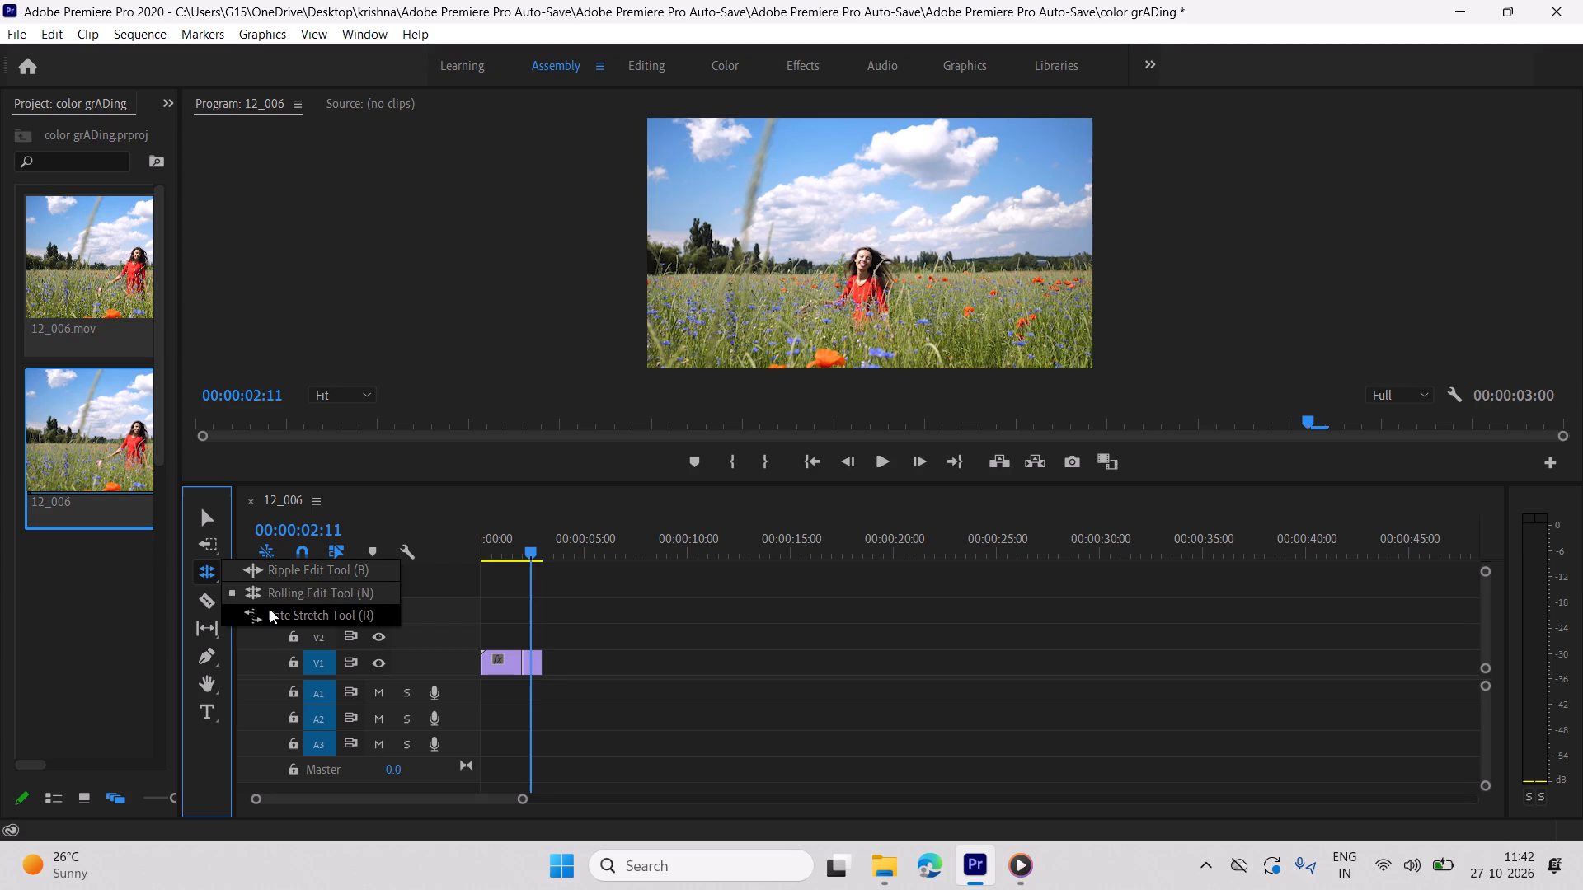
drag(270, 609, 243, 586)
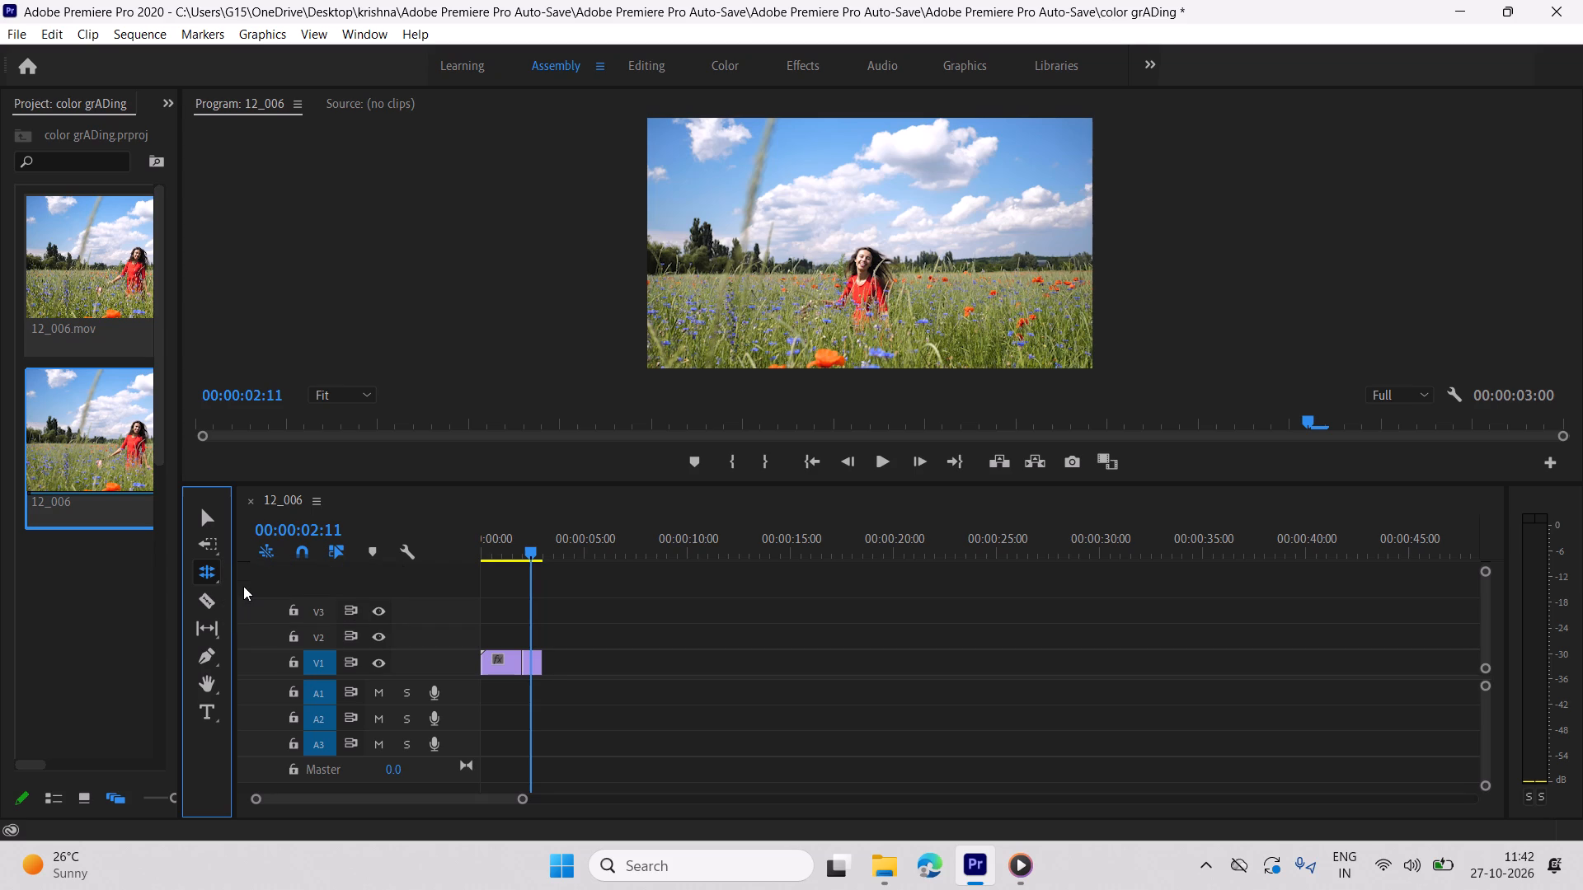
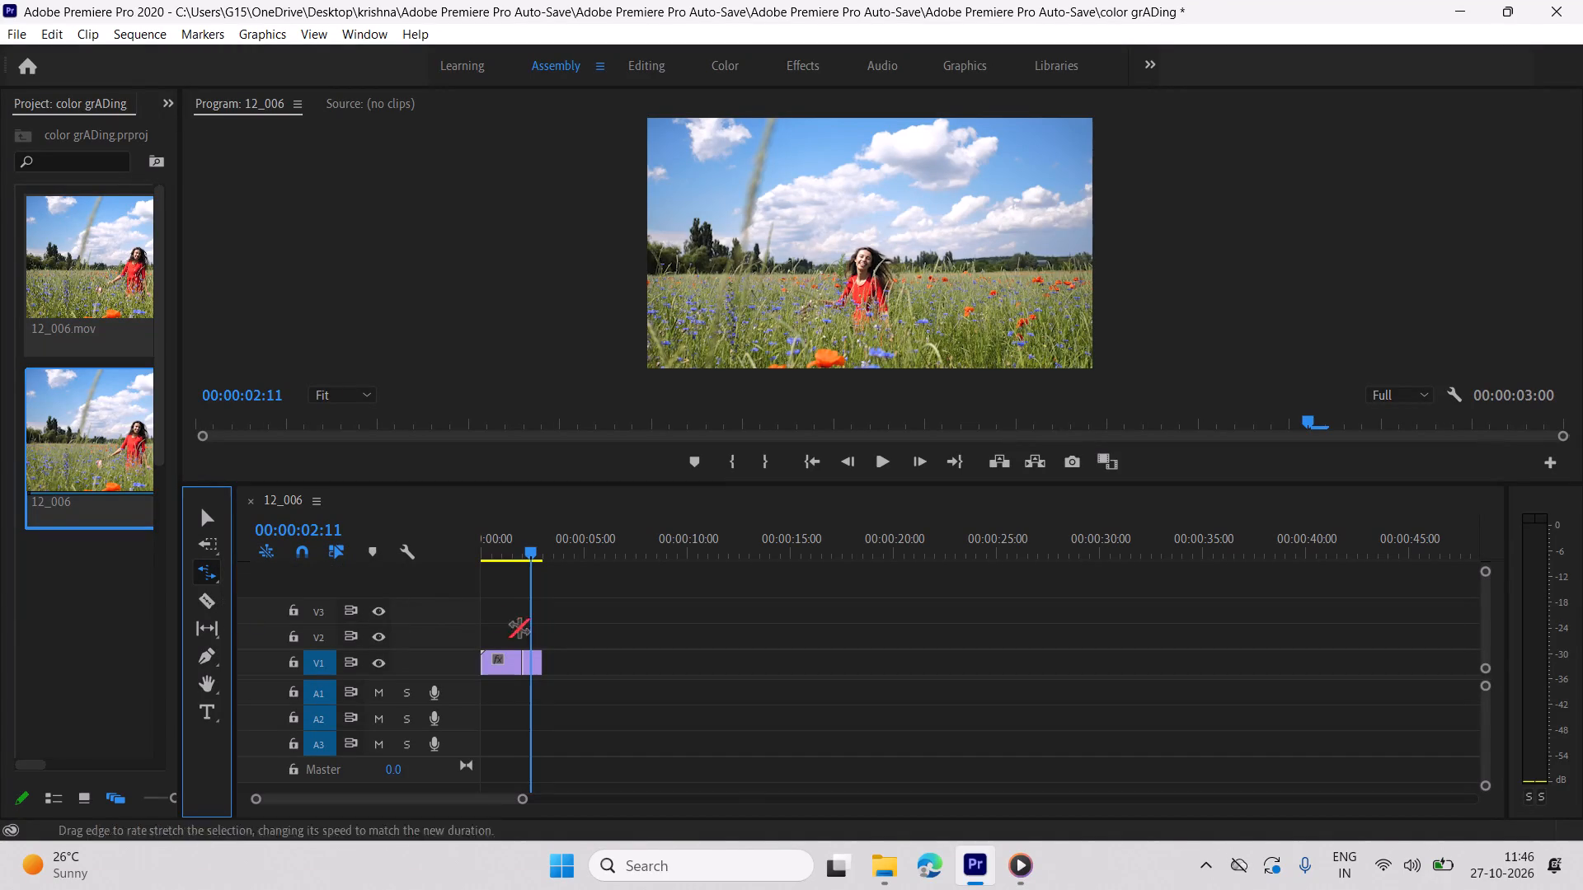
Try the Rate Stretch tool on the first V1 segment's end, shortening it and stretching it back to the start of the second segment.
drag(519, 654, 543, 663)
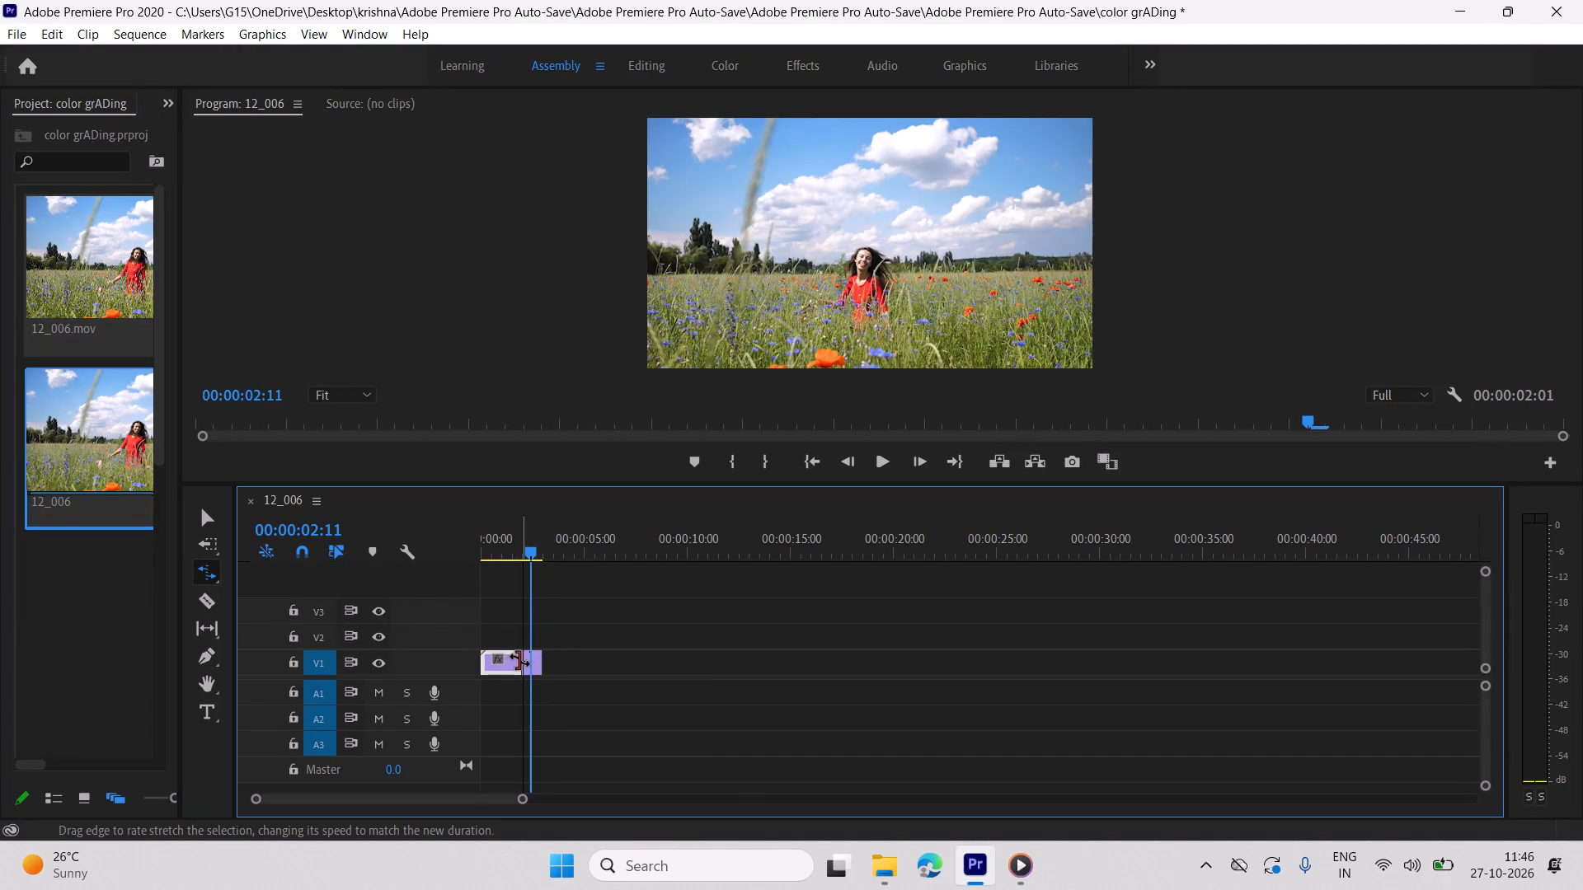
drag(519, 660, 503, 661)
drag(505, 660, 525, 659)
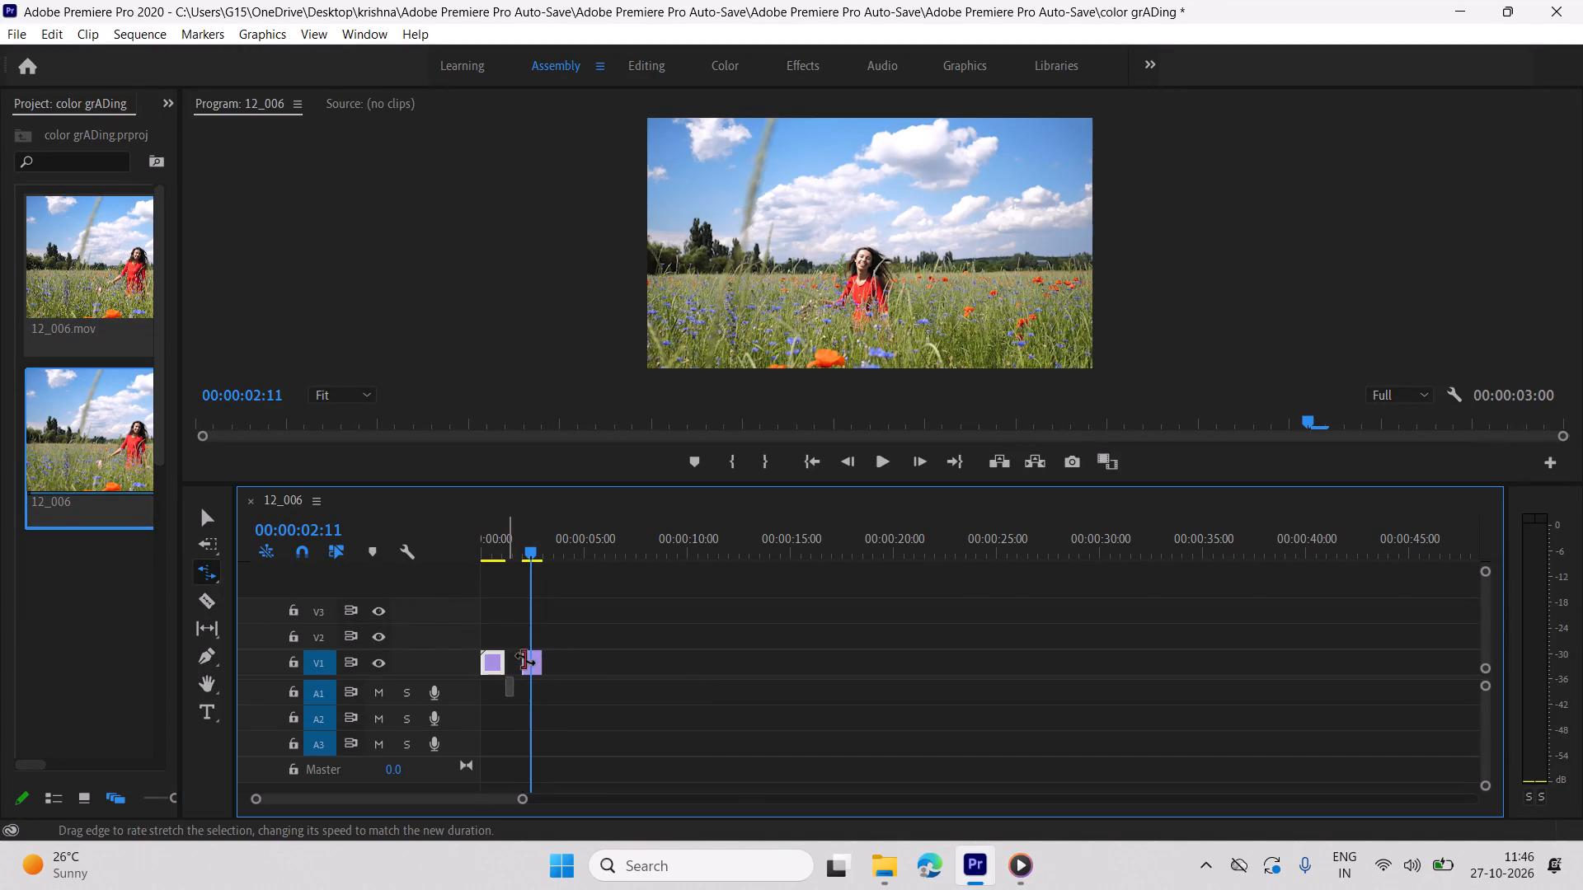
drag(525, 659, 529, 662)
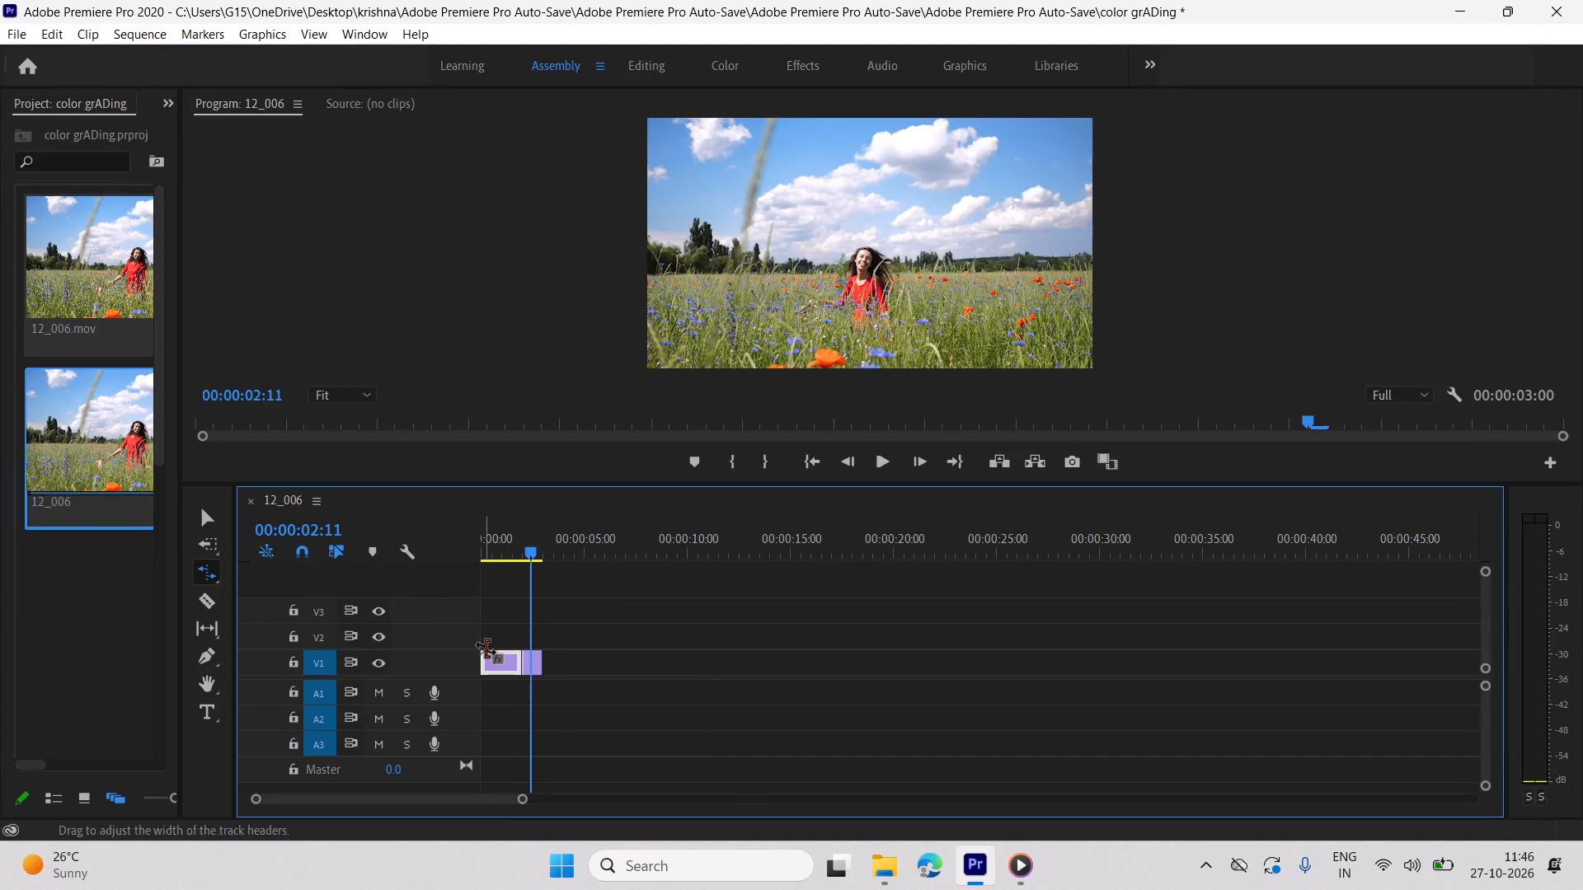
Rate-stretch the second V1 segment's end, slowing it out to 00:00:11:22 and shortening it back for a sequence duration of 00:00:04:00.
drag(541, 663, 559, 649)
drag(558, 656, 557, 656)
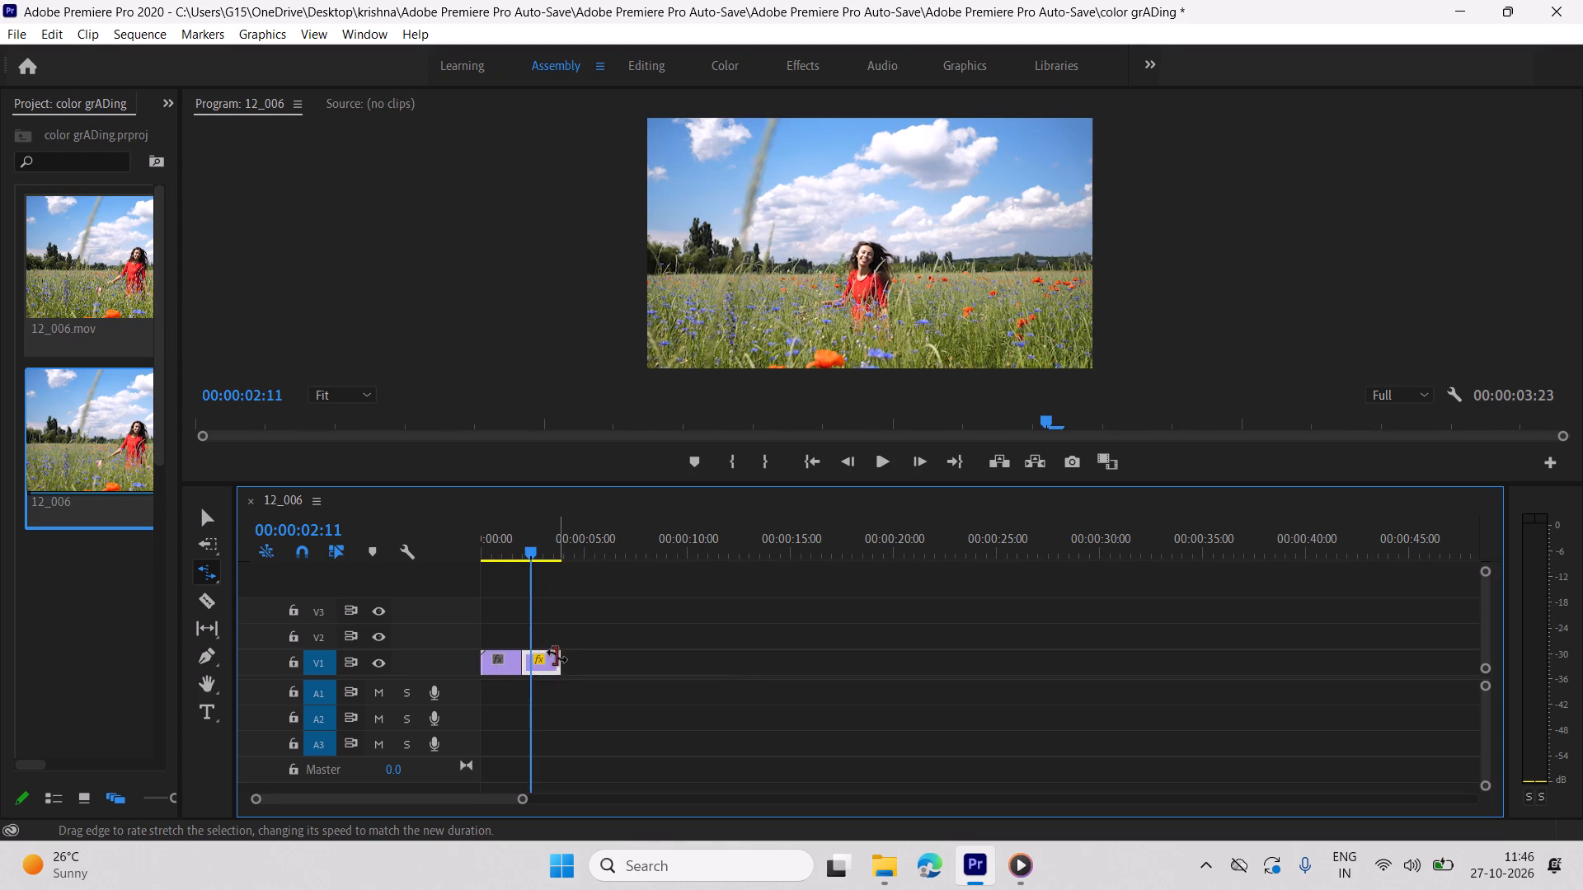
drag(557, 656, 545, 645)
drag(546, 656, 723, 649)
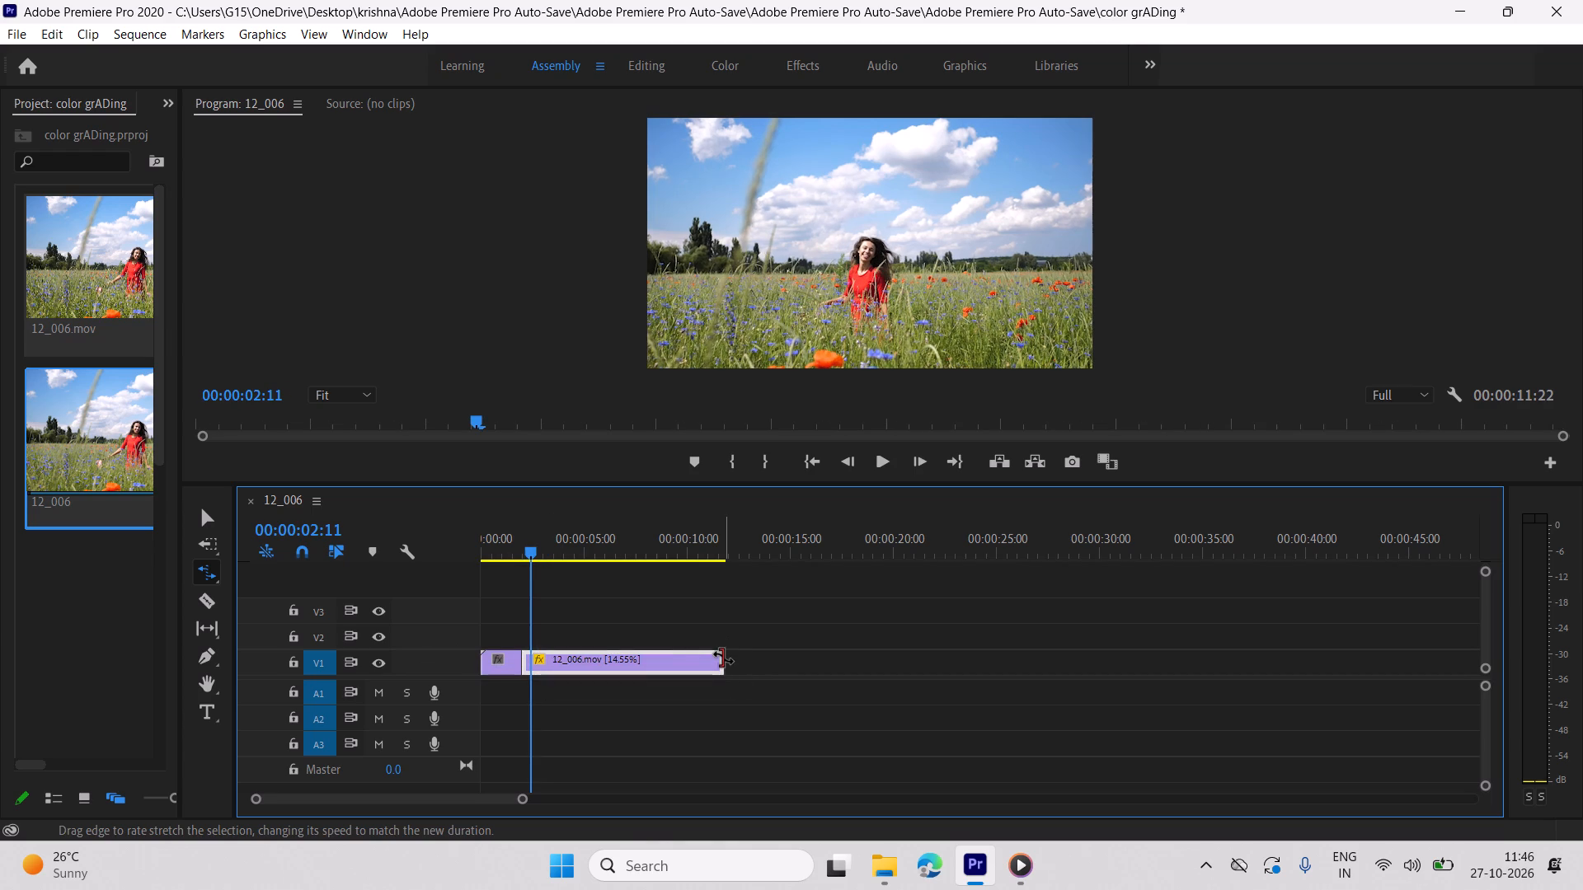
drag(723, 658, 560, 621)
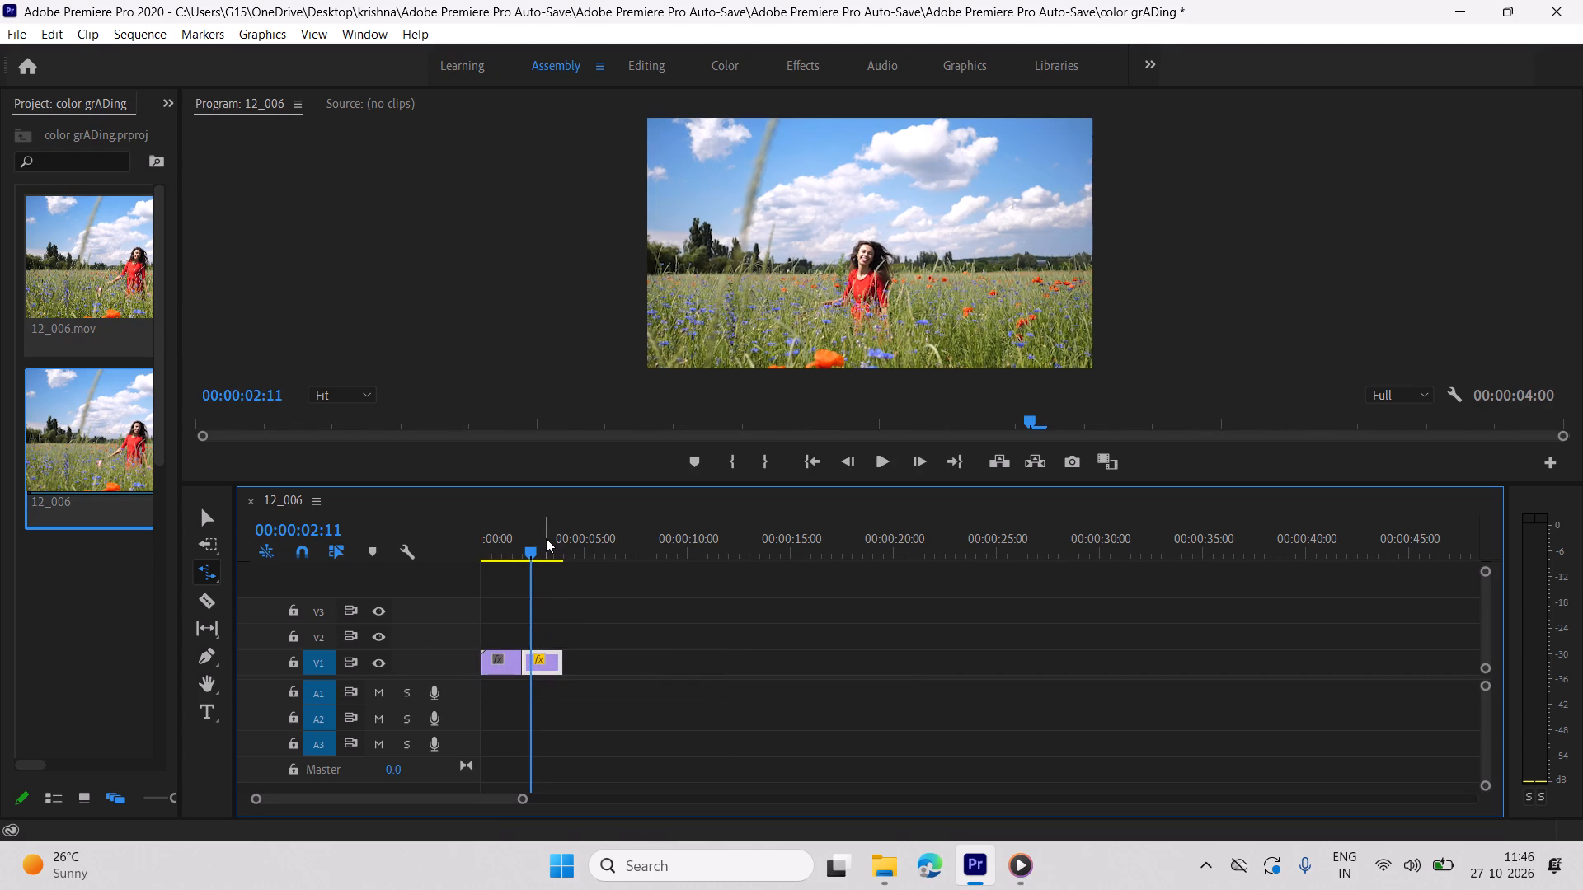
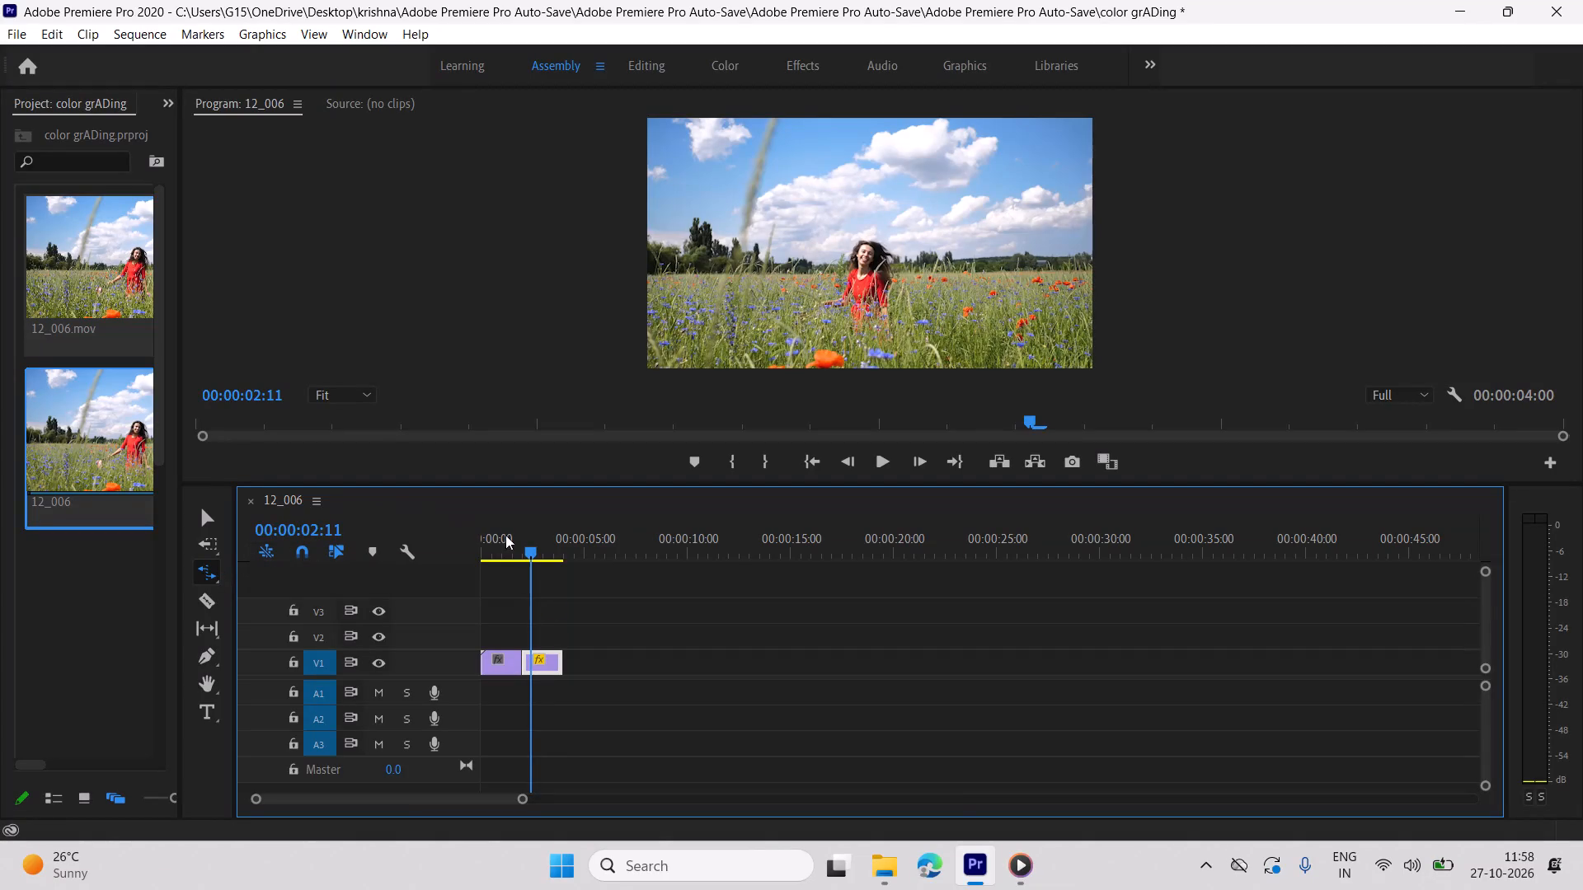
Clear the 12_006 sequence by deleting both clip segments on track V1, with the playhead returned to the start.
click(194, 512)
drag(627, 607, 528, 702)
drag(619, 579, 509, 766)
key(End)
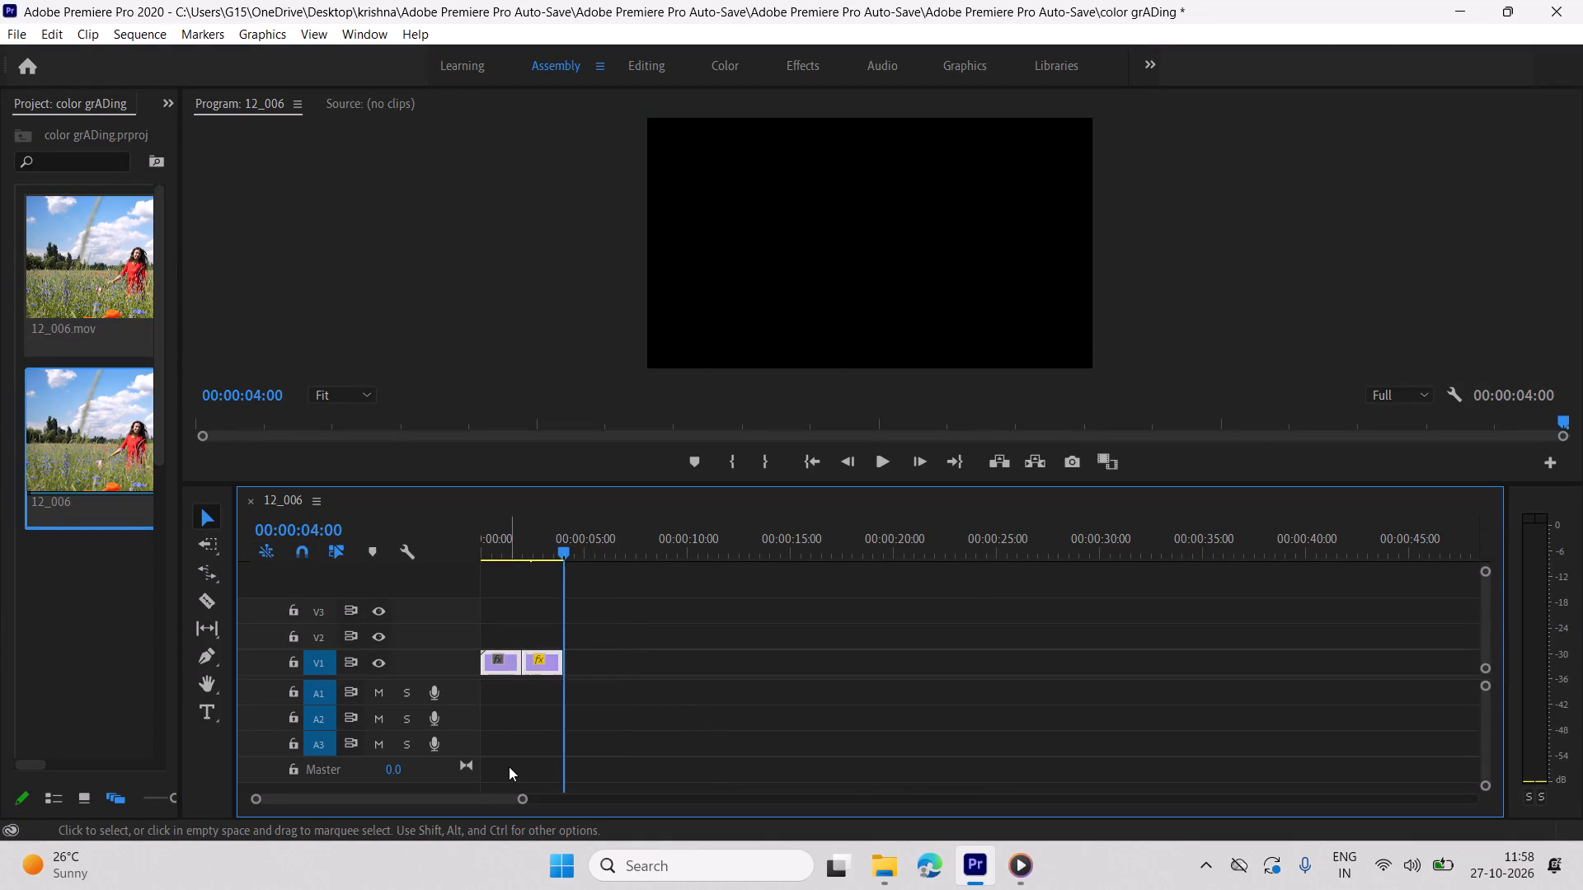
key(Home)
key(Delete)
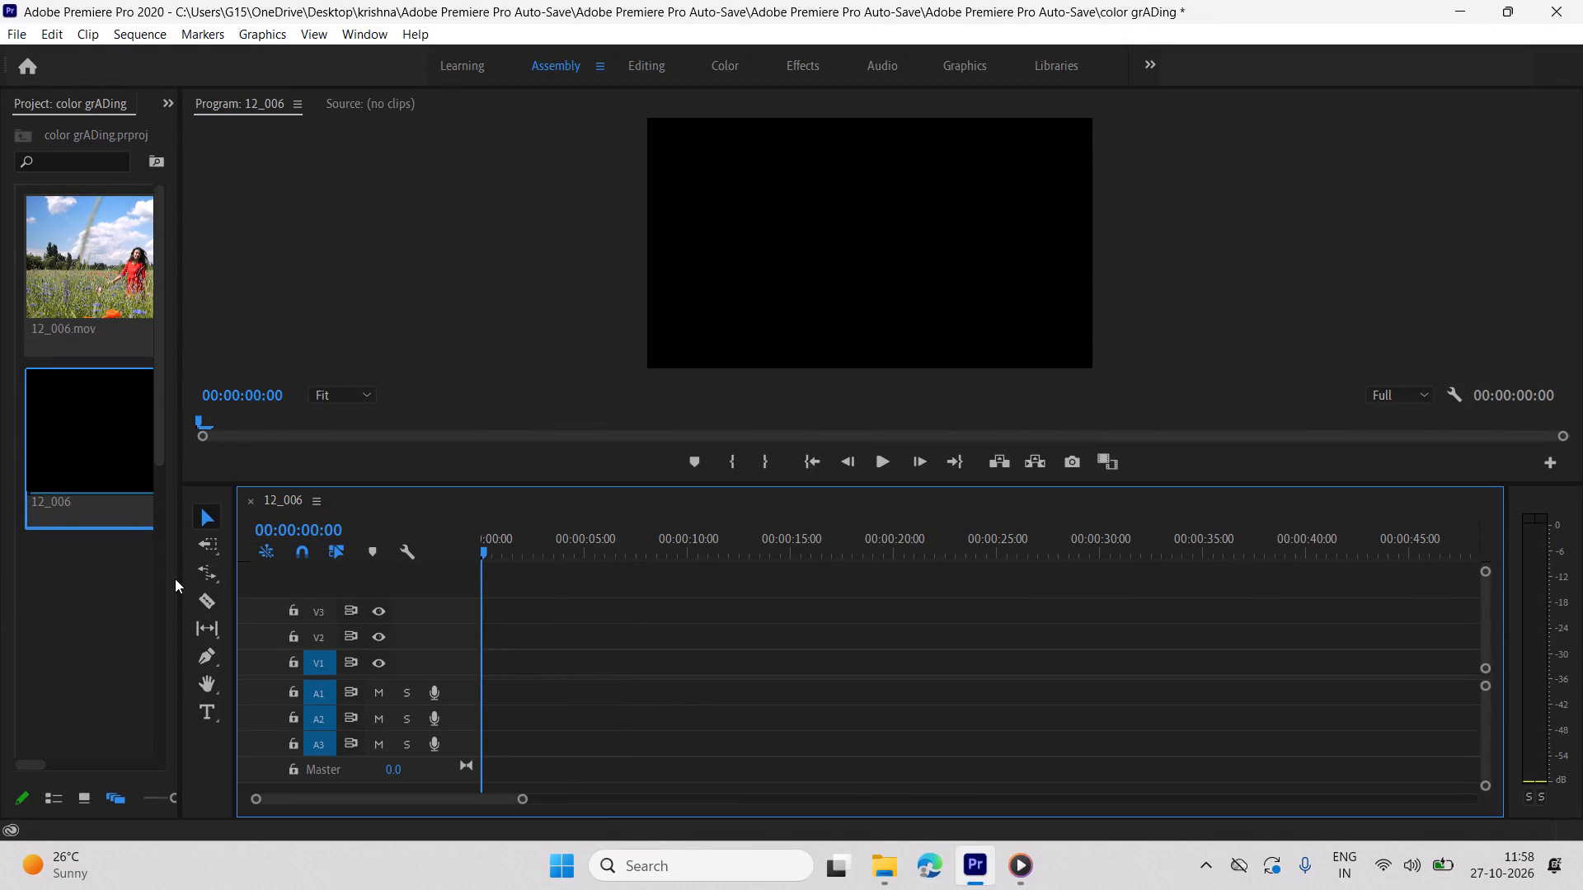
Widen the project media area and place the full 12_006.mov clip on track V3 at the start of the sequence.
drag(180, 578, 420, 620)
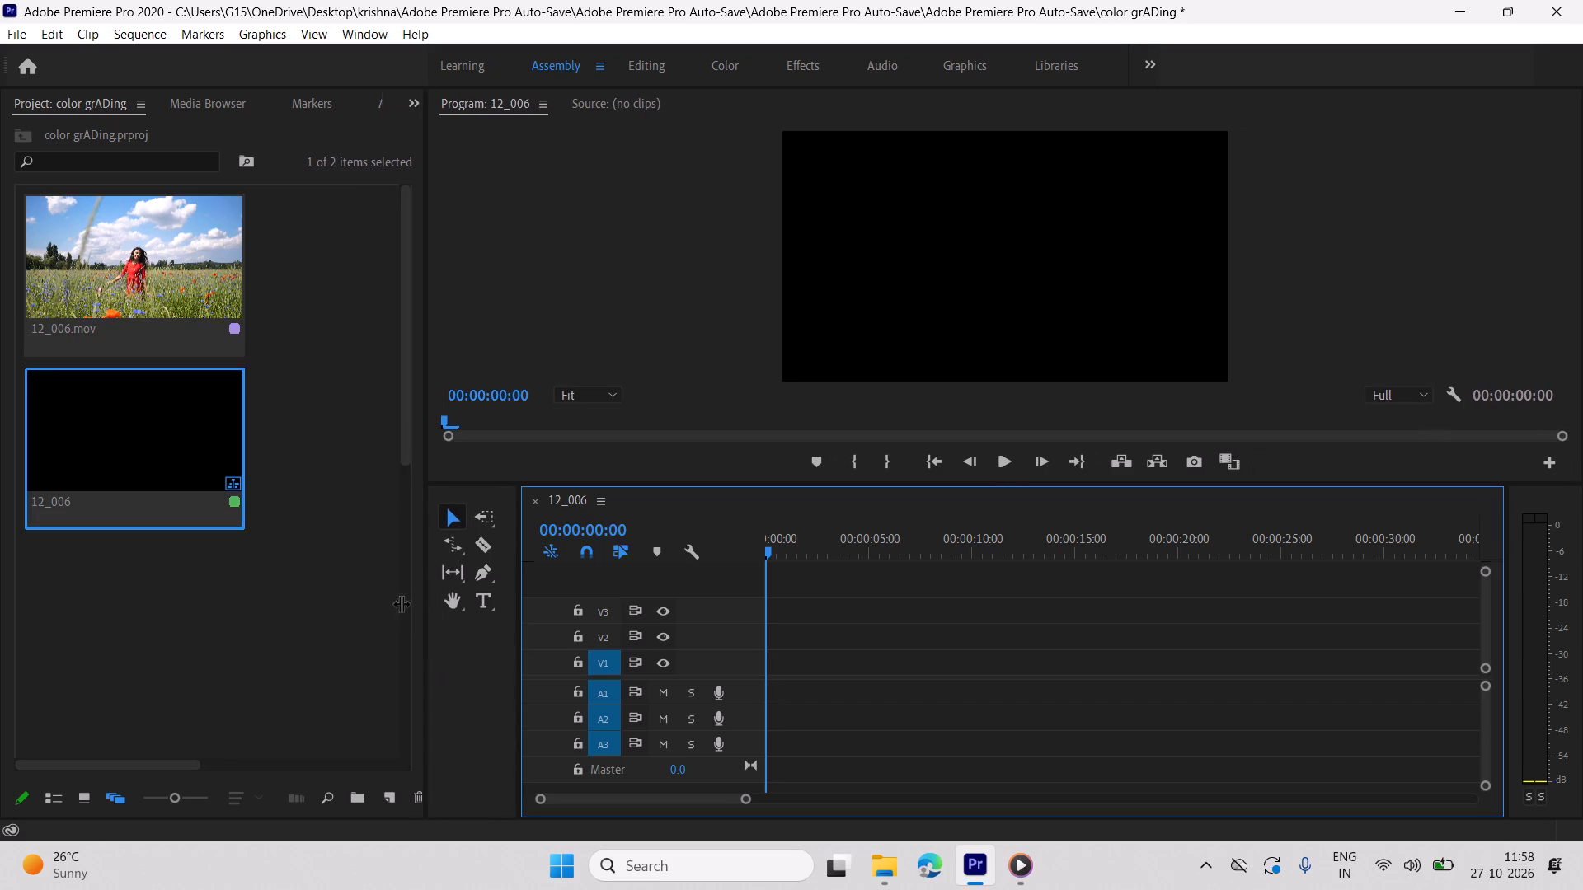
click(325, 471)
drag(190, 251, 765, 613)
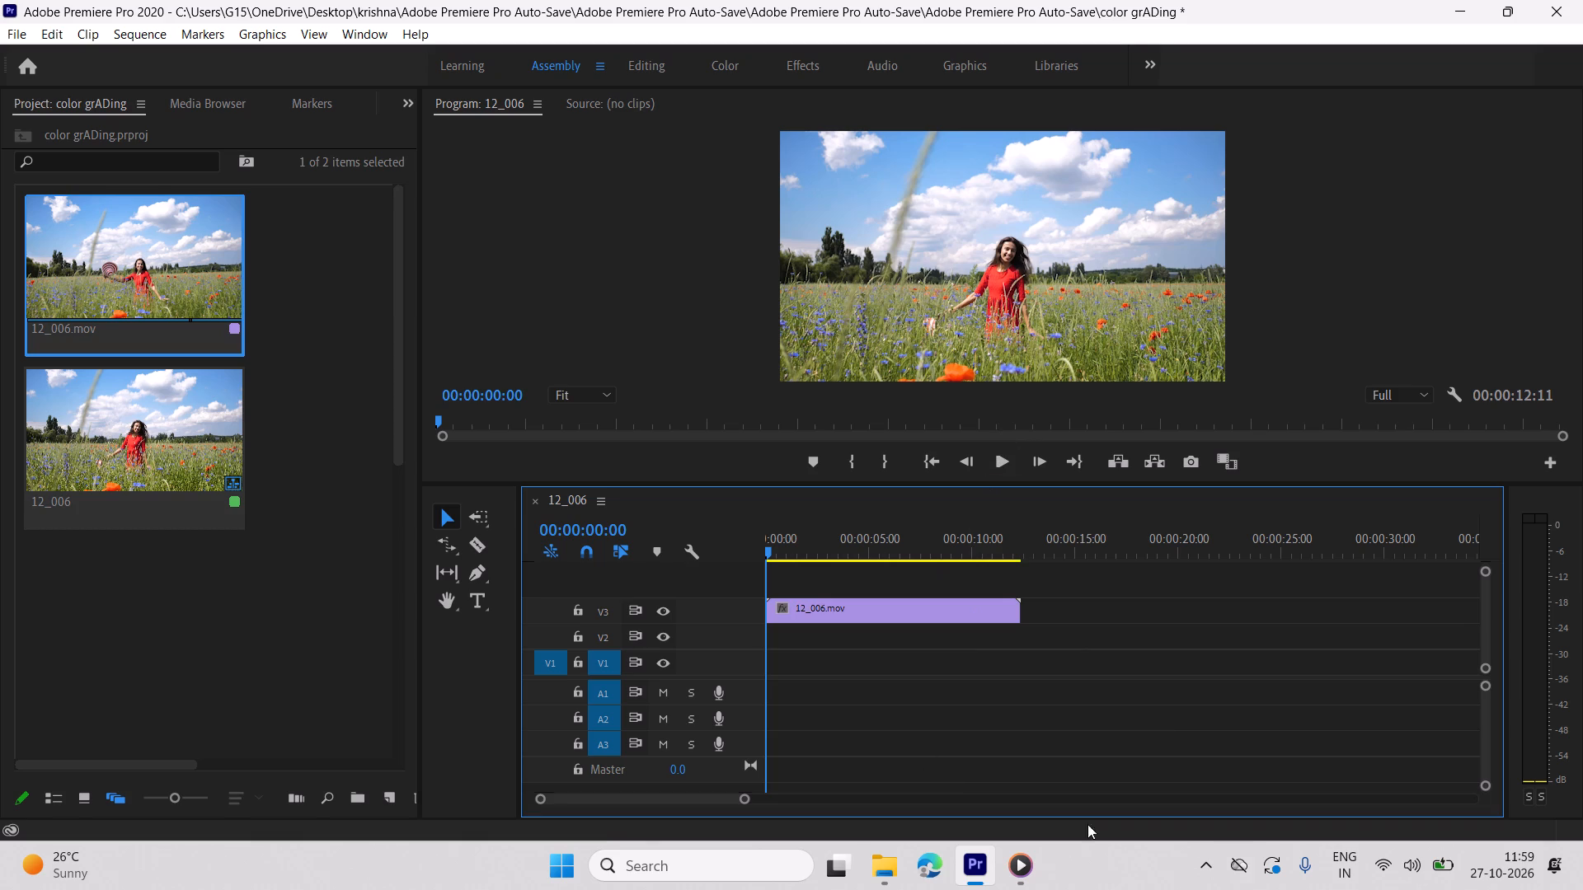
Switch to Media Player and skim the Selective Color Grading tutorial, examining how the Lumetri Color curves and corrections are applied.
click(1032, 844)
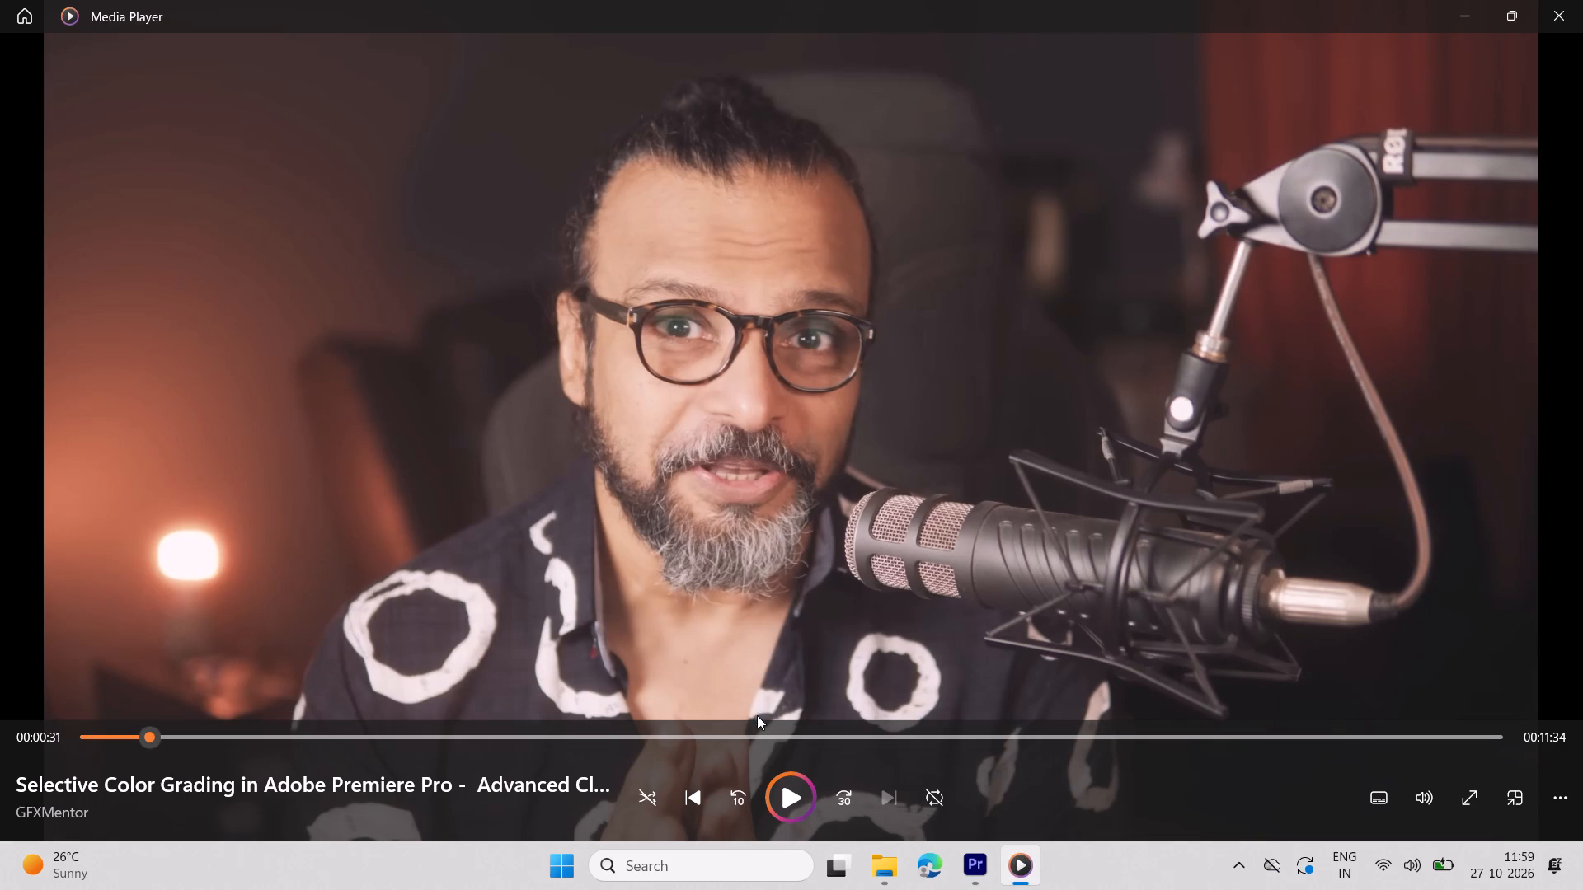
click(801, 808)
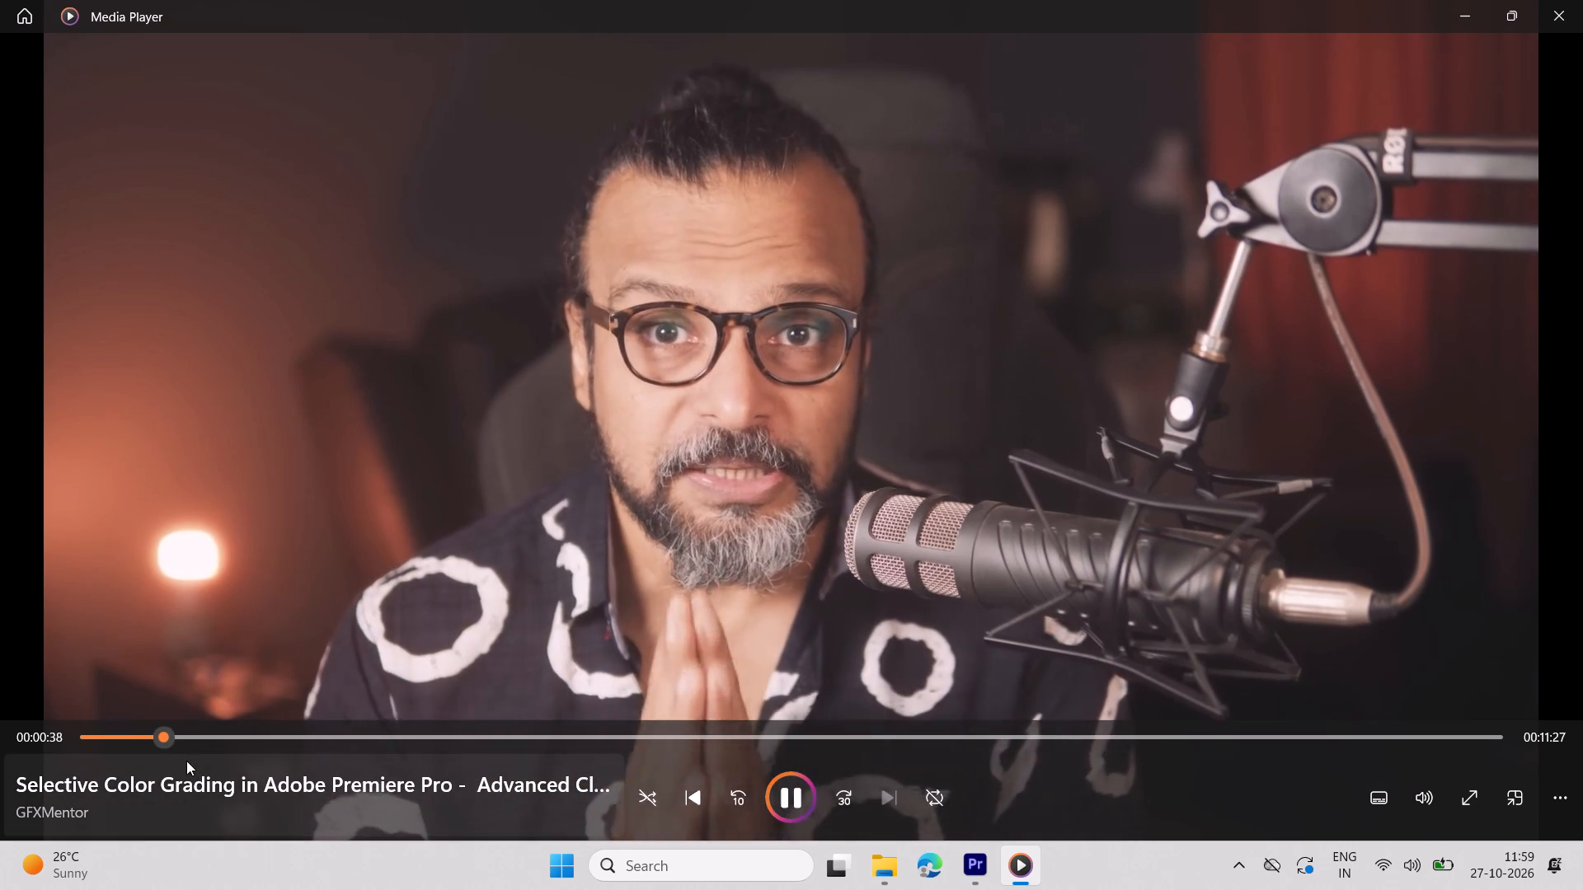
click(214, 736)
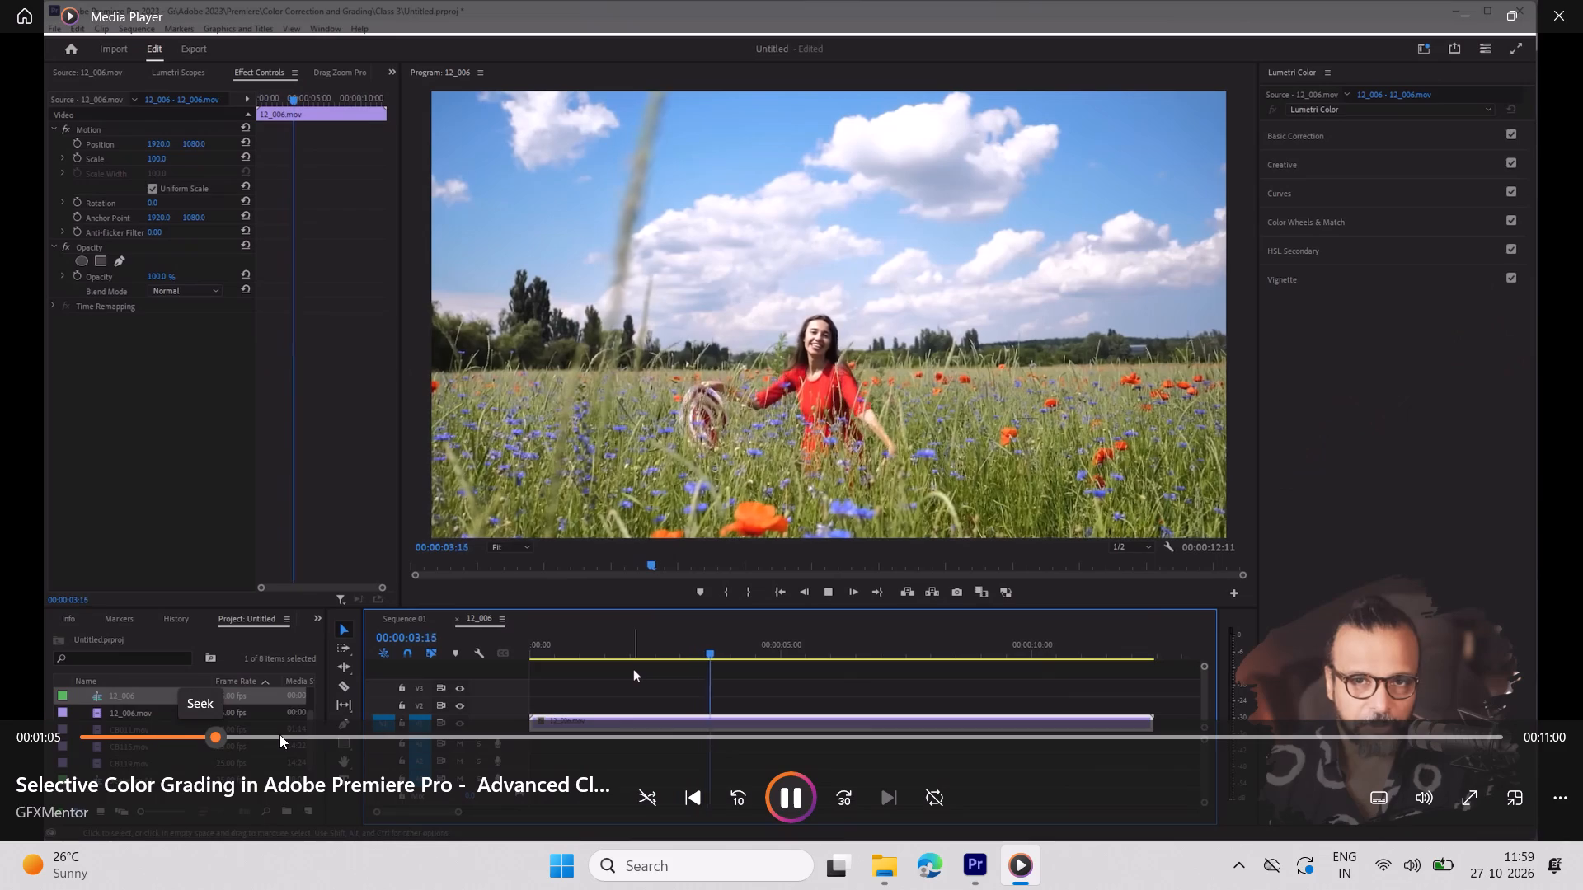
click(308, 730)
click(394, 730)
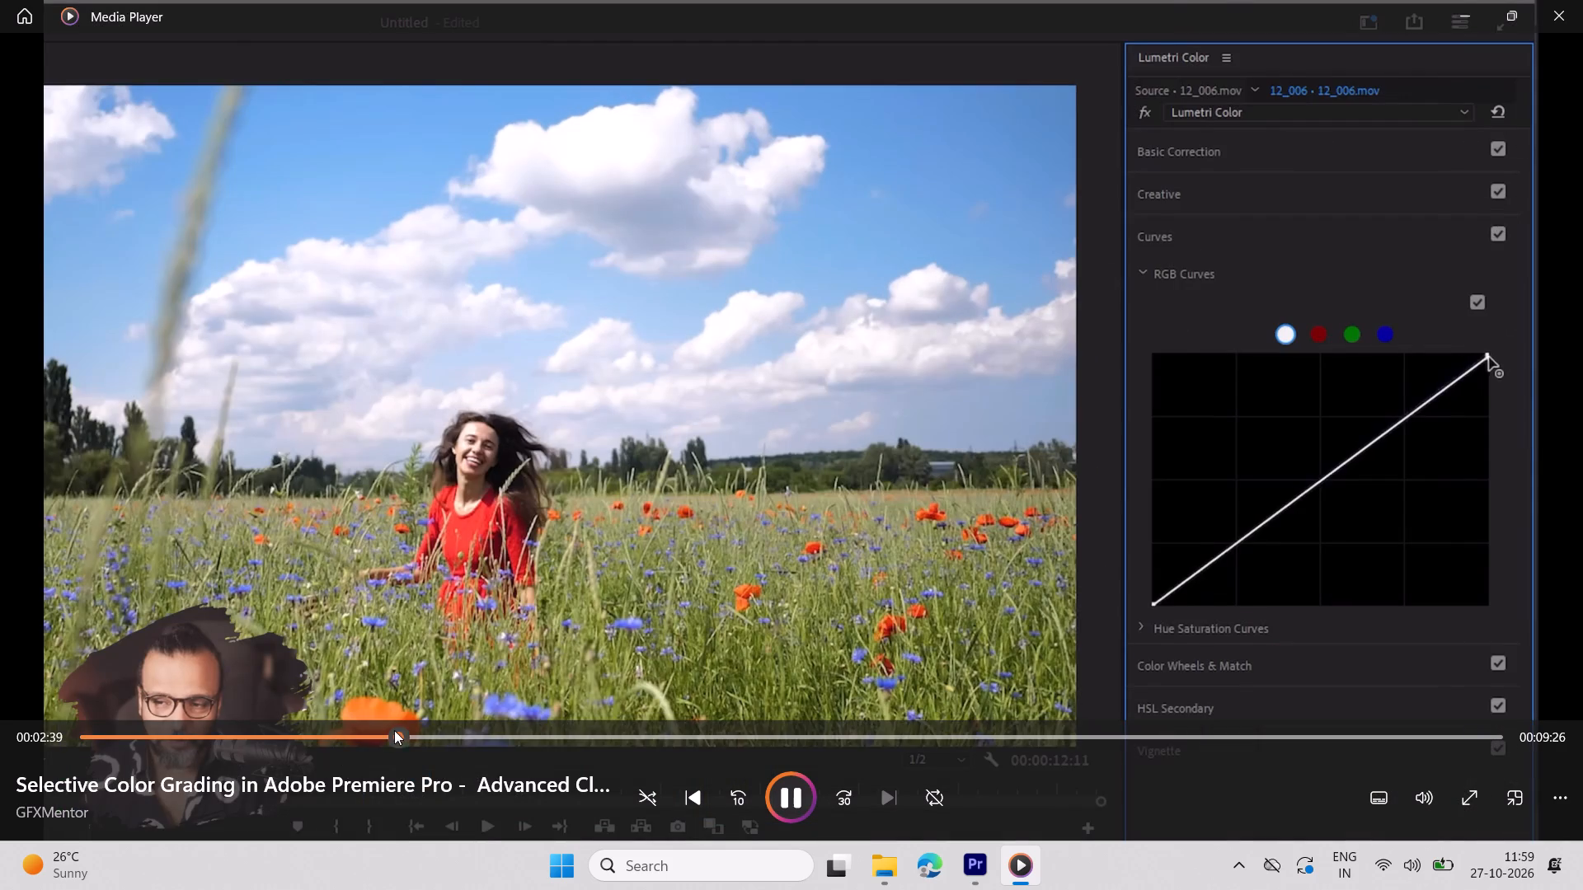
click(458, 719)
click(472, 731)
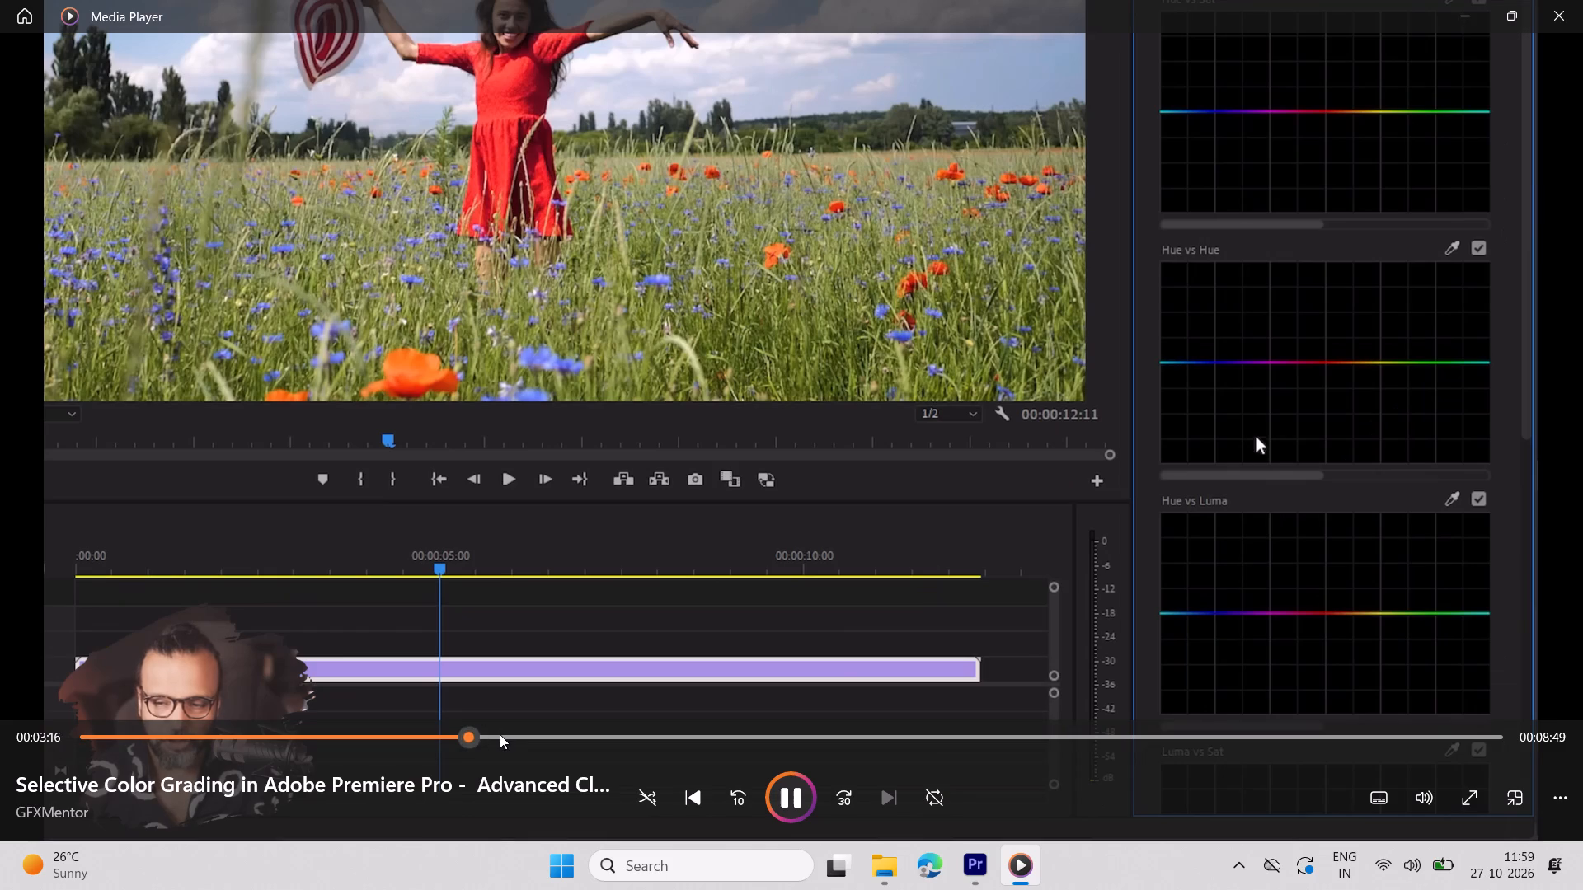
click(502, 734)
click(526, 738)
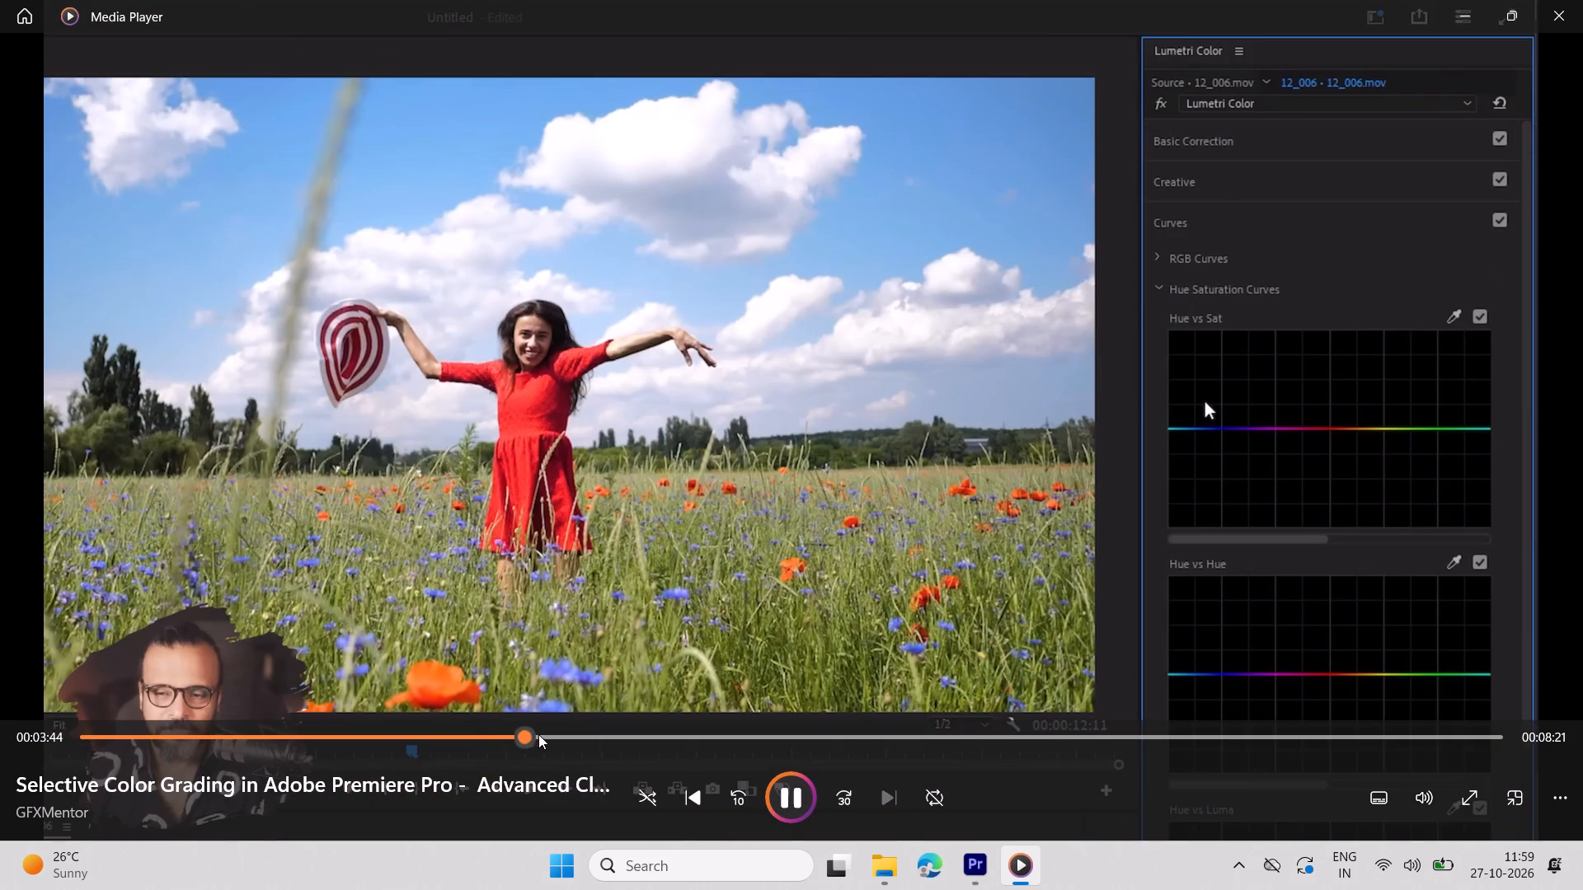
click(590, 728)
drag(658, 735, 658, 753)
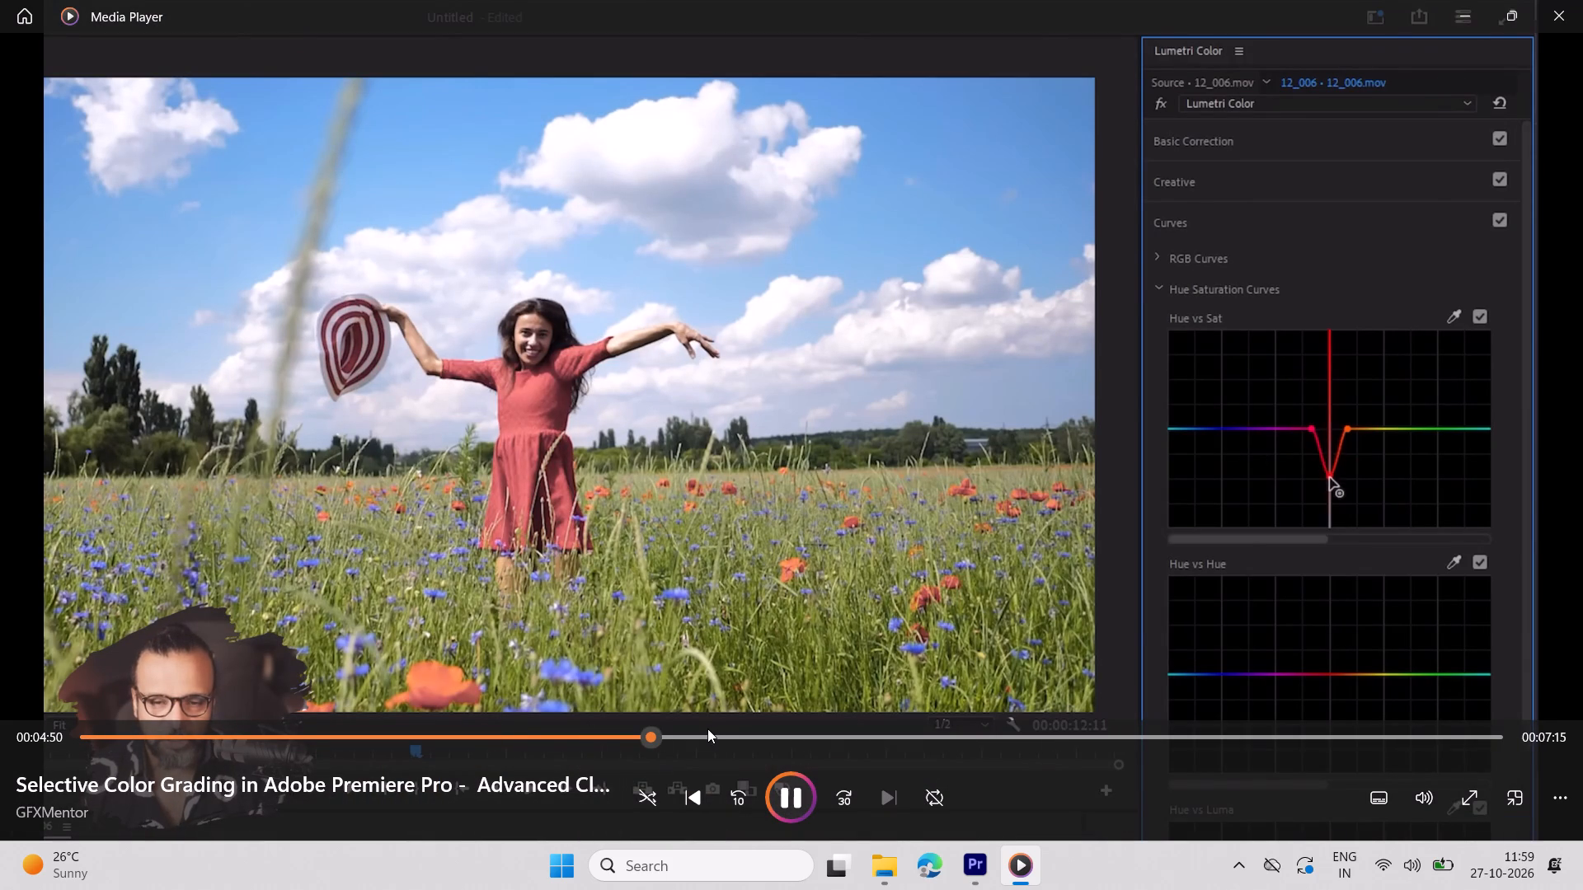
click(747, 739)
click(797, 735)
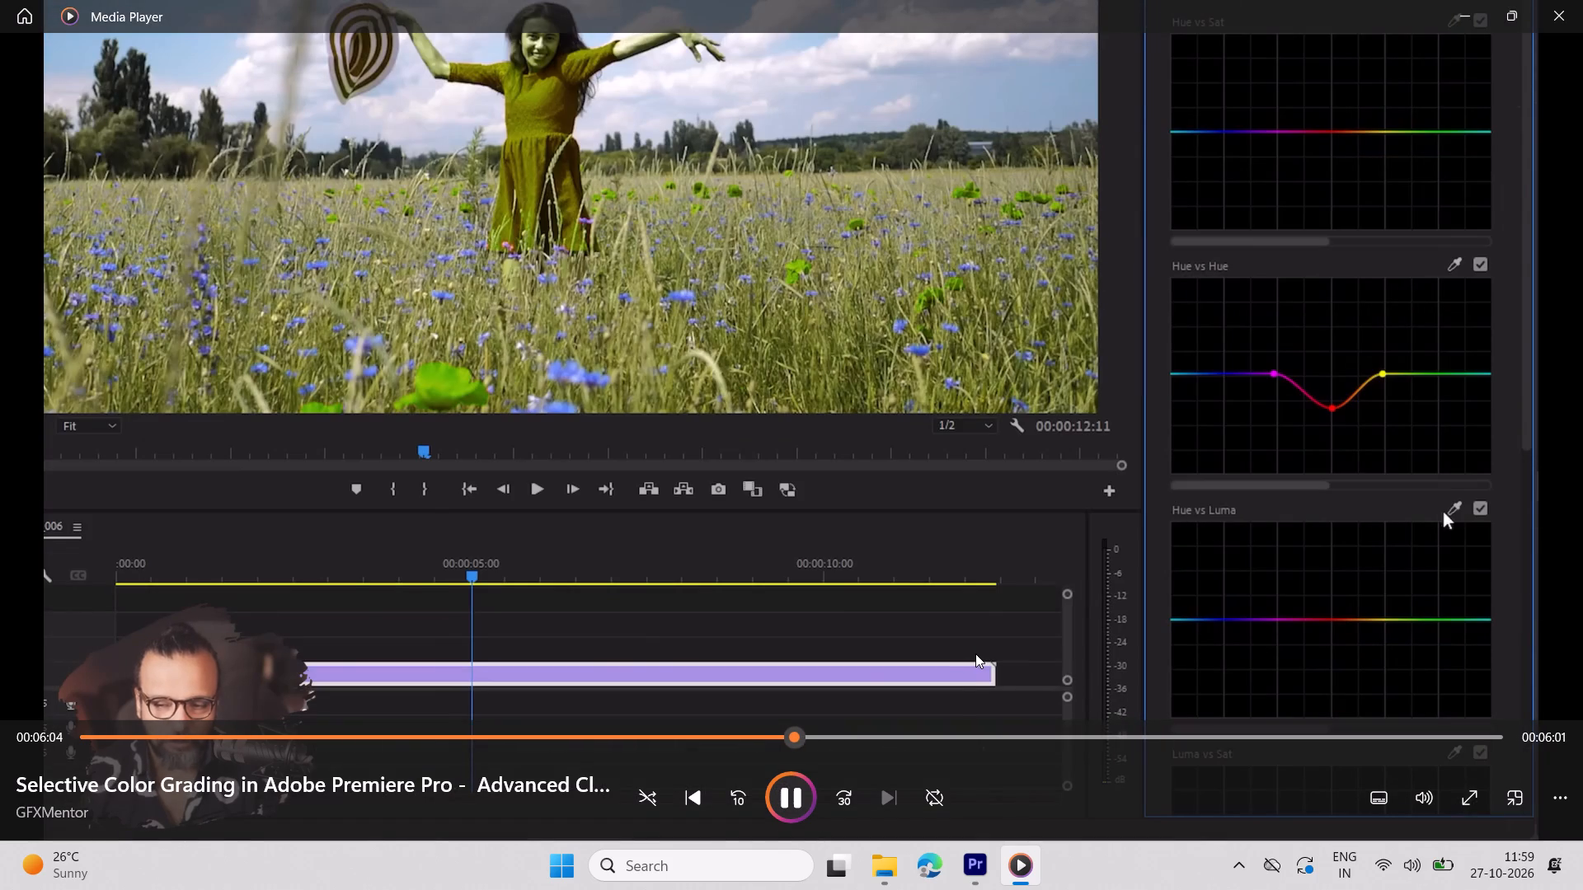
click(895, 728)
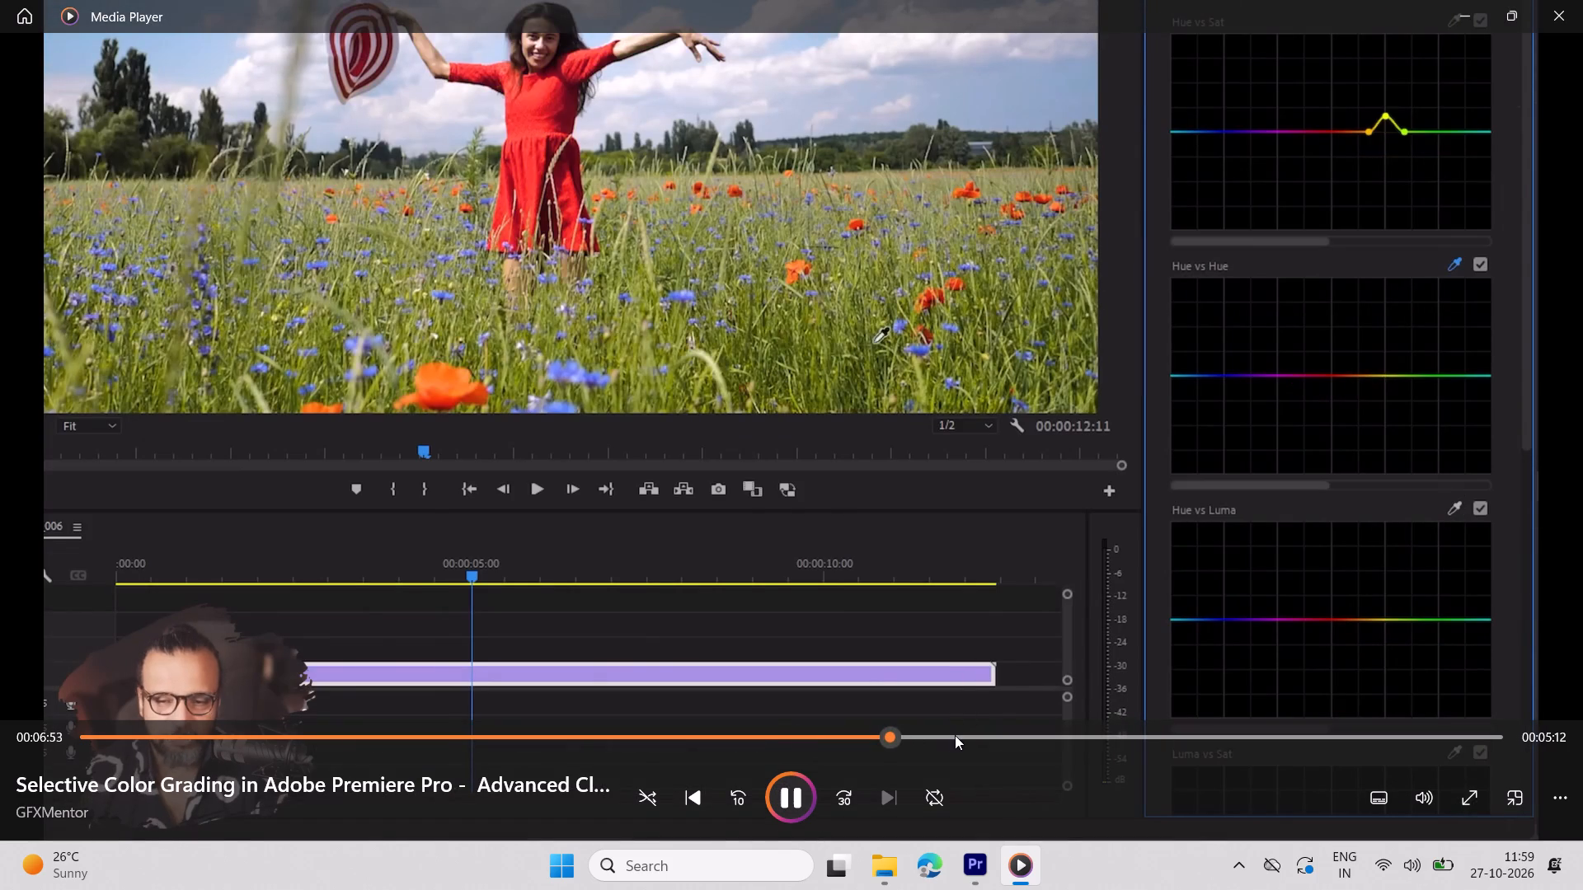
click(958, 743)
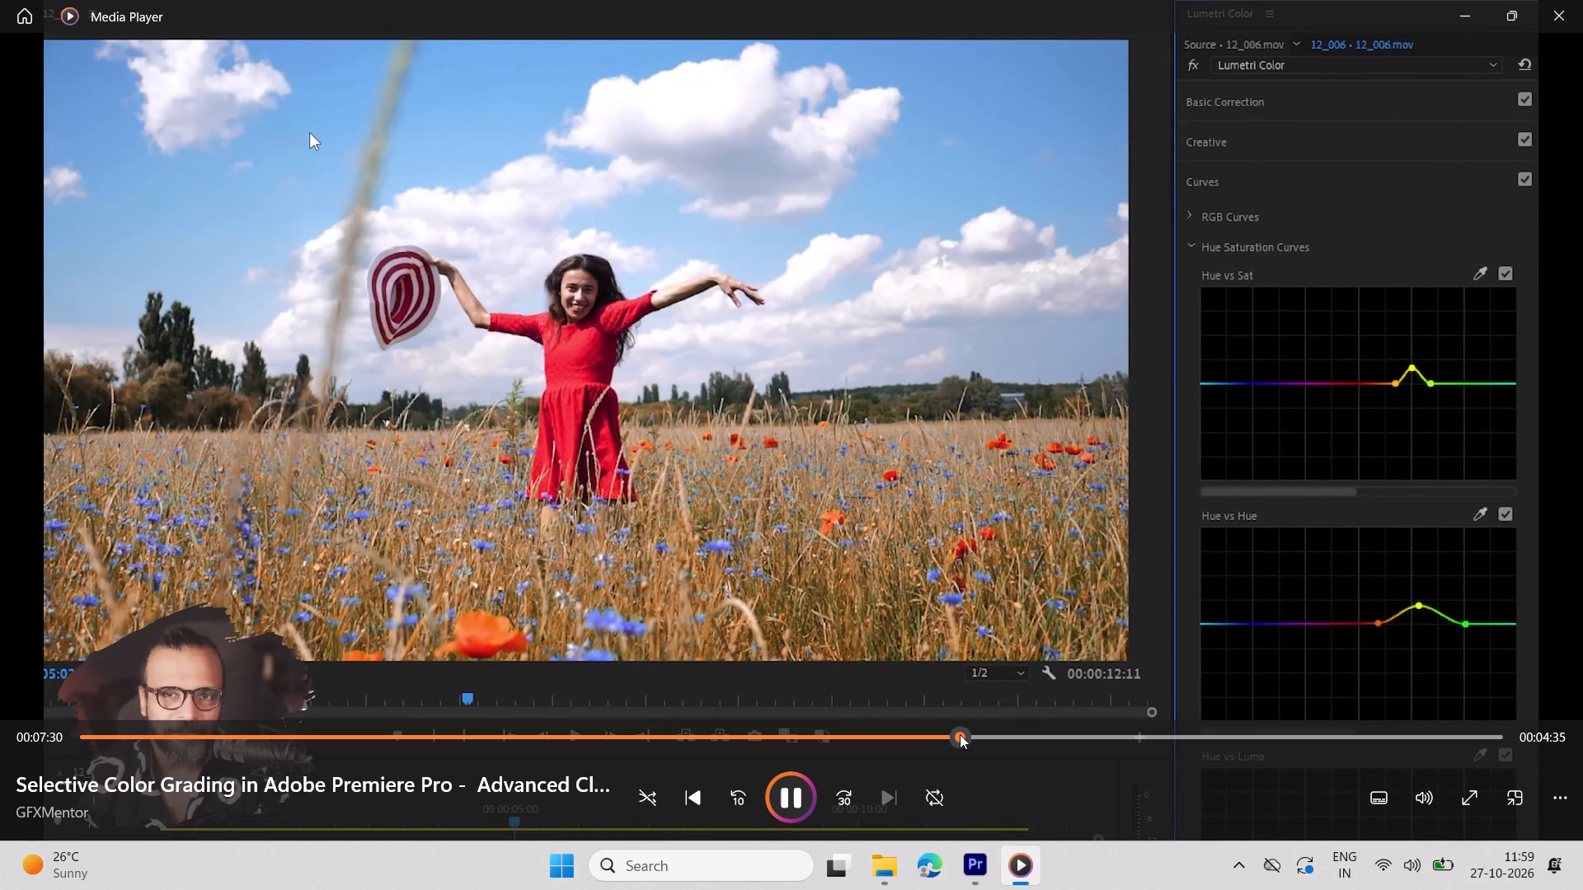
click(1043, 729)
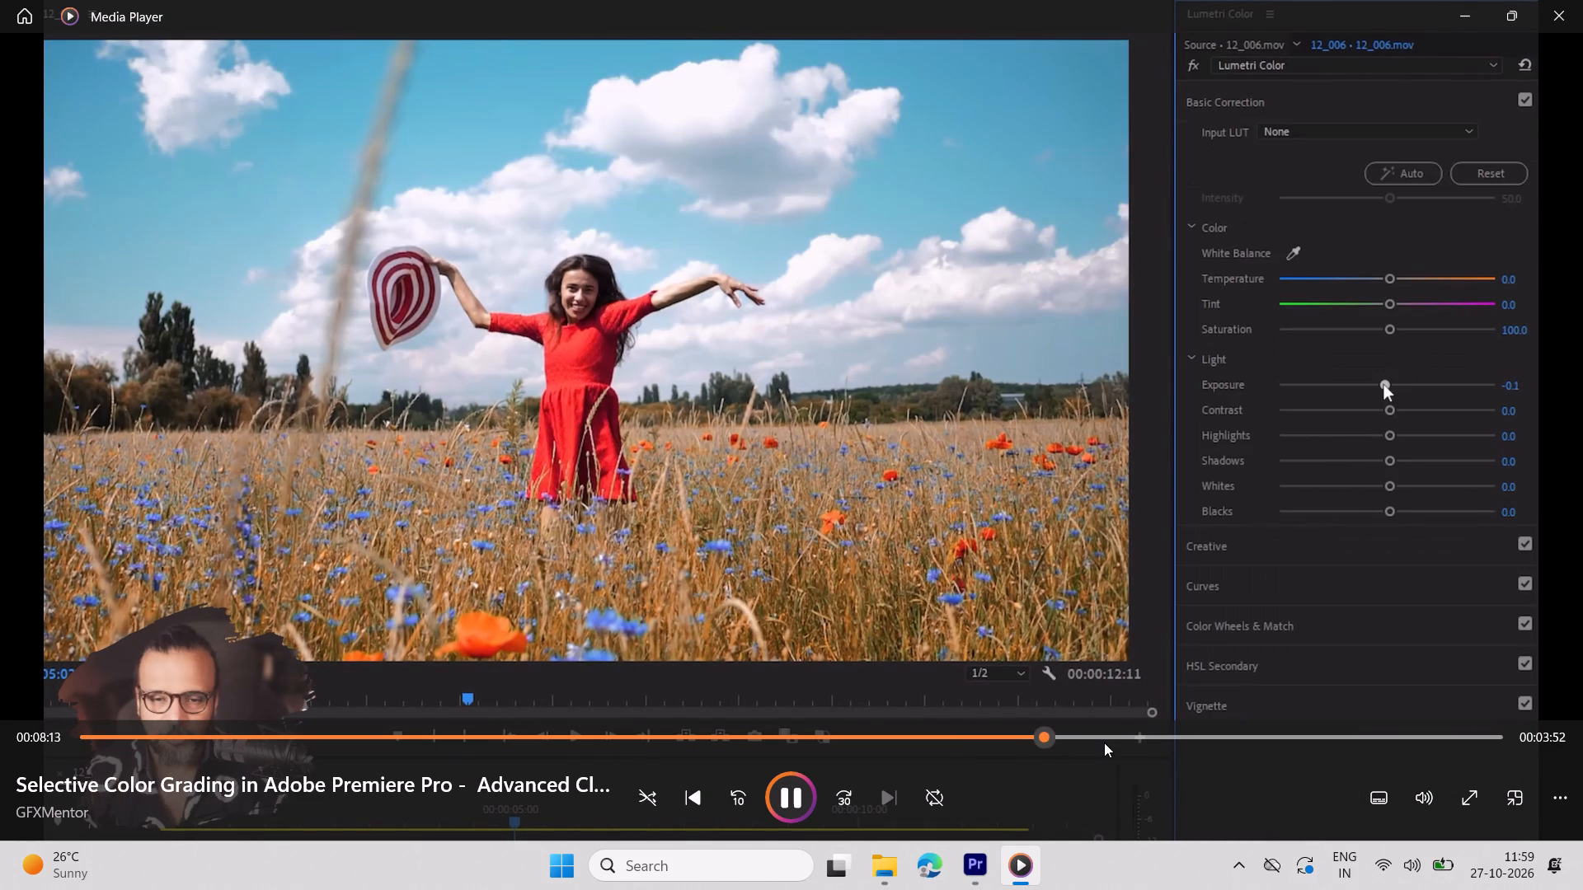
click(1105, 742)
click(1167, 736)
click(1209, 735)
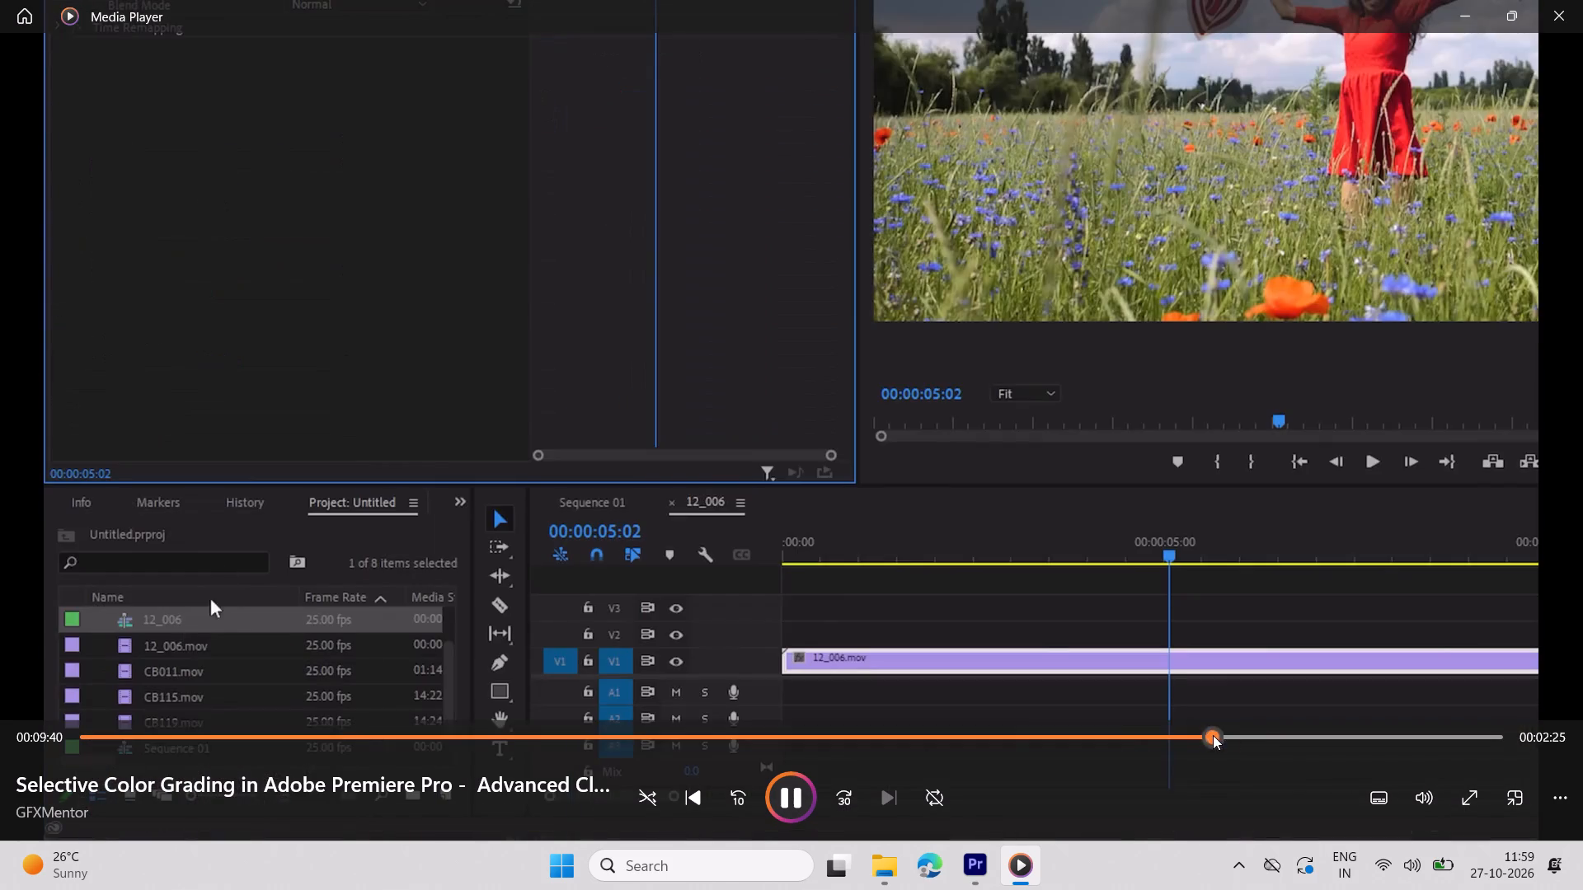
click(1260, 745)
click(1299, 741)
click(1396, 746)
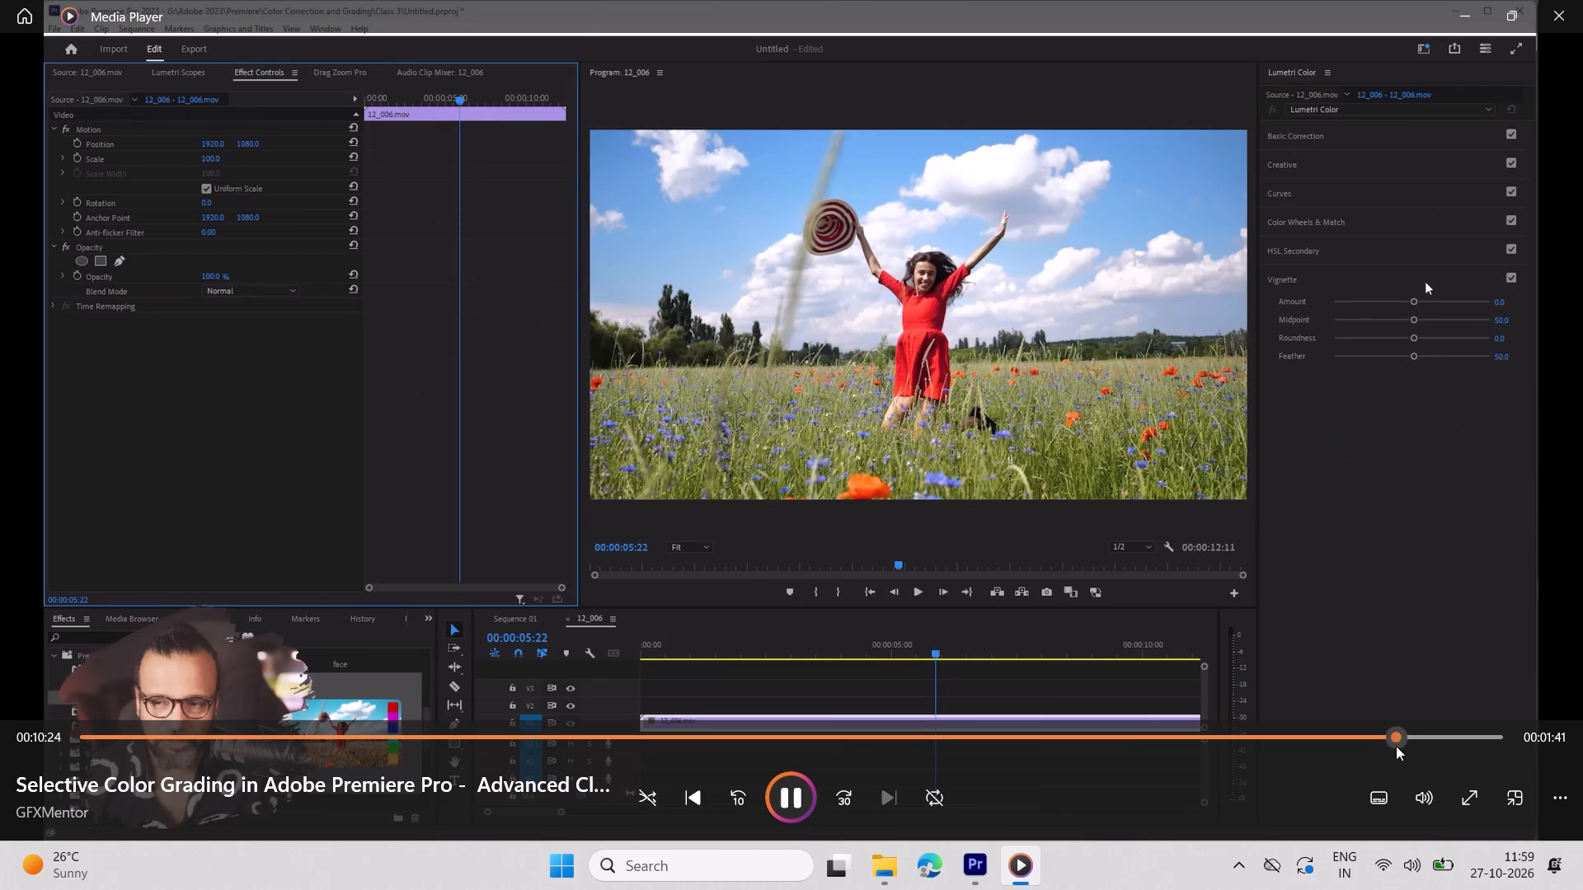
Rewind the tutorial to its first minute to review the lesson from the beginning.
drag(1395, 743, 125, 755)
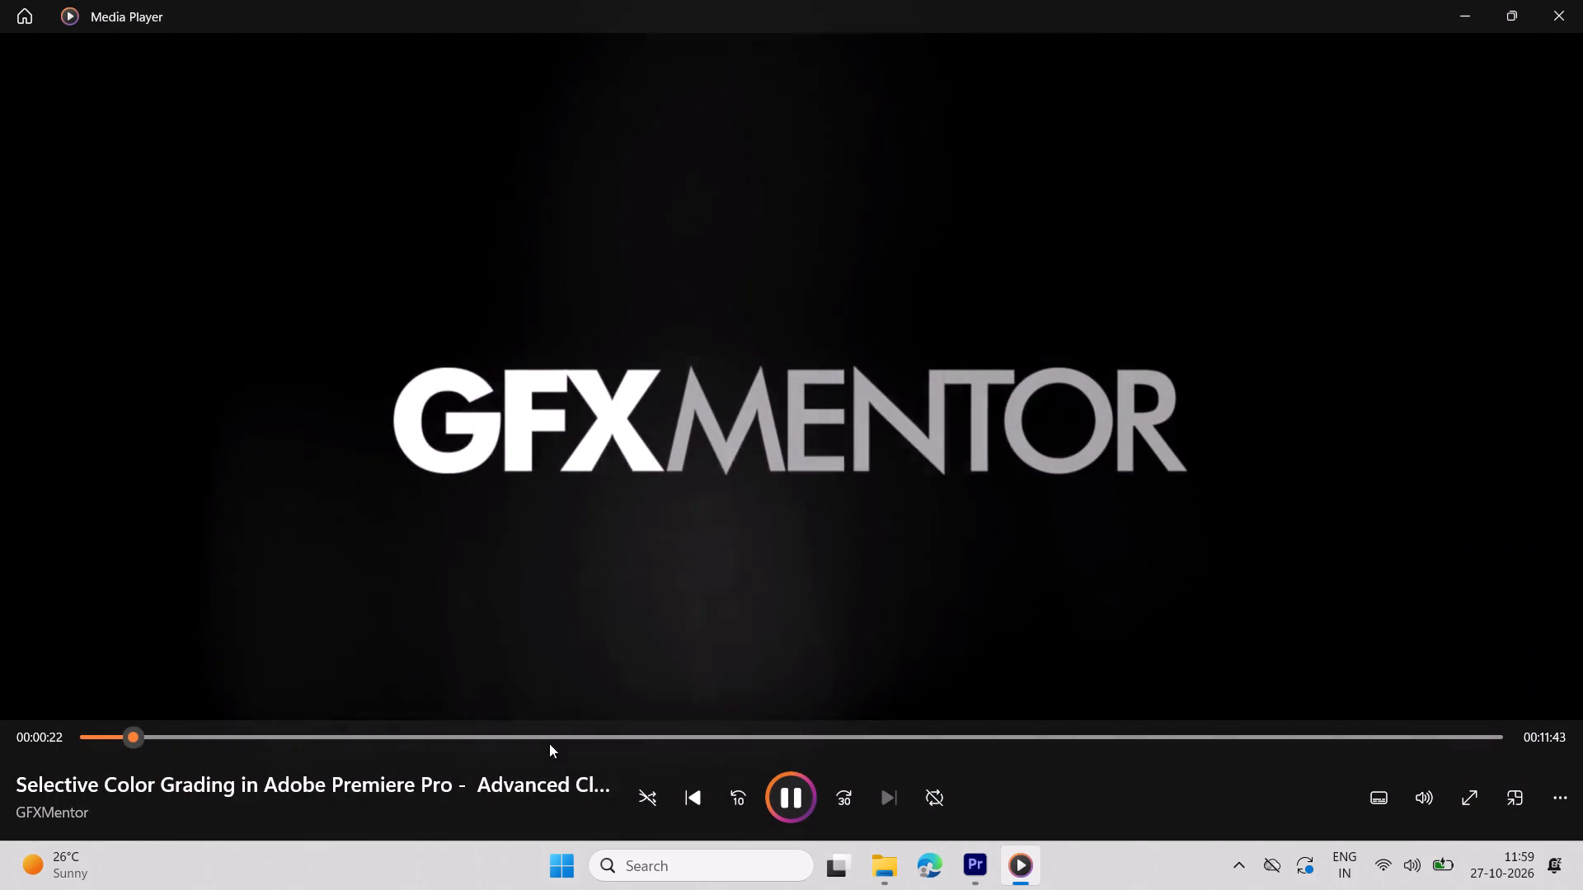
click(190, 725)
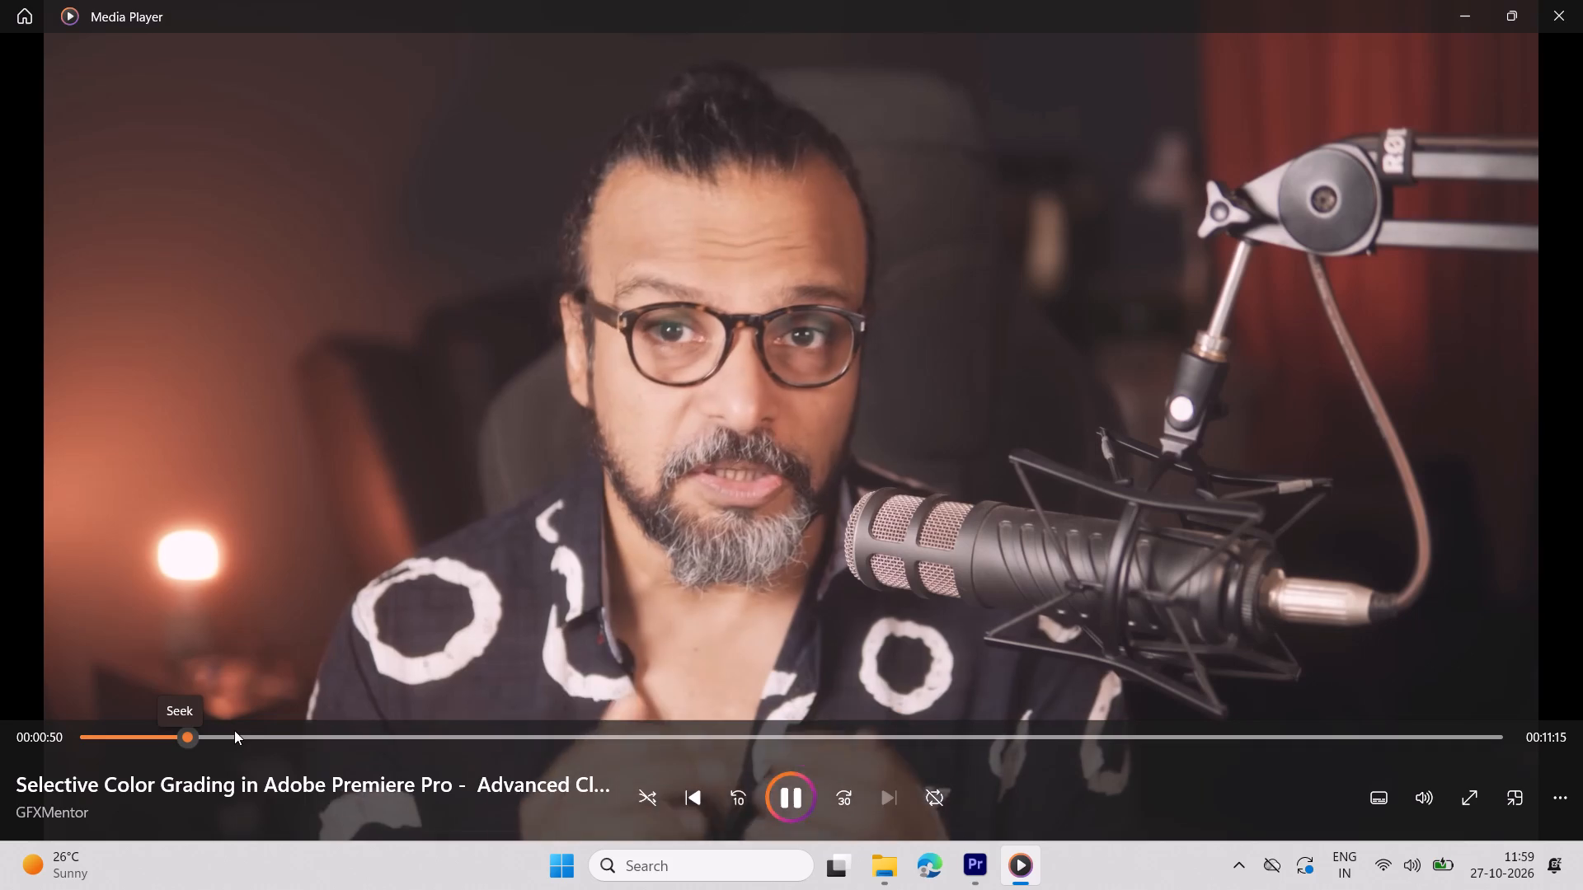
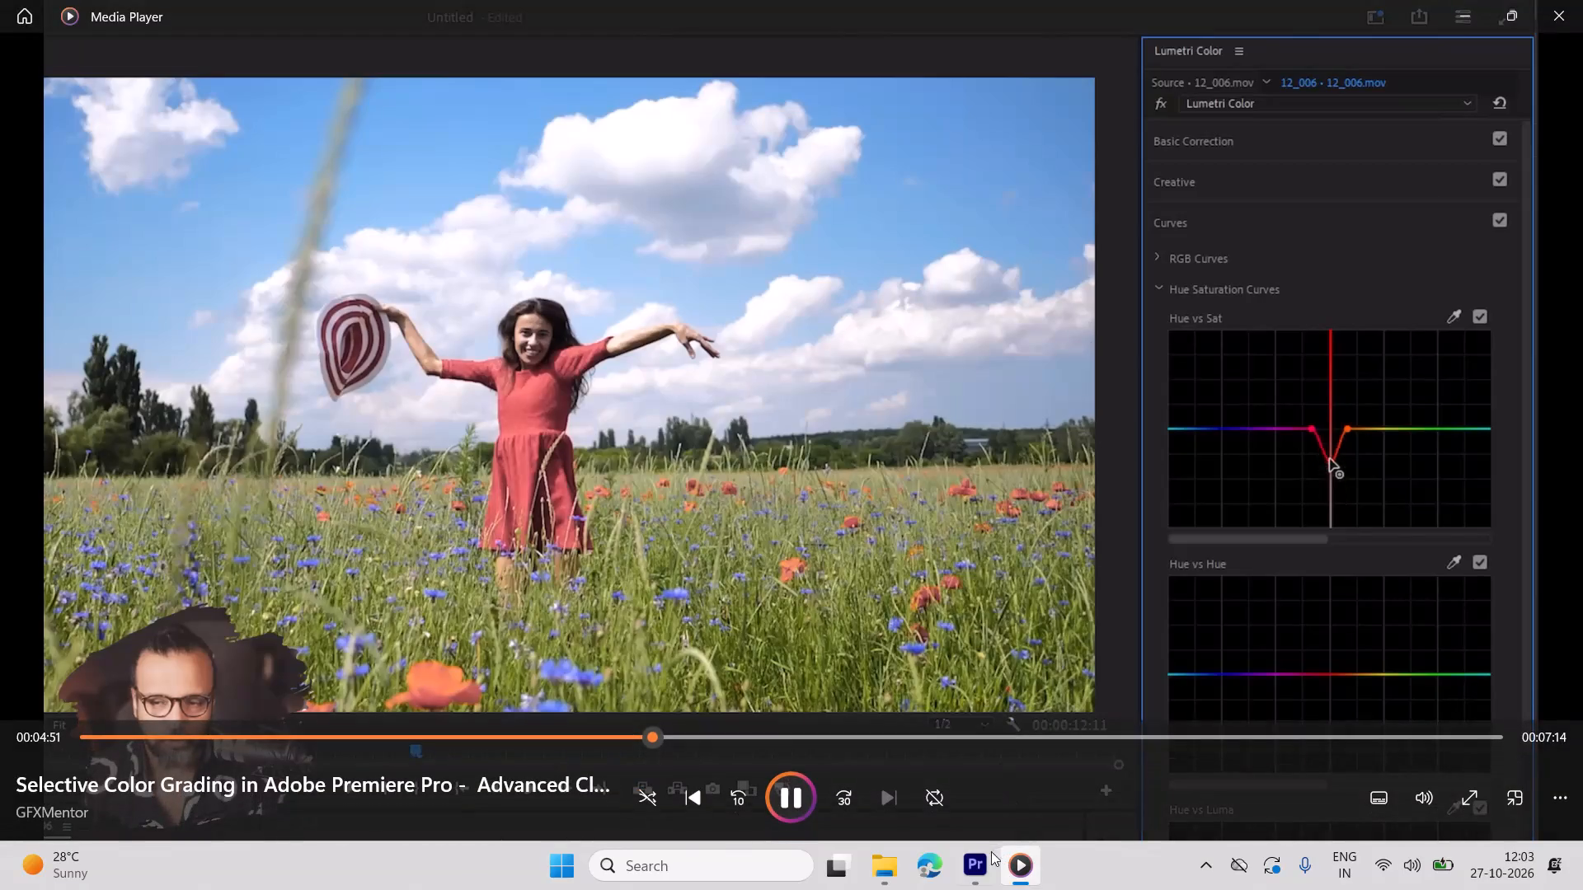
Switch to Premiere Pro and enlarge the Program monitor by reducing the height of the timeline area.
click(979, 867)
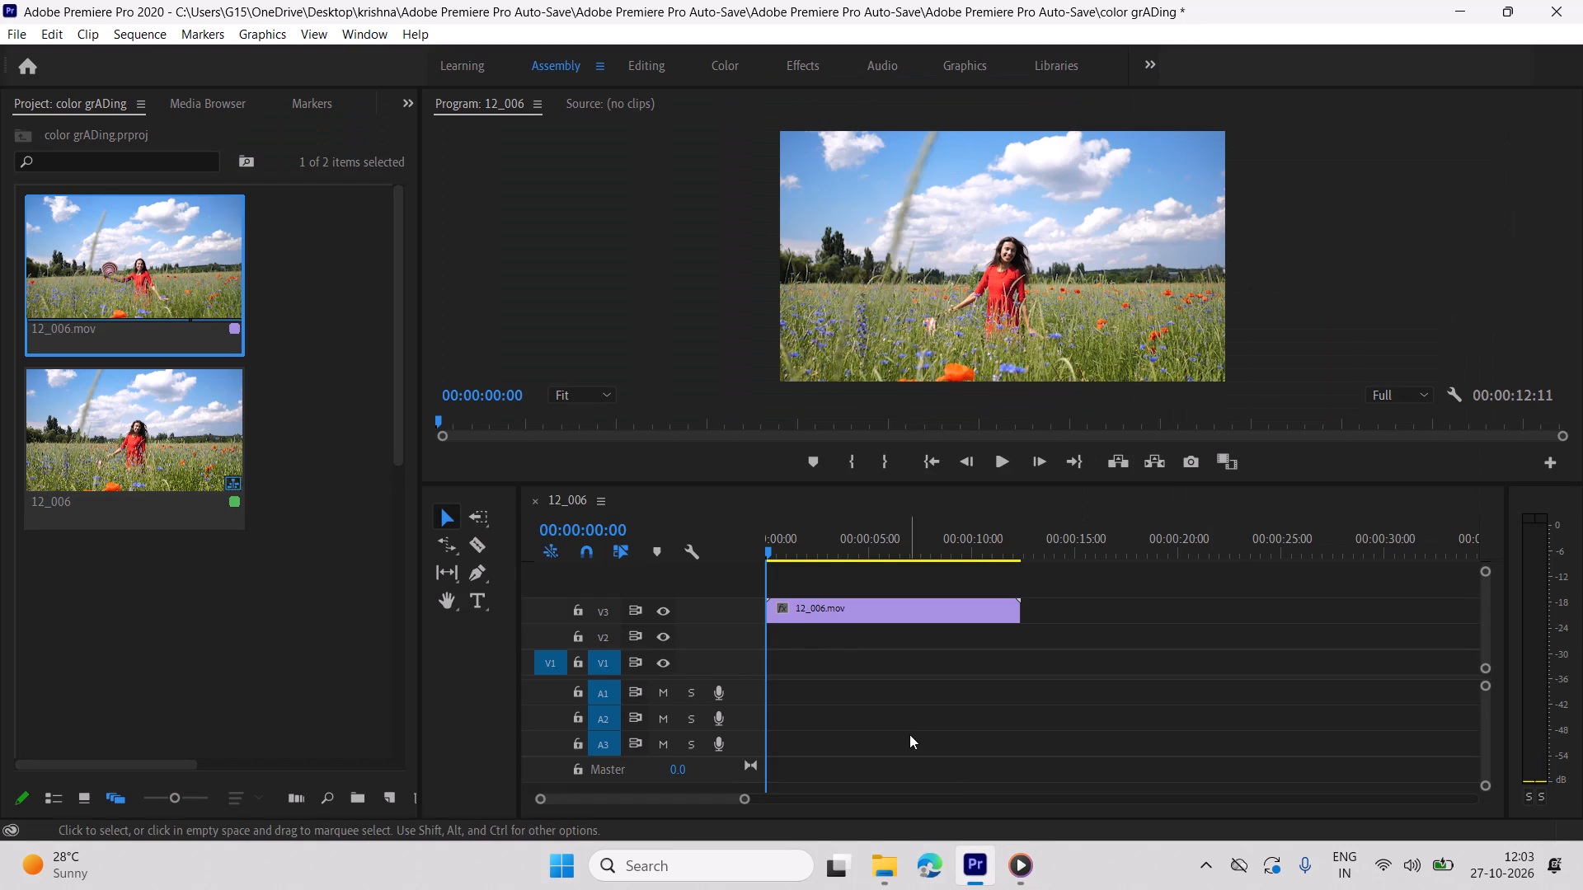
drag(822, 482, 810, 608)
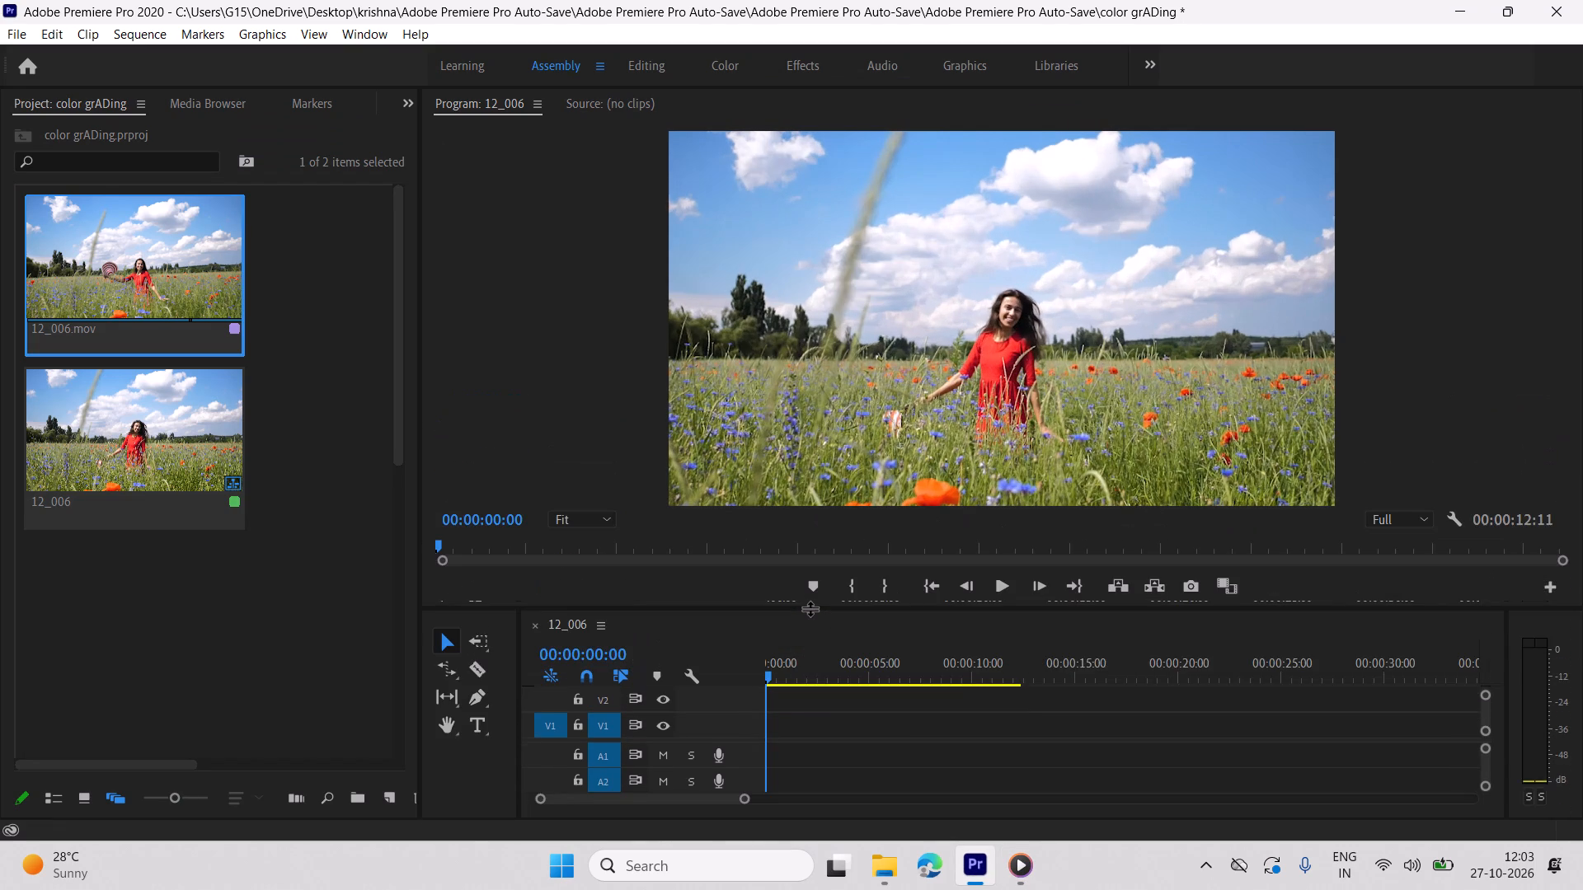
drag(810, 608, 778, 546)
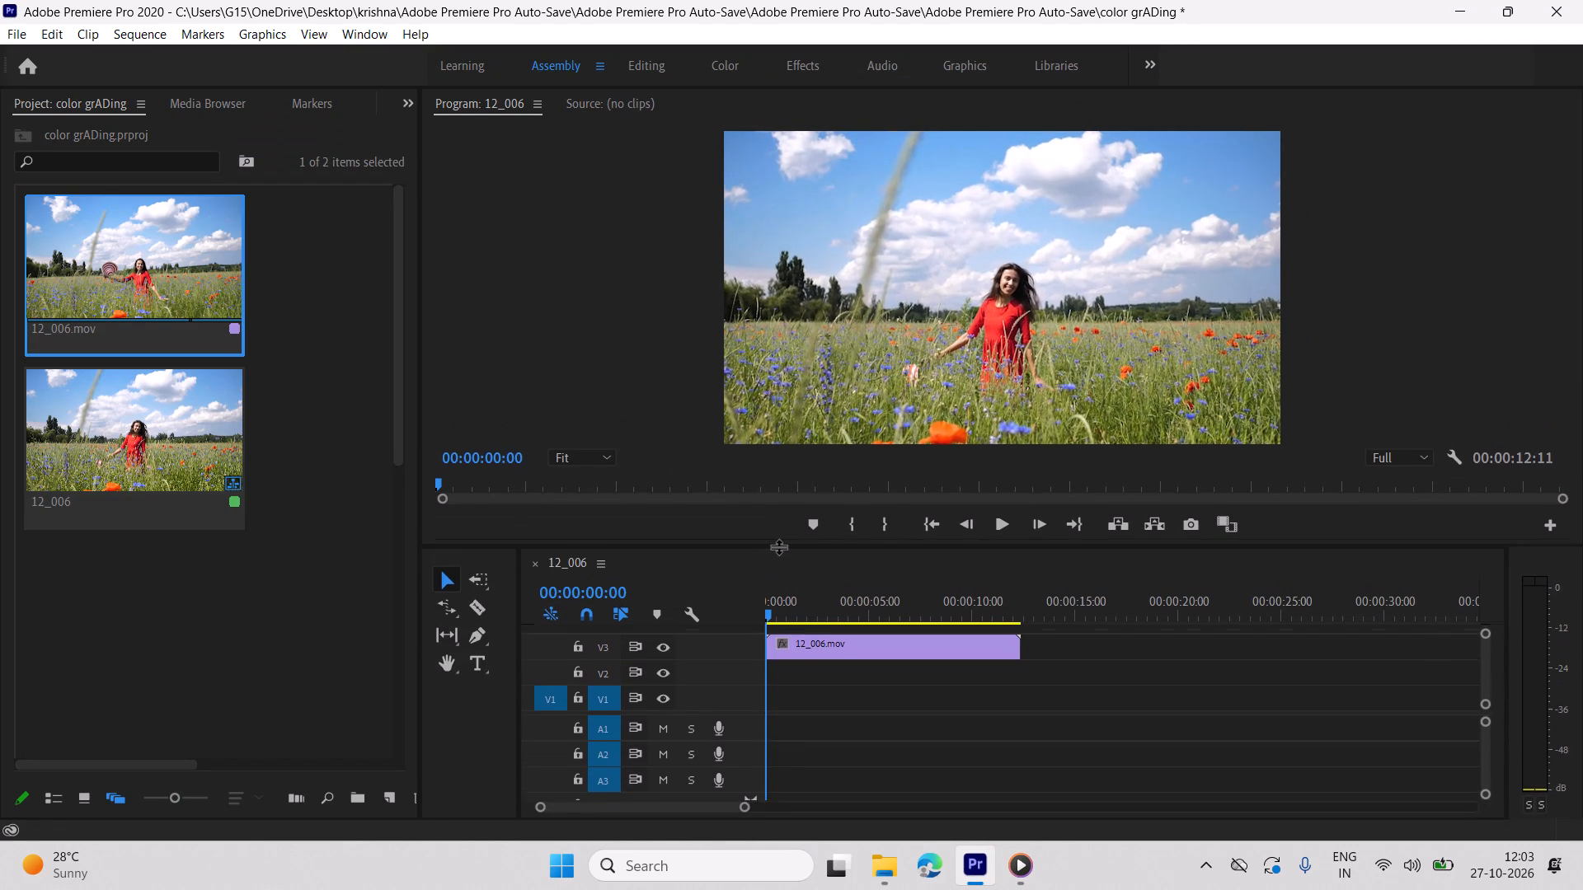
drag(778, 546, 778, 551)
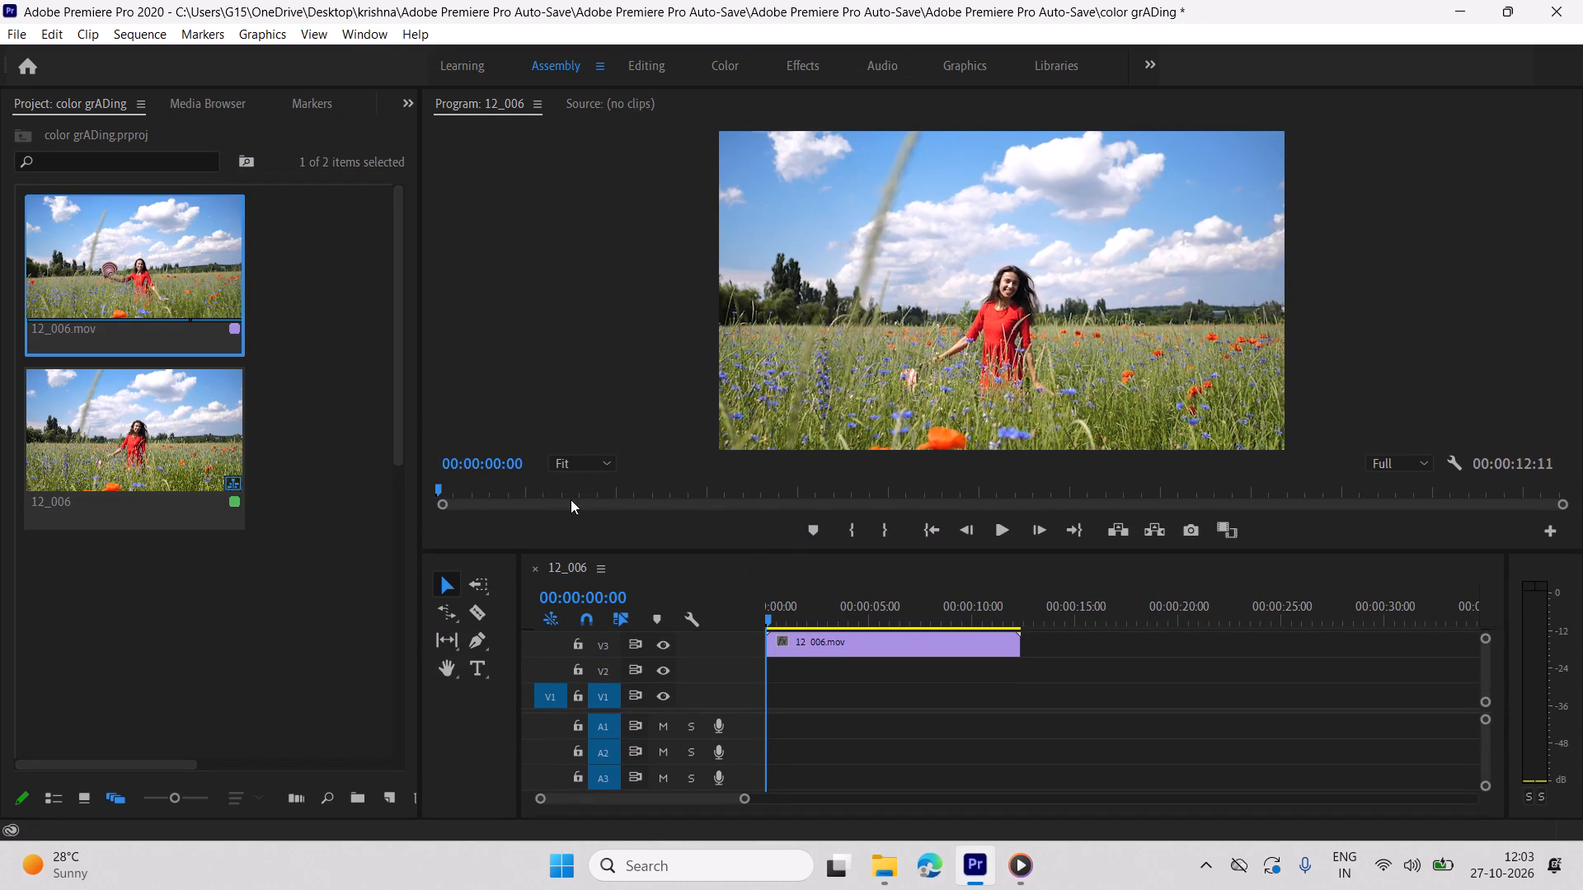
Open Lumetri Color, collapse RGB Curves to reach the Hue Saturation Curves, and select the 12_006.mov clip on track V3.
click(356, 33)
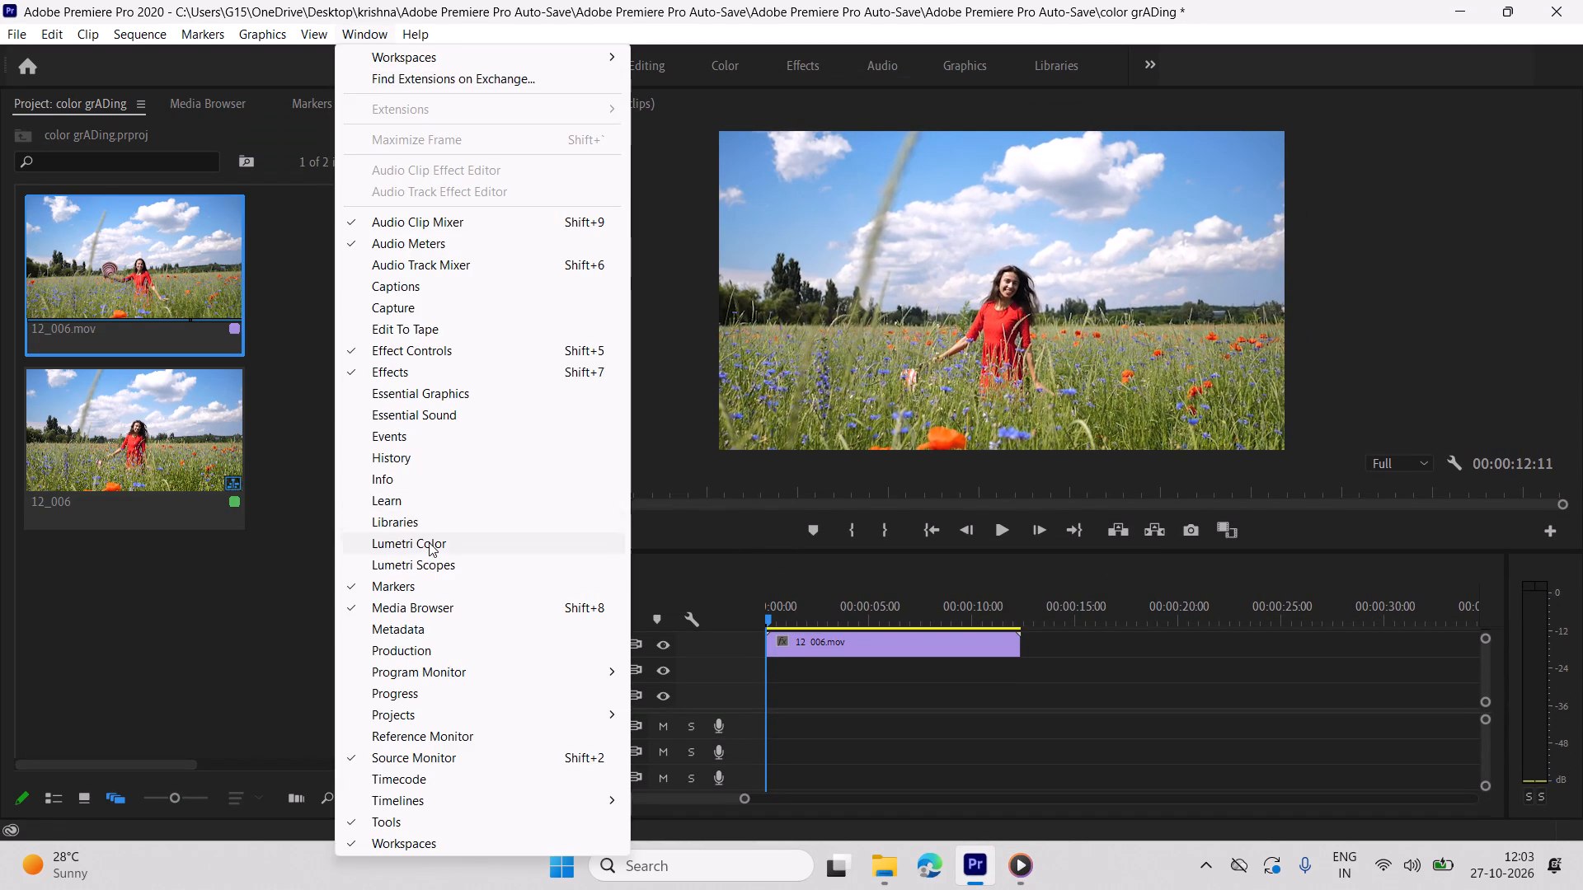
click(429, 542)
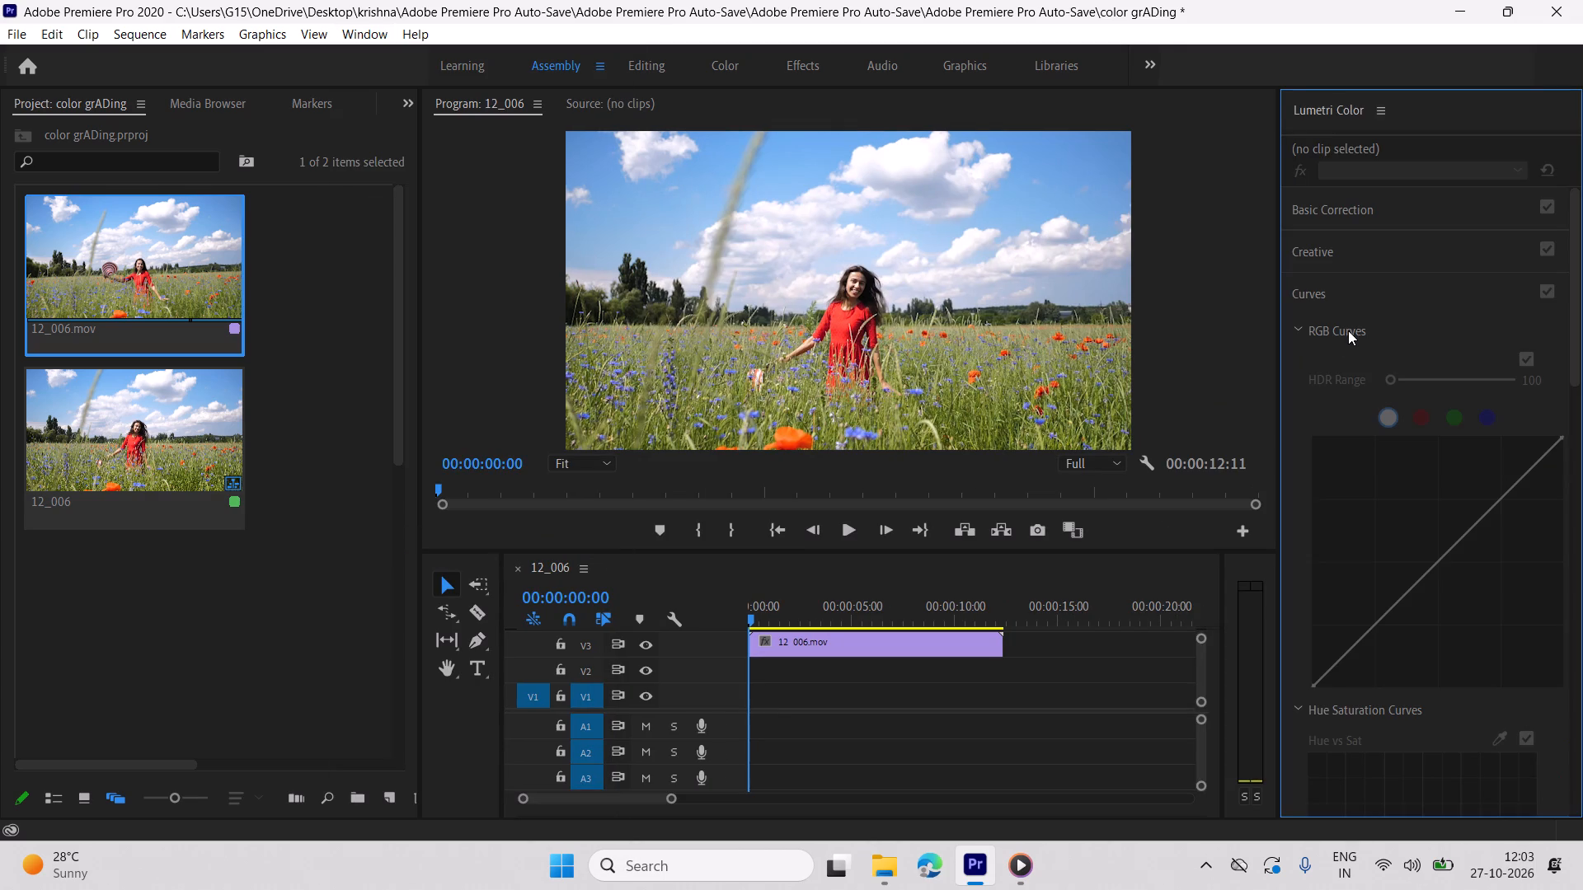
click(1308, 328)
click(1302, 327)
scroll(1364, 466, down, 1)
click(1385, 424)
click(964, 647)
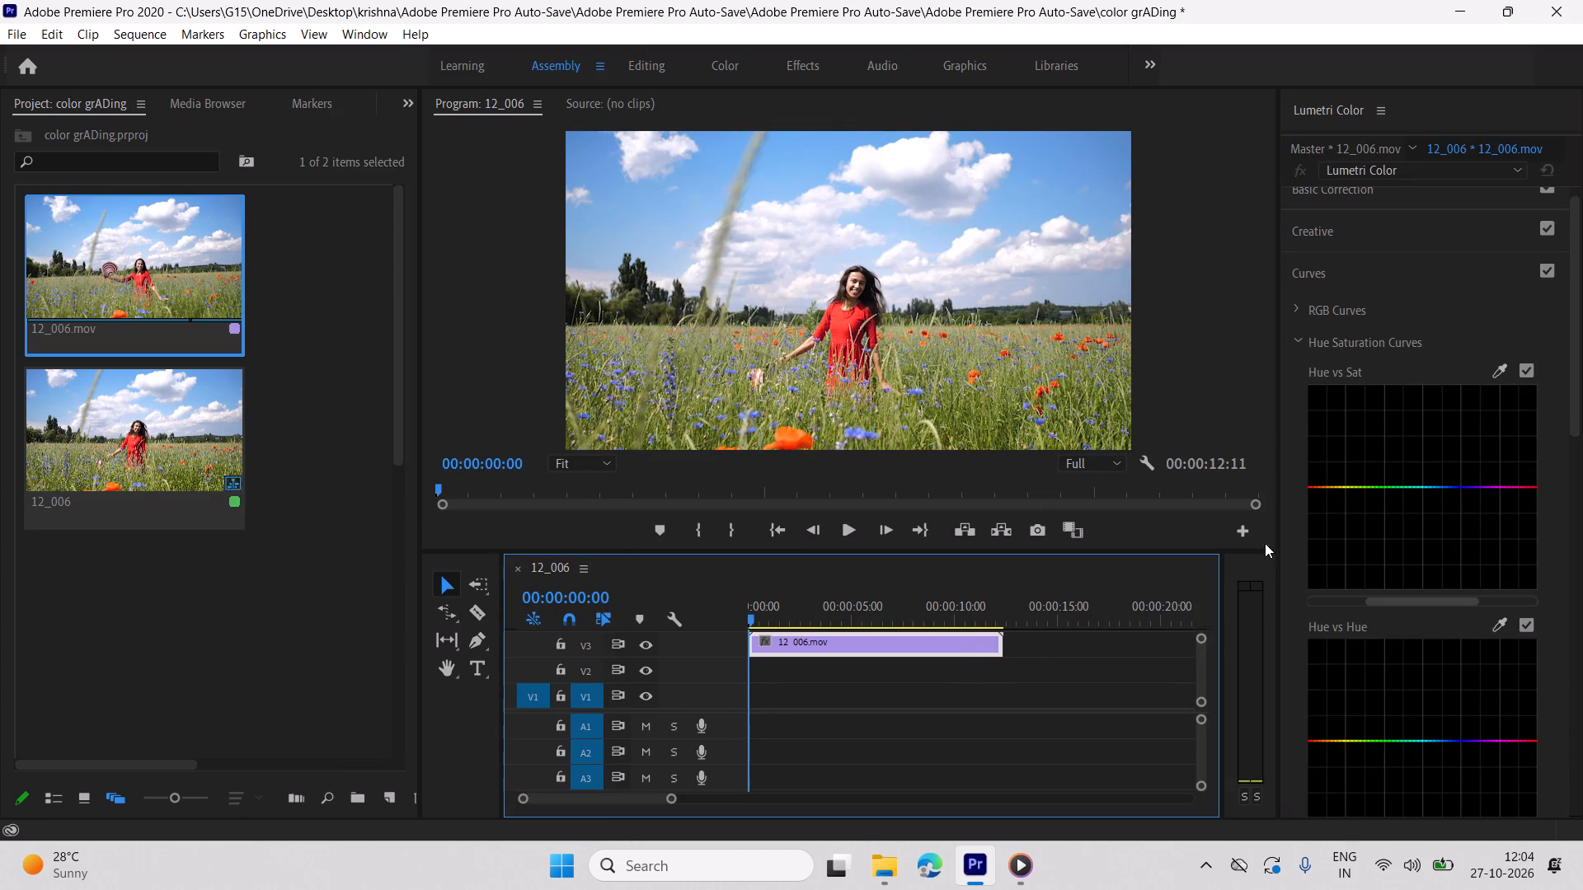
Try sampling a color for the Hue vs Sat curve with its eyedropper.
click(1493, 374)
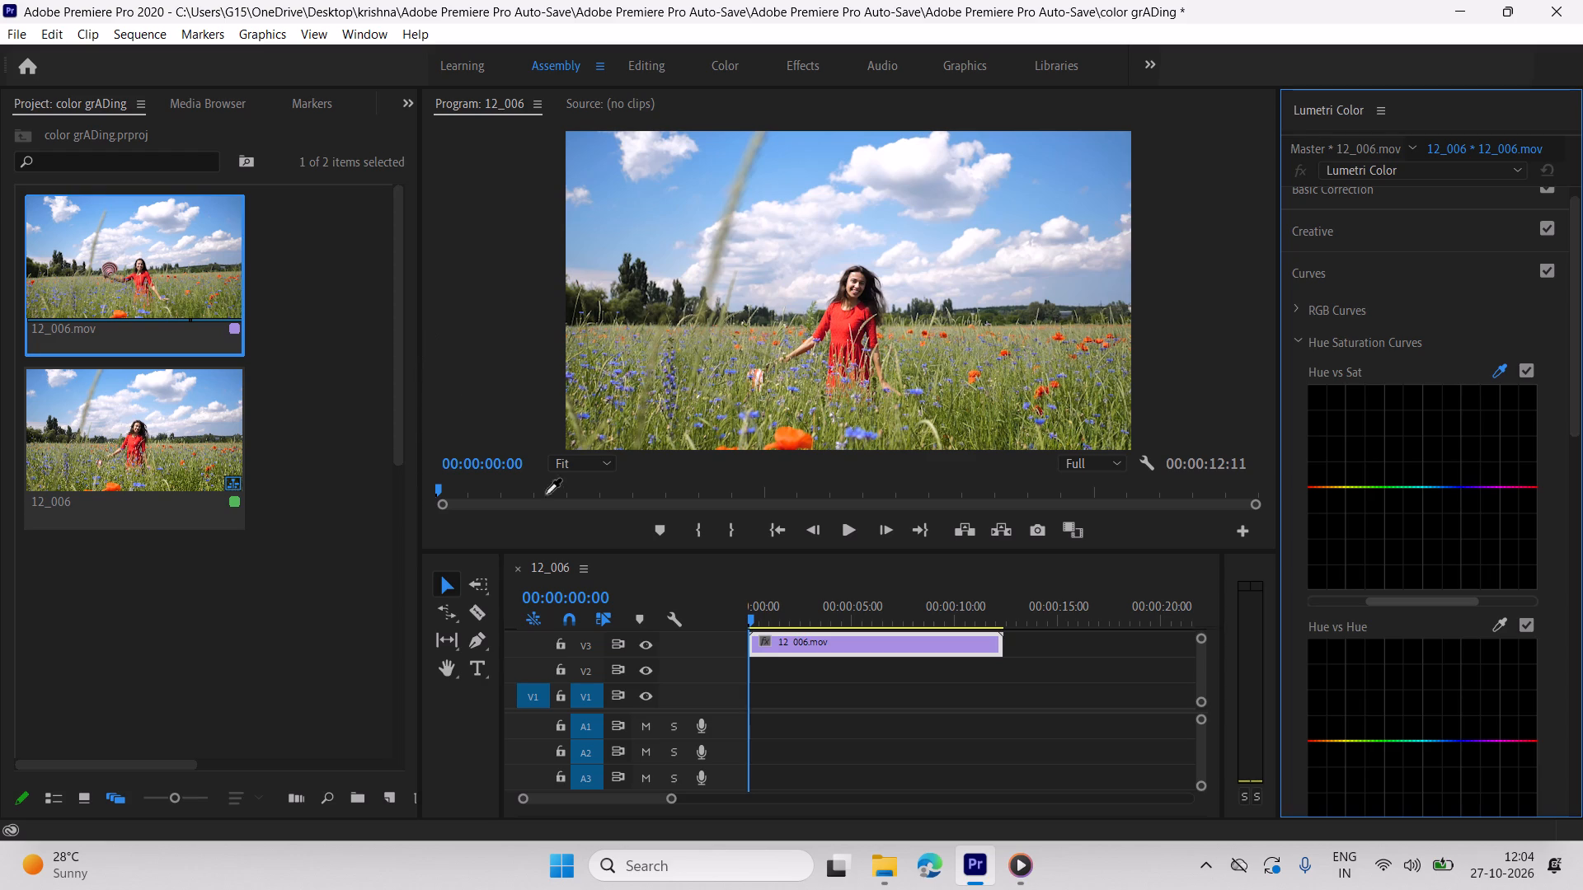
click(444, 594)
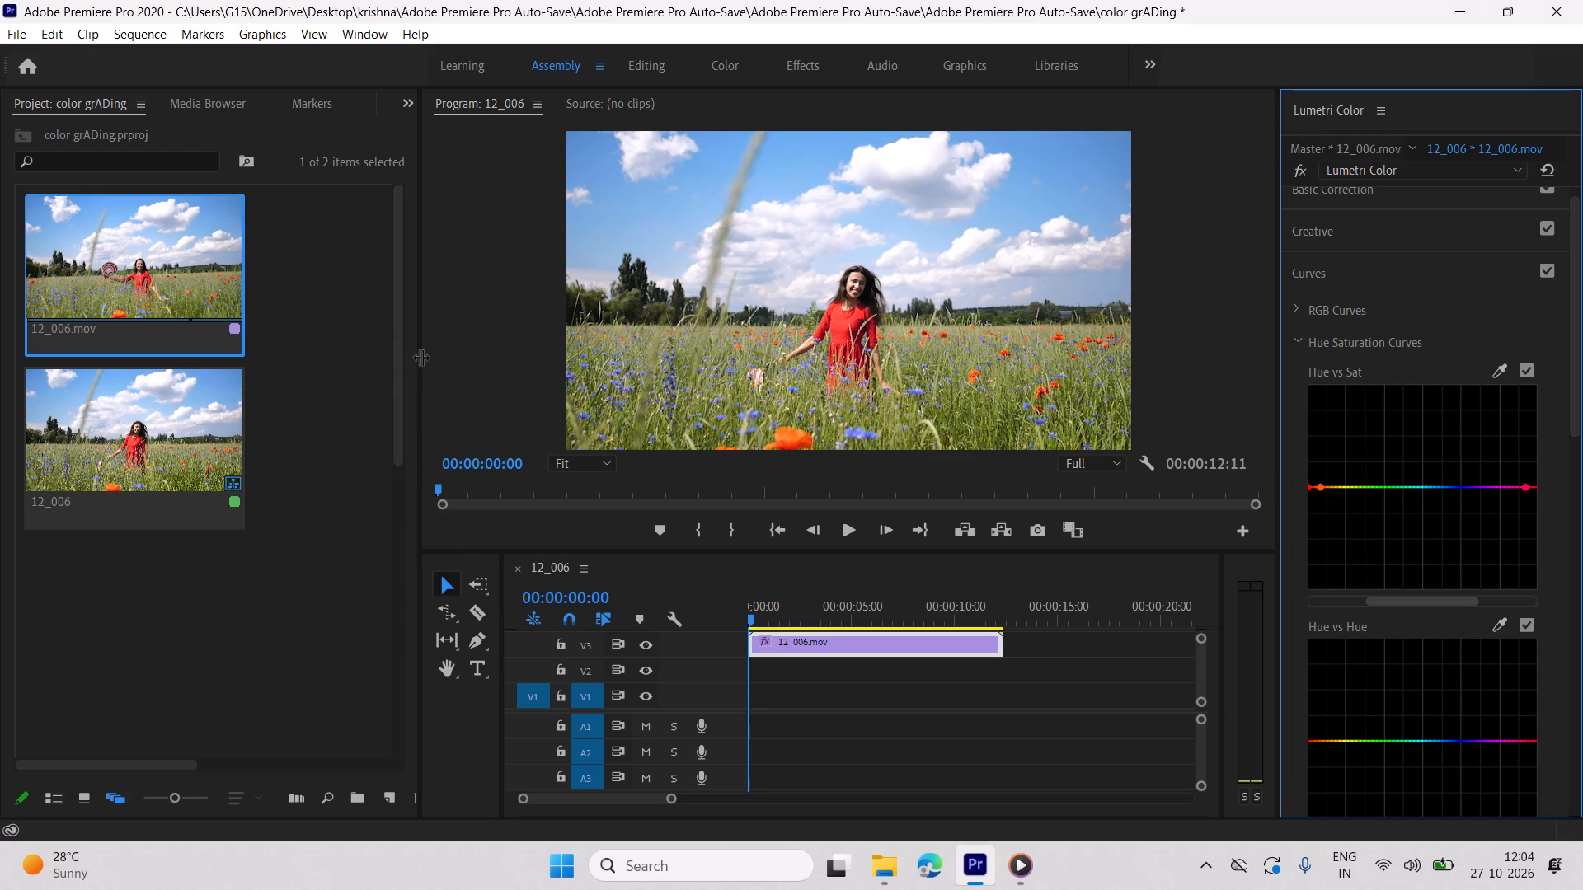
Narrow the project and tools areas to give the Program monitor and timeline more room.
drag(420, 357, 189, 409)
drag(496, 583, 237, 660)
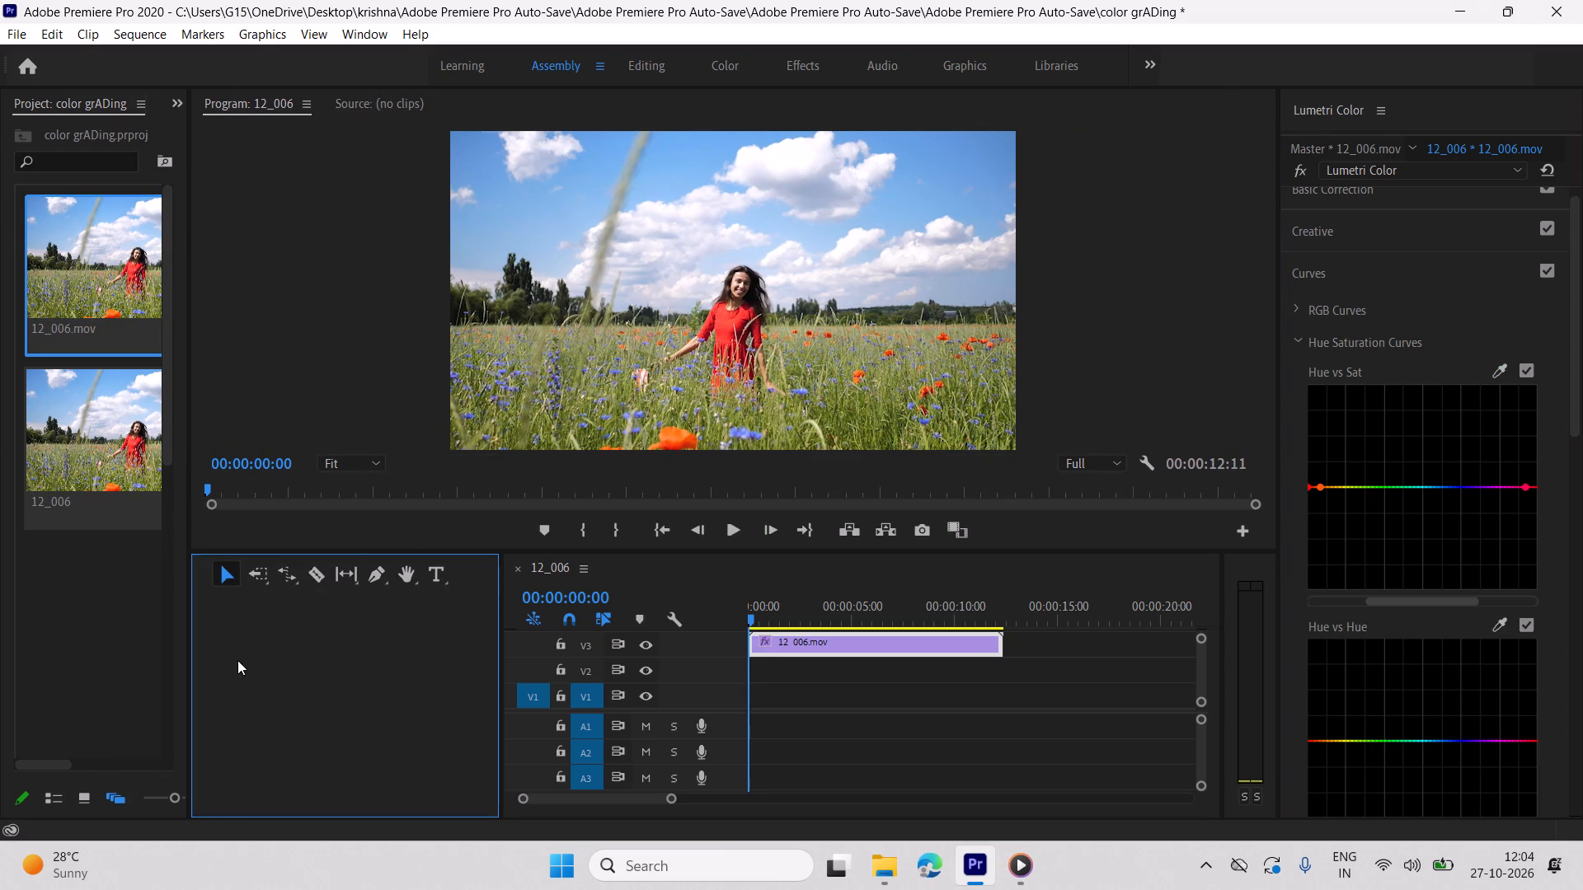
drag(237, 660, 251, 658)
drag(501, 609, 241, 612)
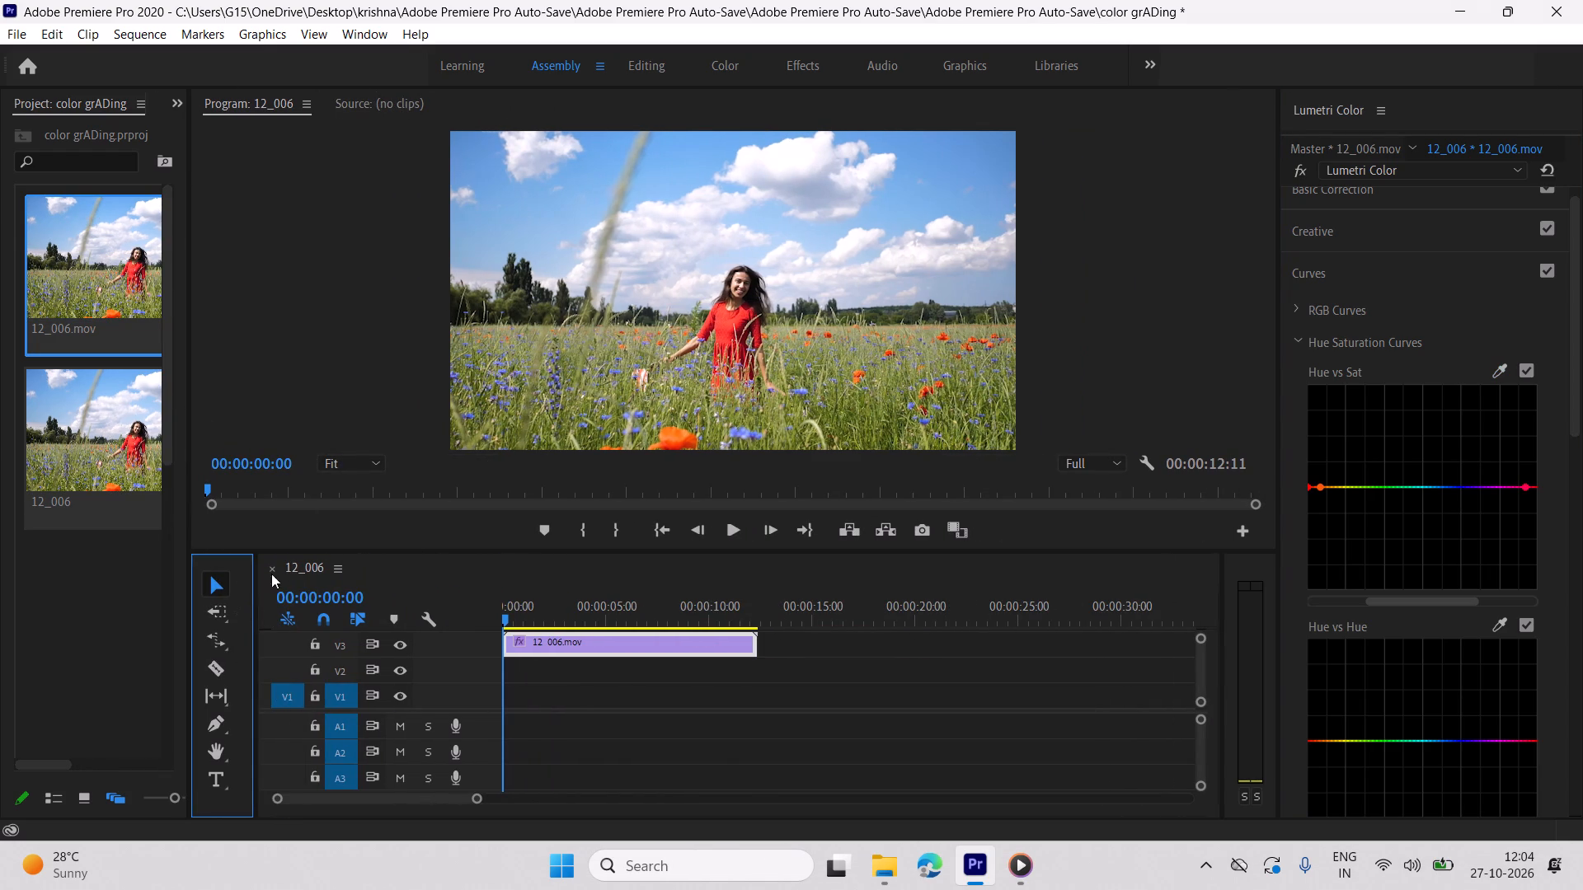
drag(304, 550, 302, 566)
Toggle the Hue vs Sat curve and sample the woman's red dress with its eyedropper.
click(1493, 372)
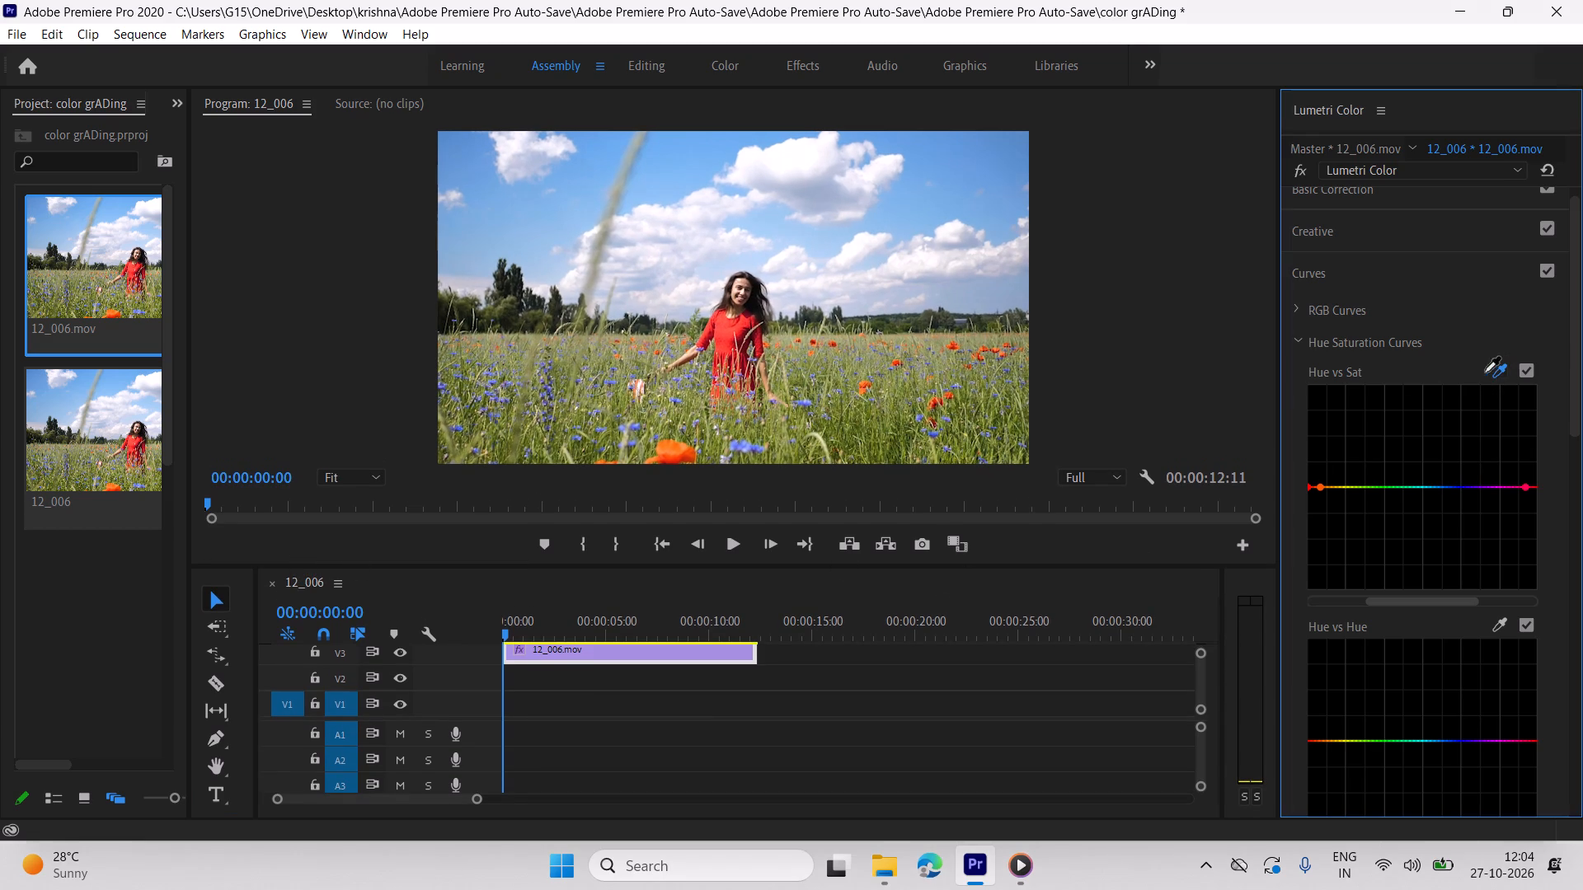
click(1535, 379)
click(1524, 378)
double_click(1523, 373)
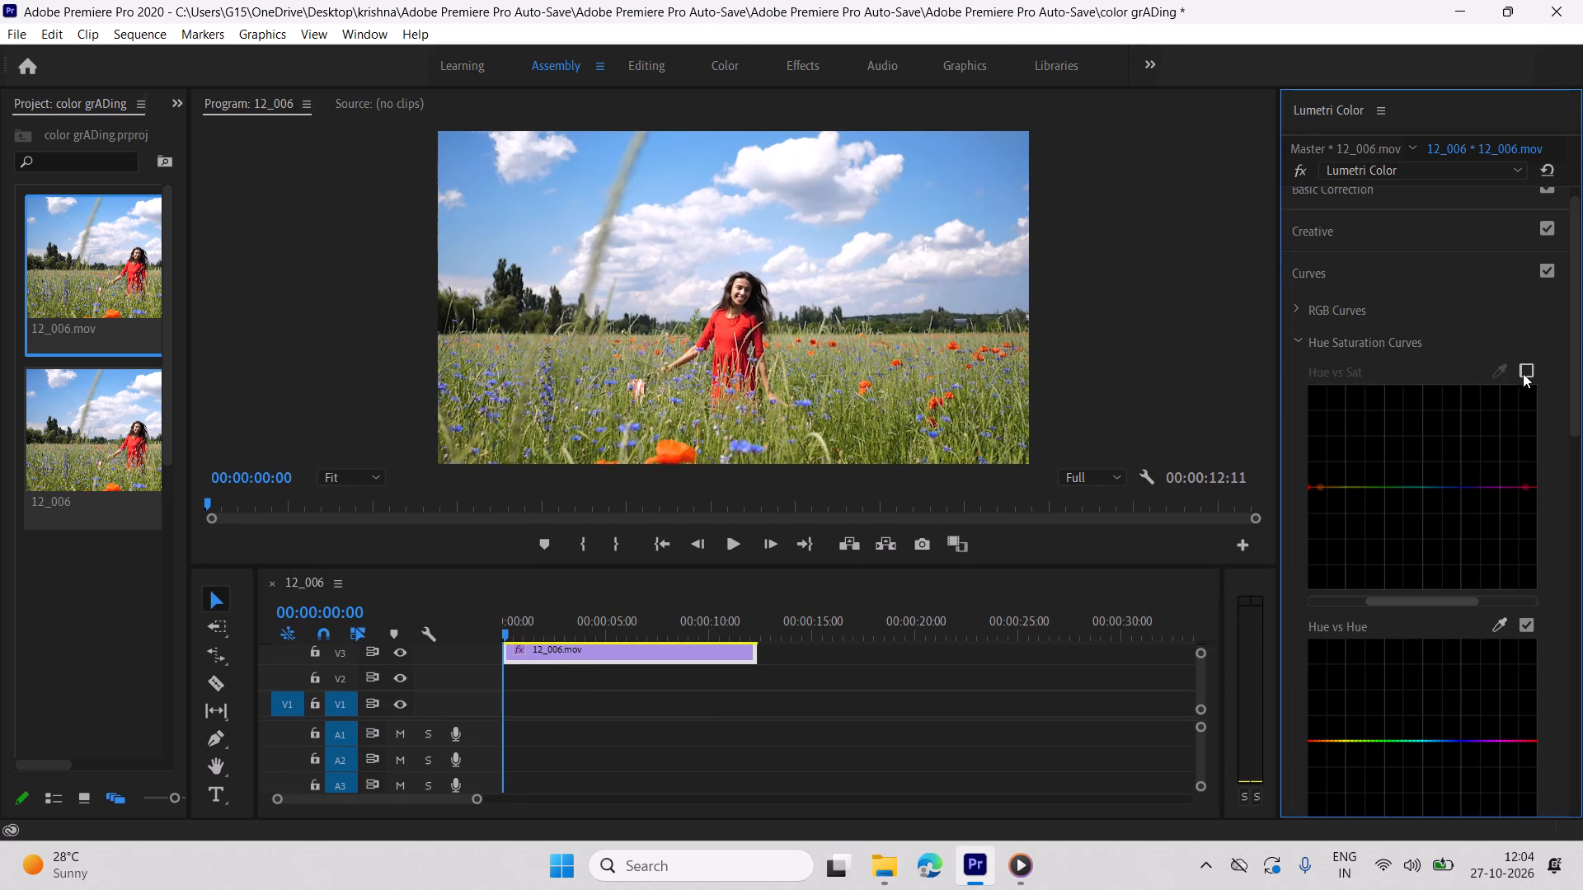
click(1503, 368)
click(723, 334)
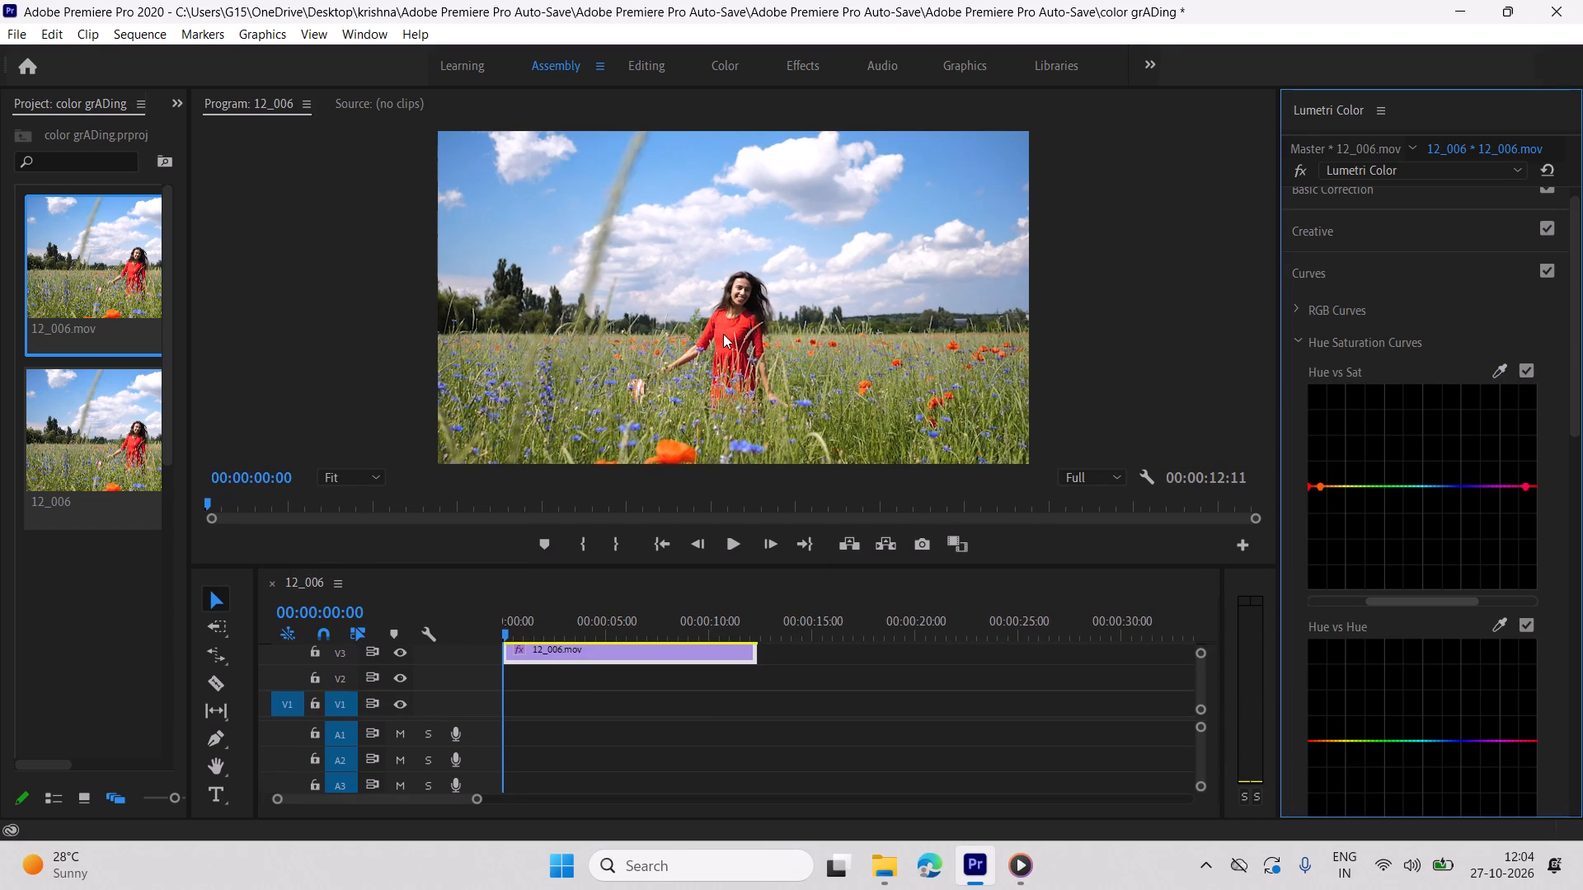
Boost the clip's overall saturation by raising the whole Hue vs Sat curve to the top of its graph from a green control point.
scroll(1440, 491, down, 3)
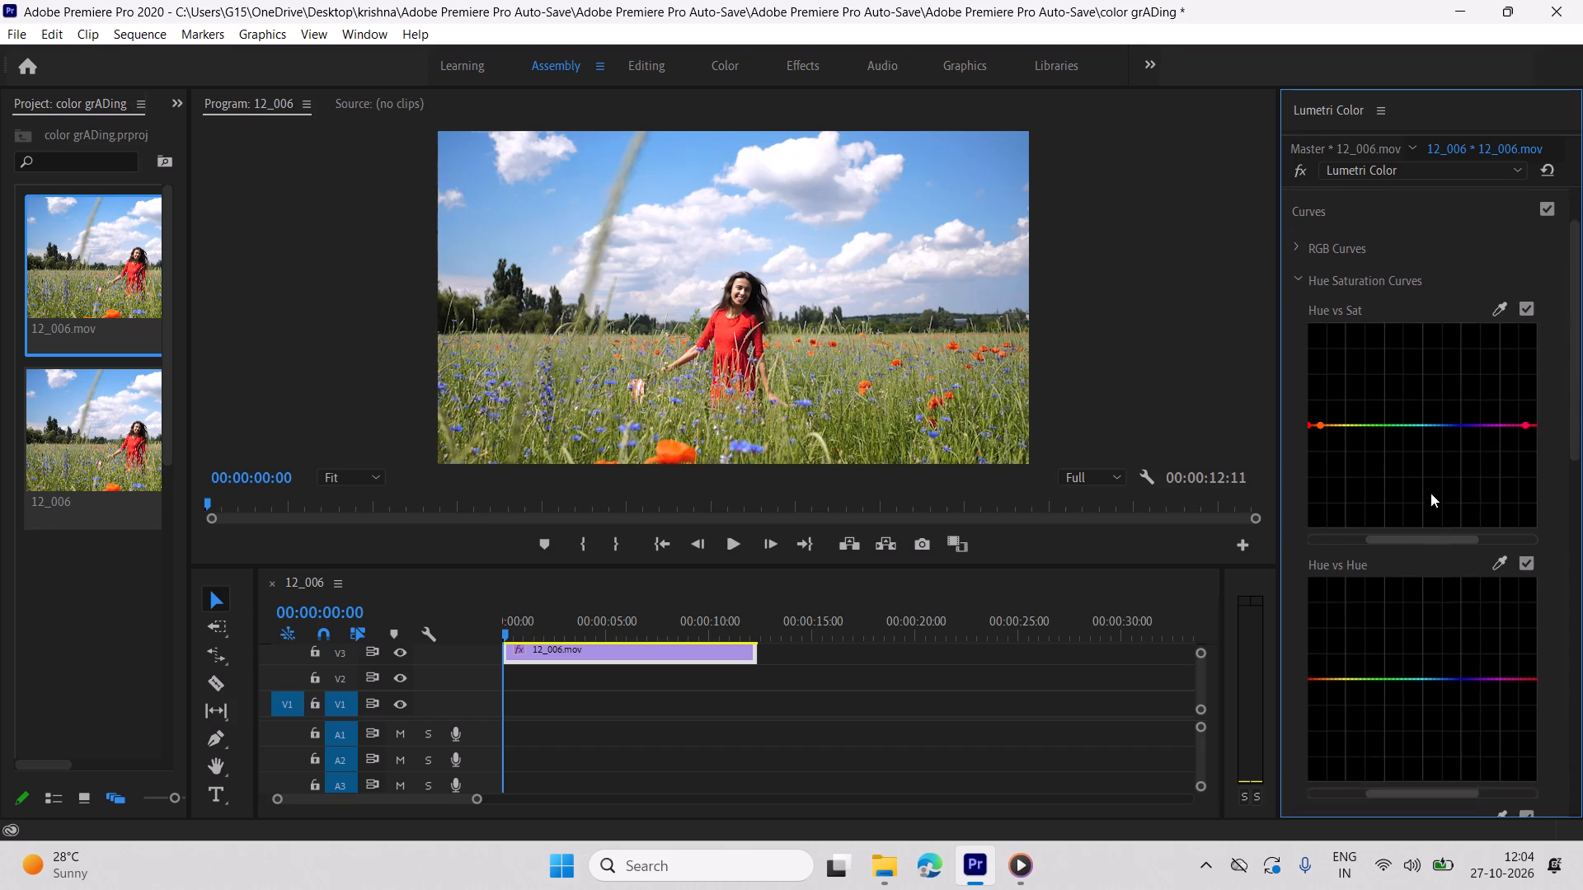
scroll(1430, 494, up, 3)
click(1393, 485)
drag(1393, 485, 1392, 470)
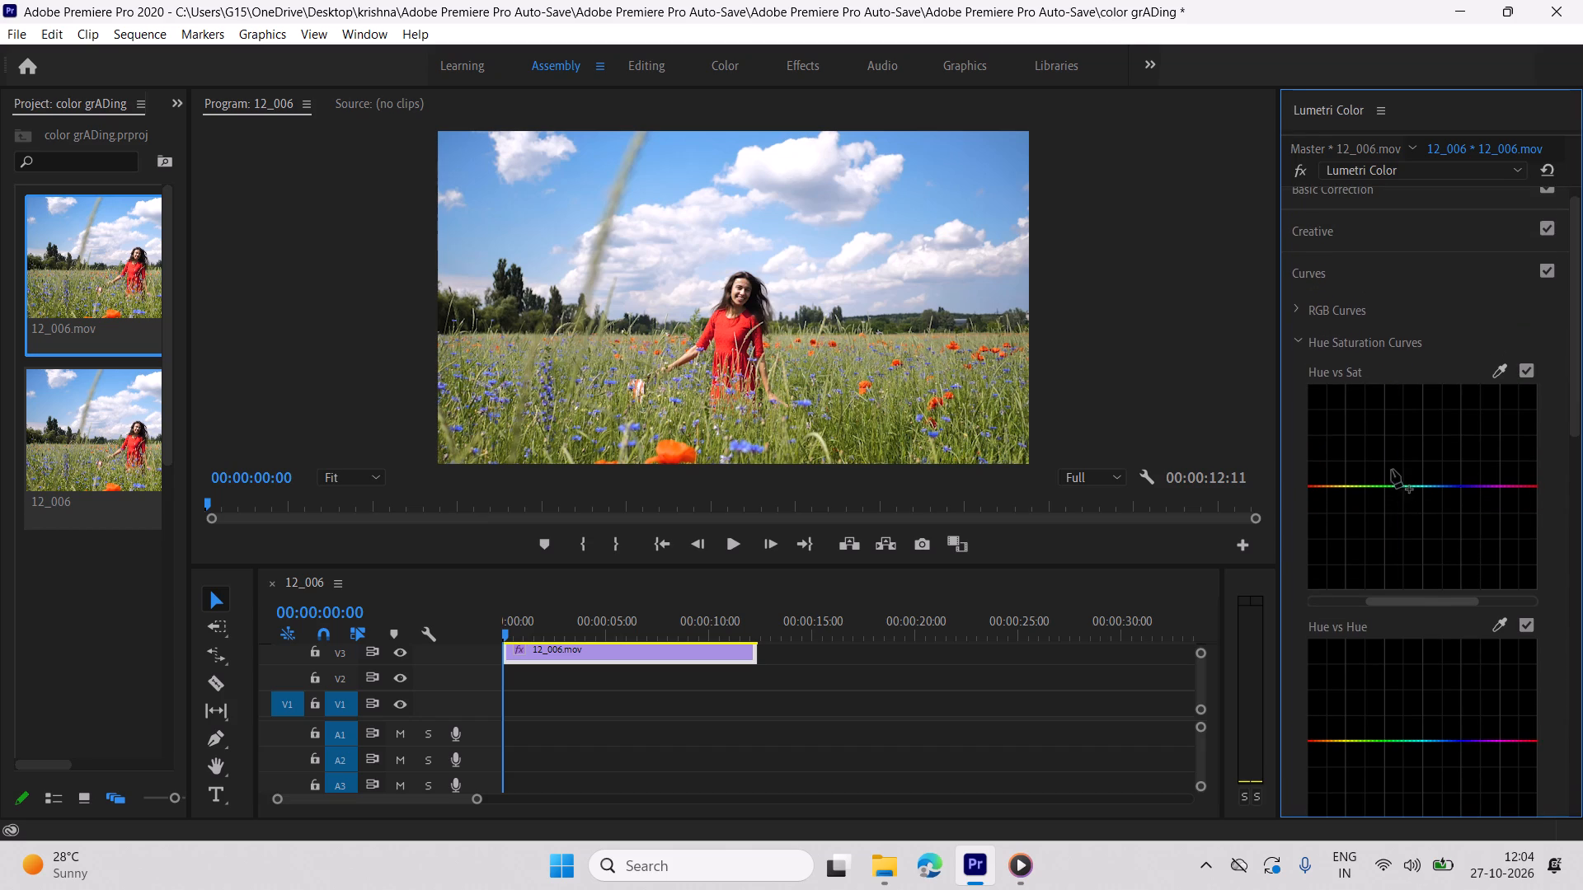
drag(1392, 470, 1392, 464)
click(1390, 488)
click(1388, 486)
click(1383, 485)
drag(1383, 485, 1388, 413)
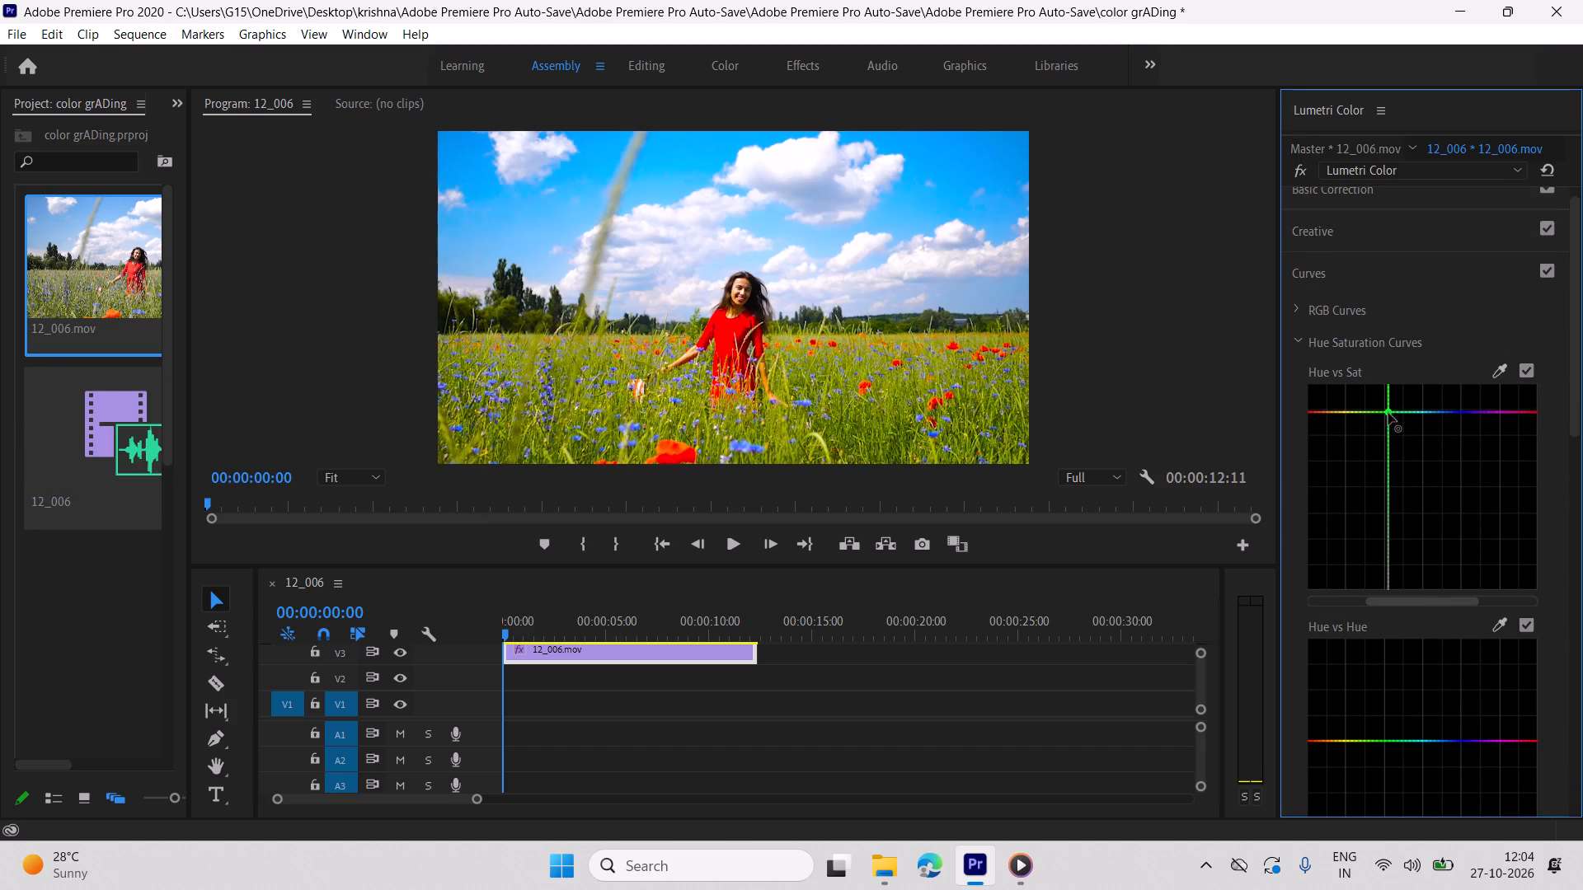
drag(1388, 413, 1381, 387)
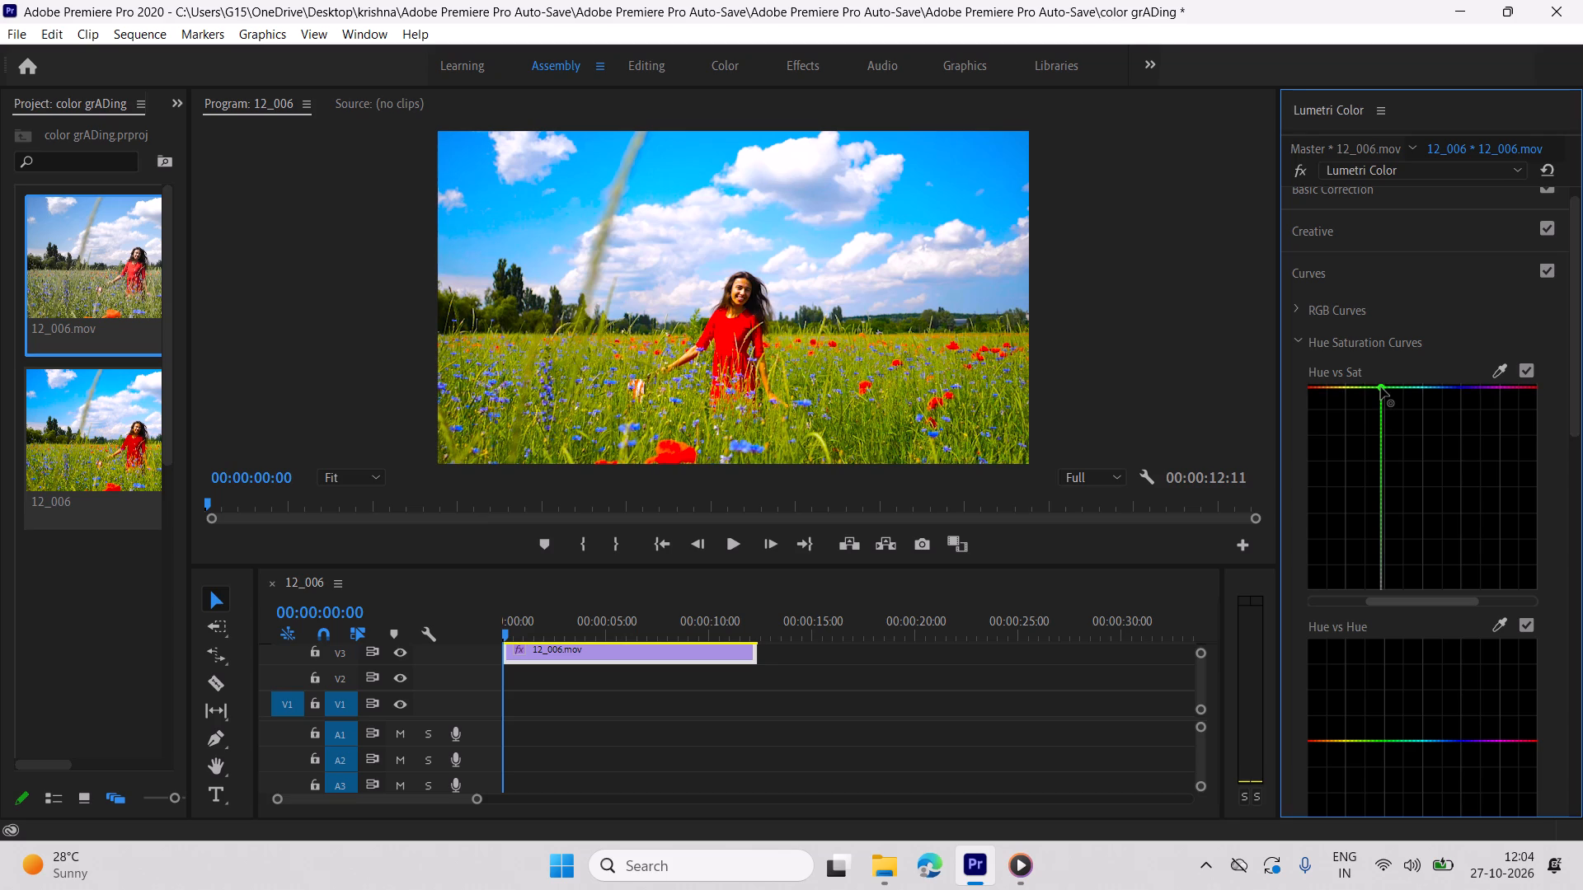
drag(1381, 387, 1370, 370)
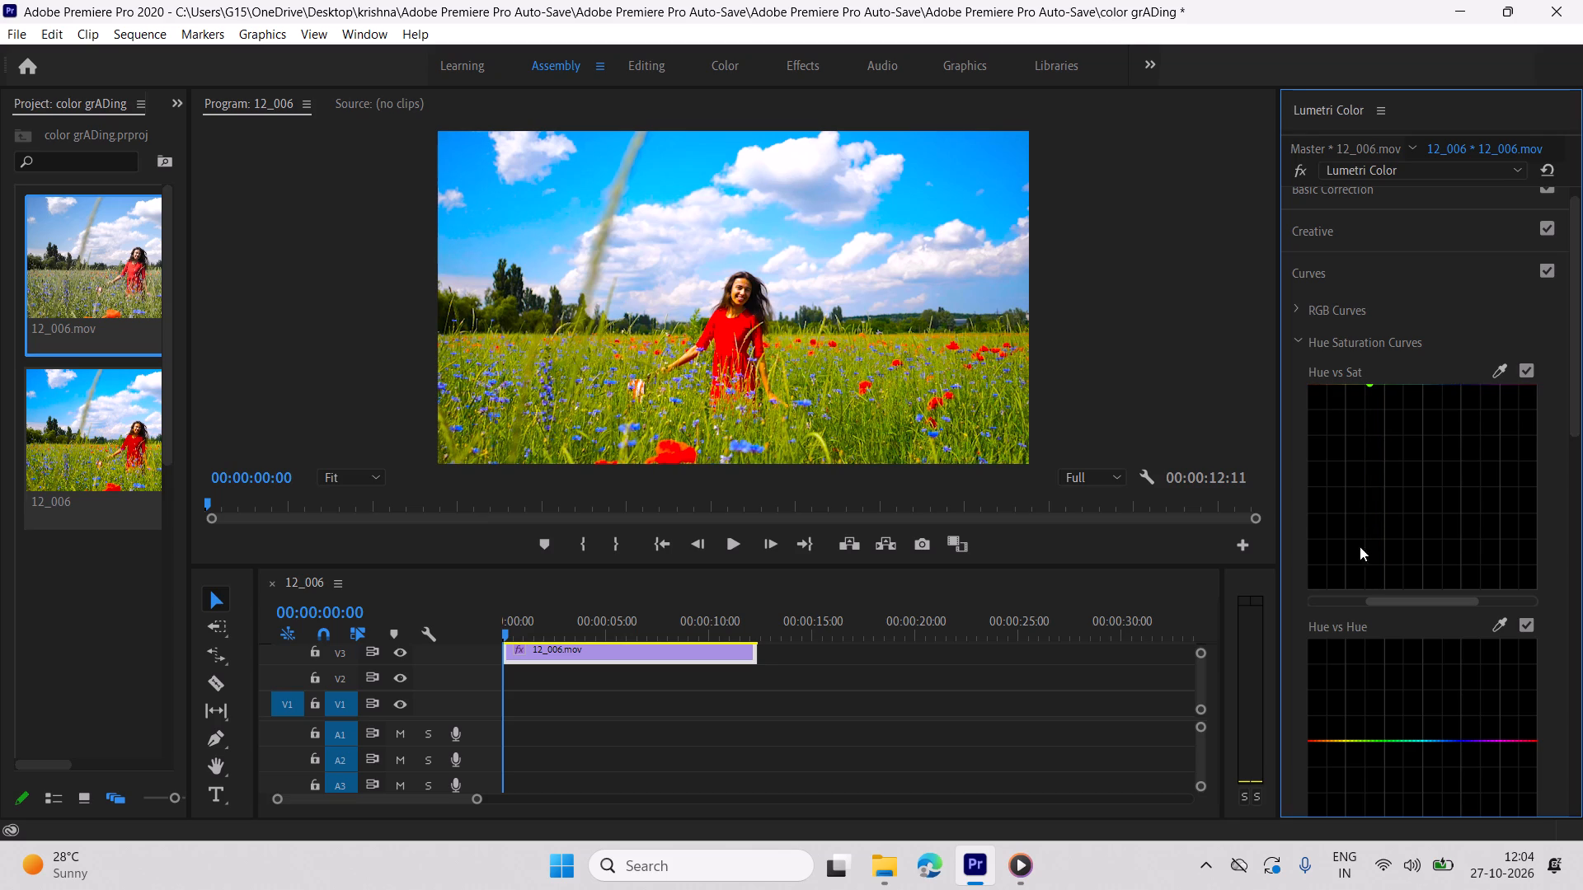
Play the graded clip briefly to preview the saturation boost, stopping at 00:00:02:17.
key(space)
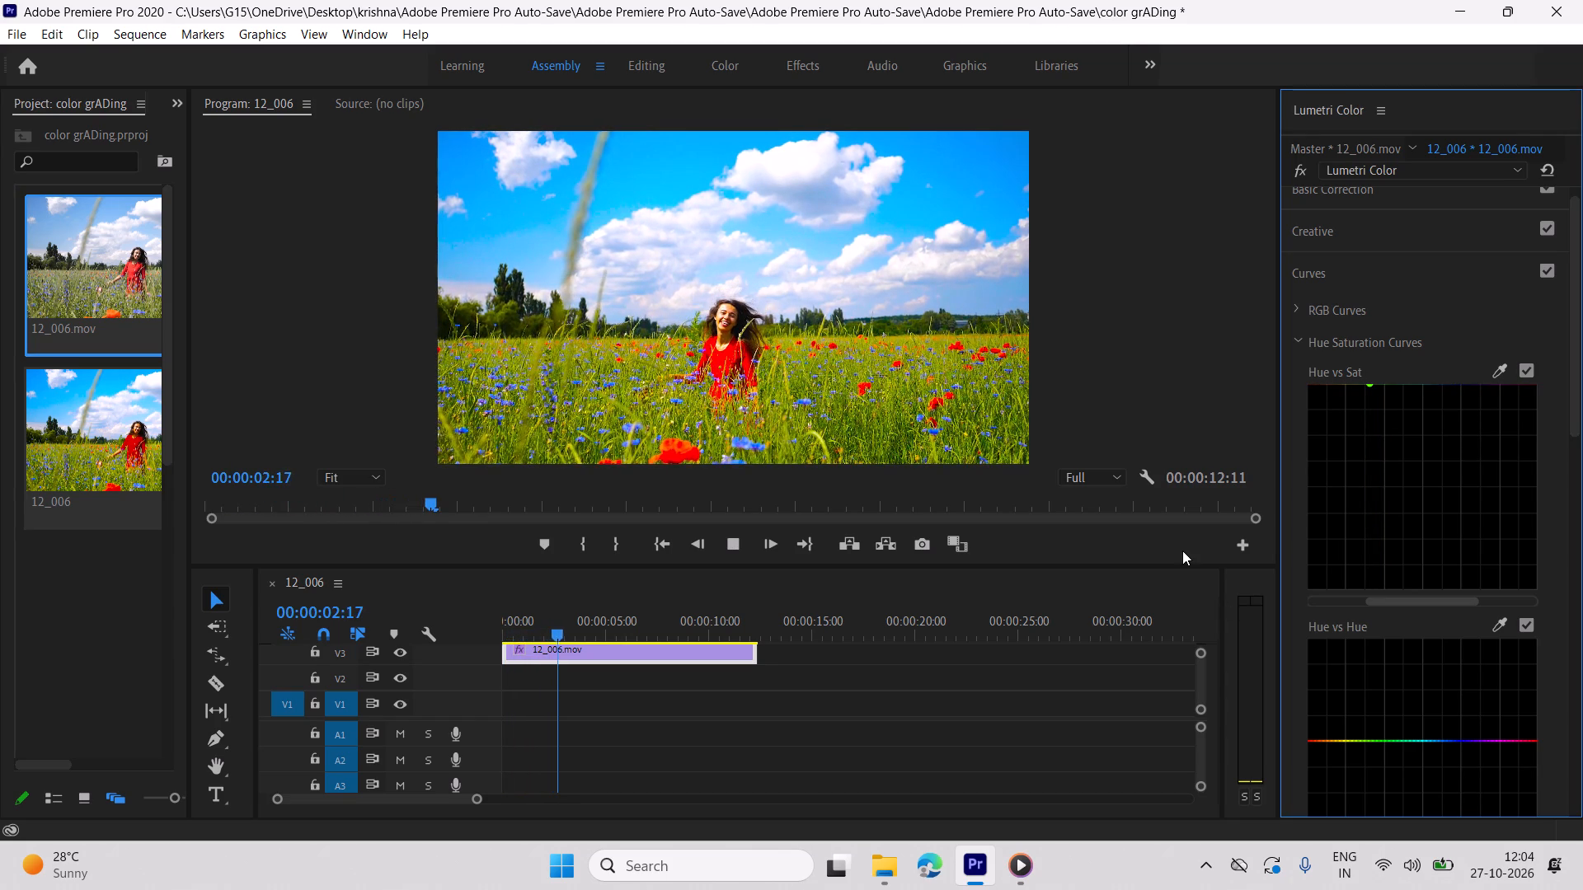
key(space)
Switch to Media Player and skim the tutorial from the Hue vs Hue adjustments through Basic Correction and Vignette.
click(1035, 860)
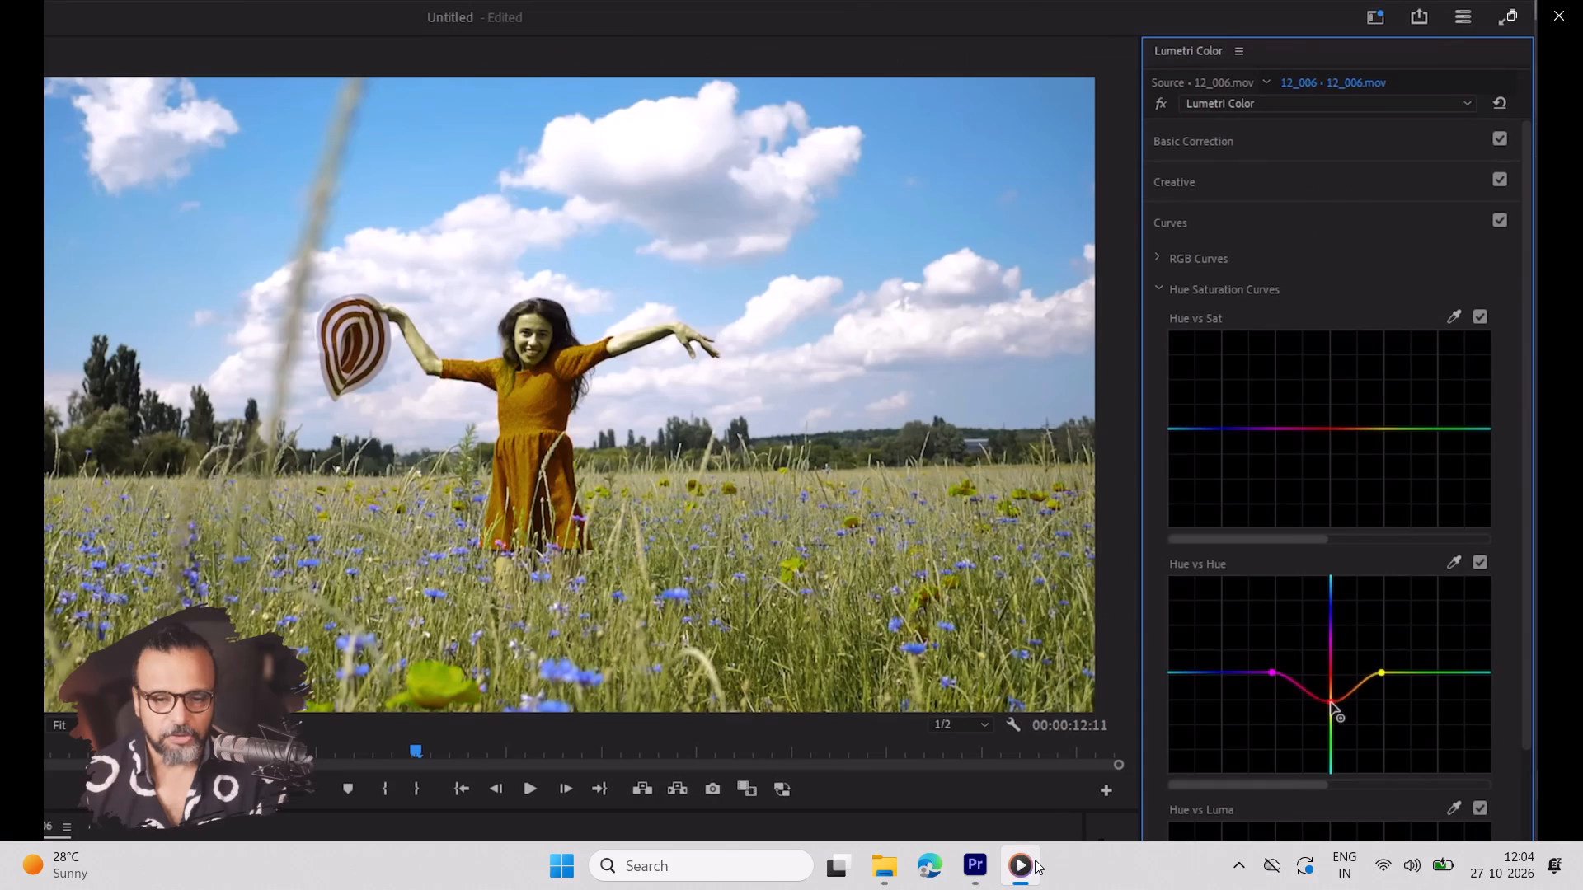
double_click(822, 751)
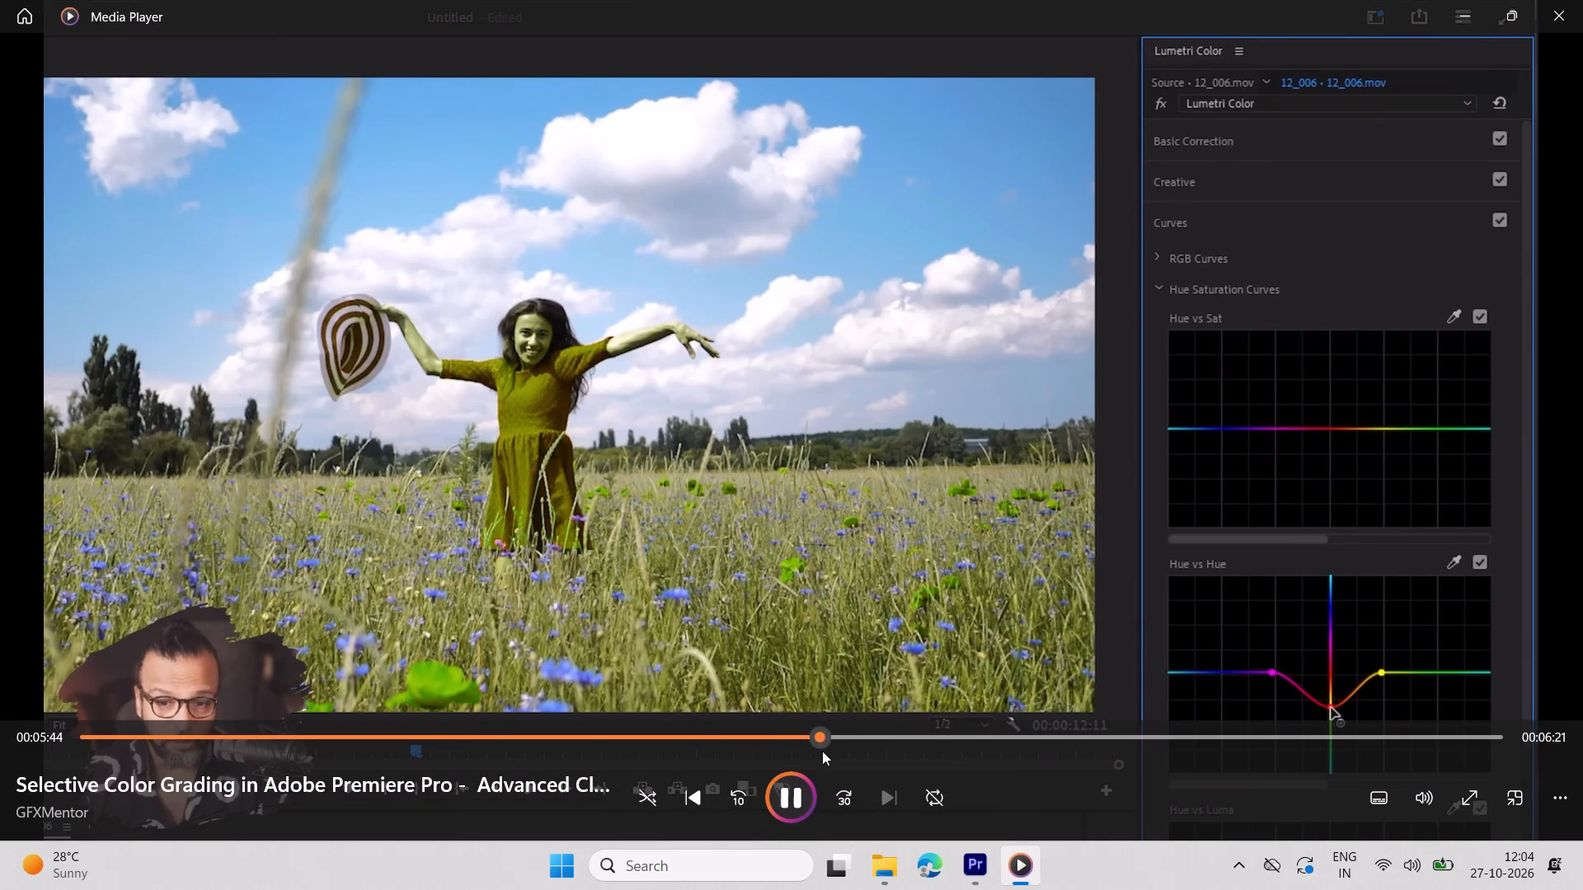
click(842, 740)
click(874, 736)
click(901, 738)
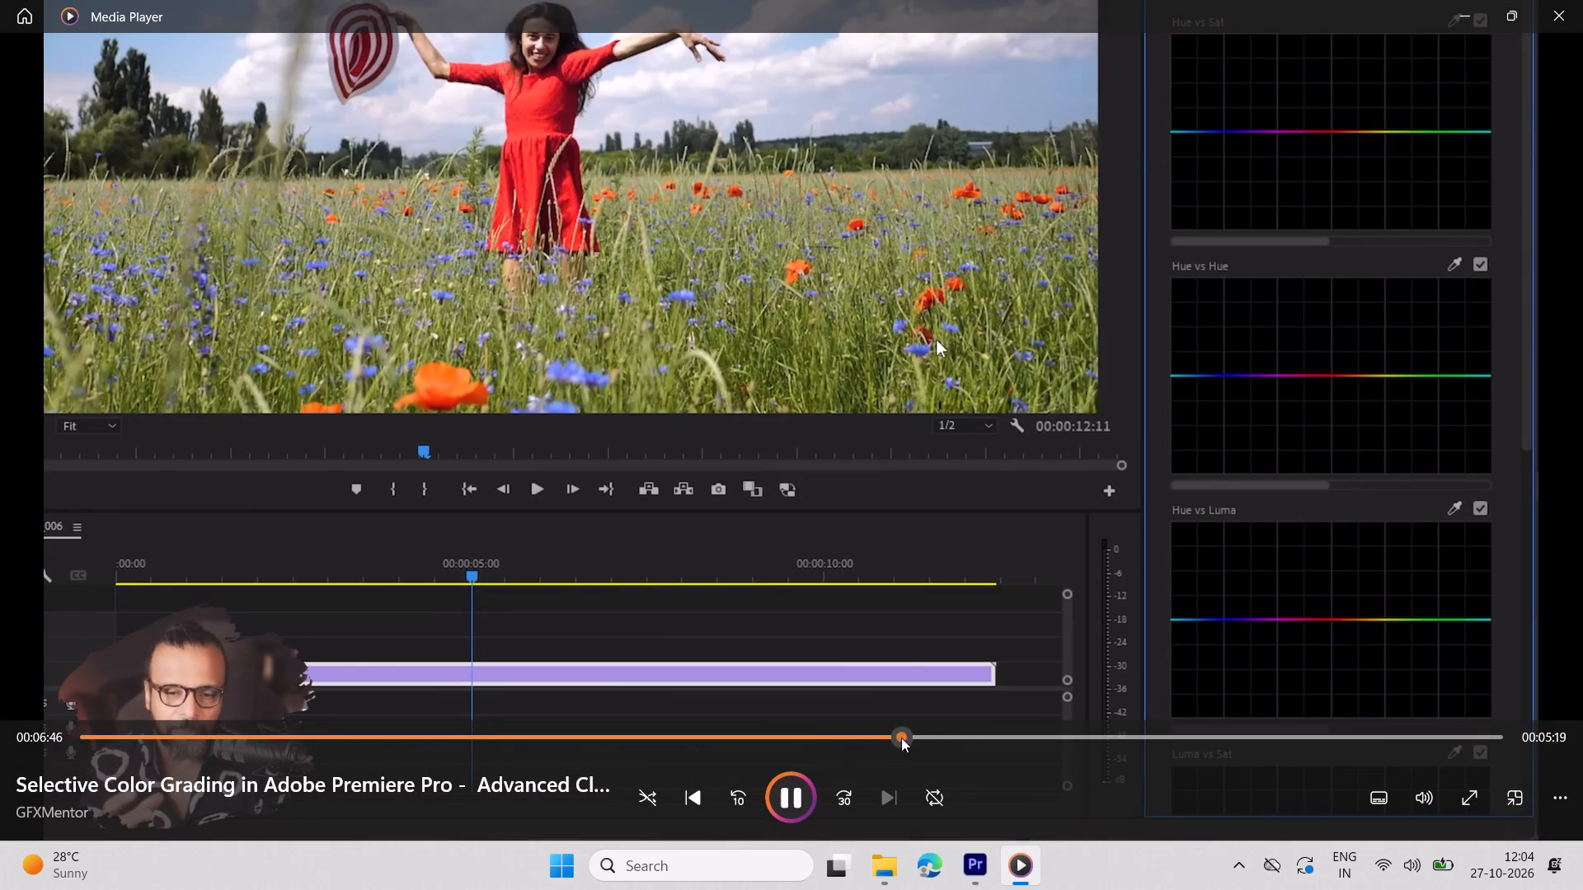
click(931, 729)
click(951, 733)
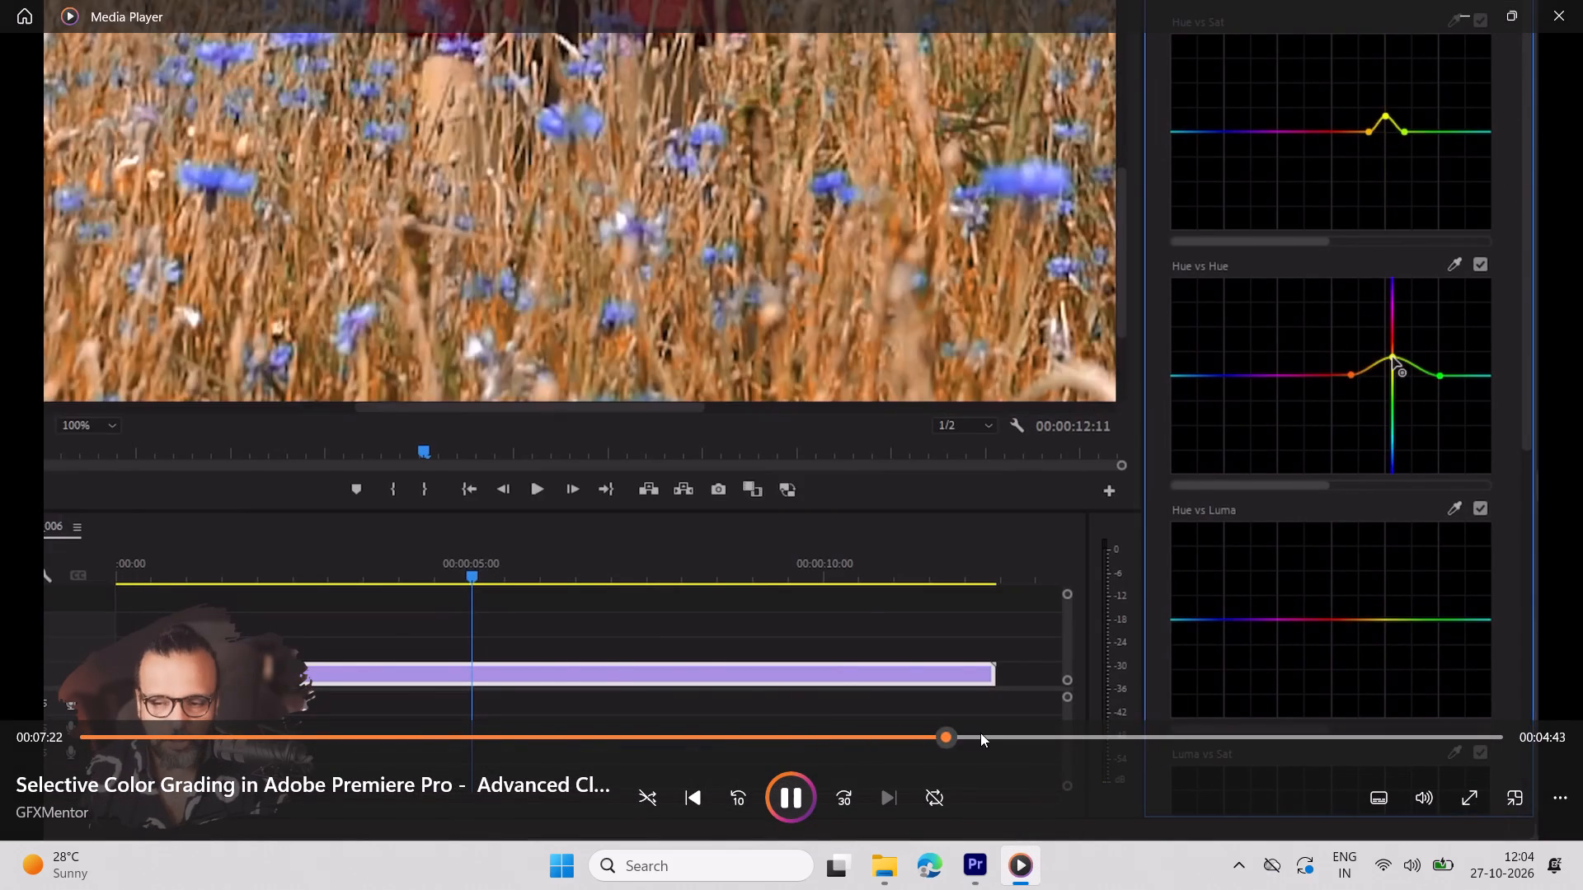
click(980, 733)
click(1004, 730)
click(1041, 732)
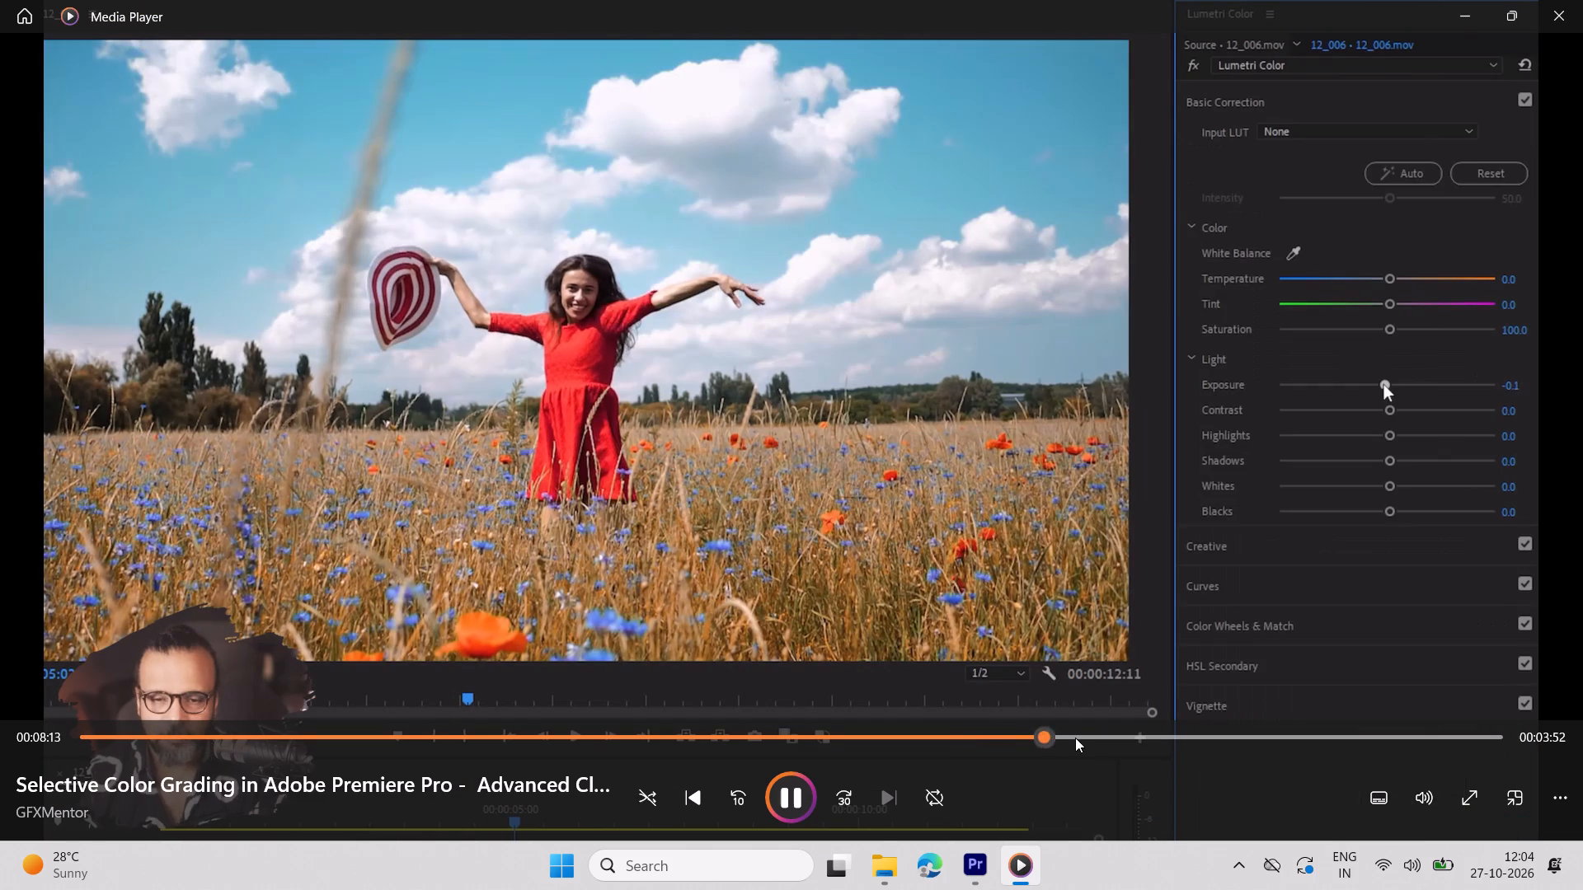
click(1078, 738)
click(1099, 742)
click(1130, 749)
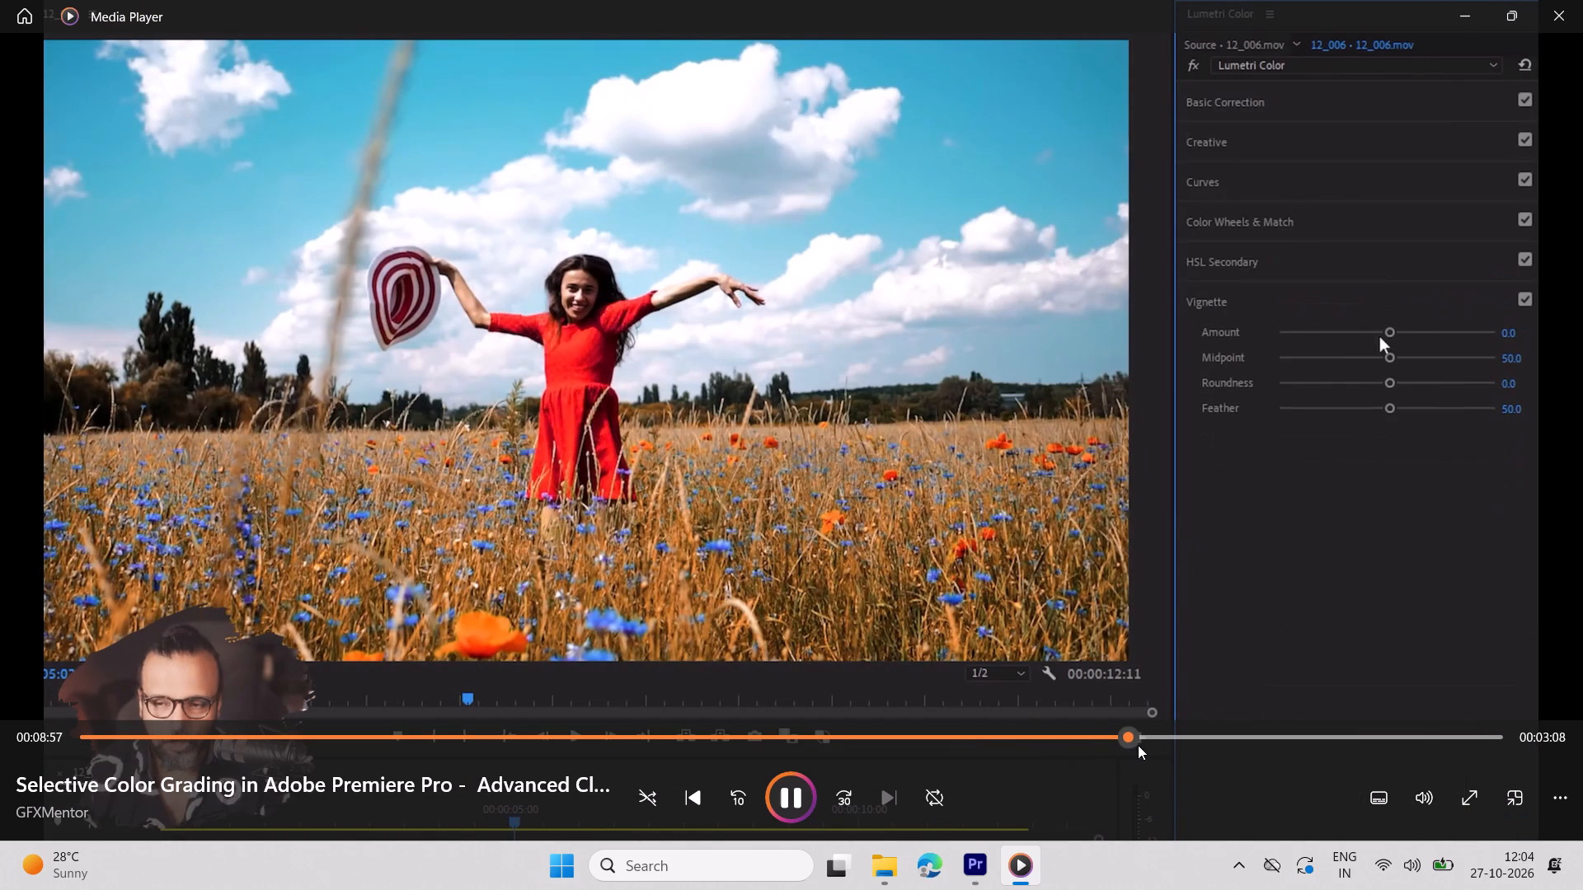
click(1138, 745)
click(1161, 739)
click(1195, 734)
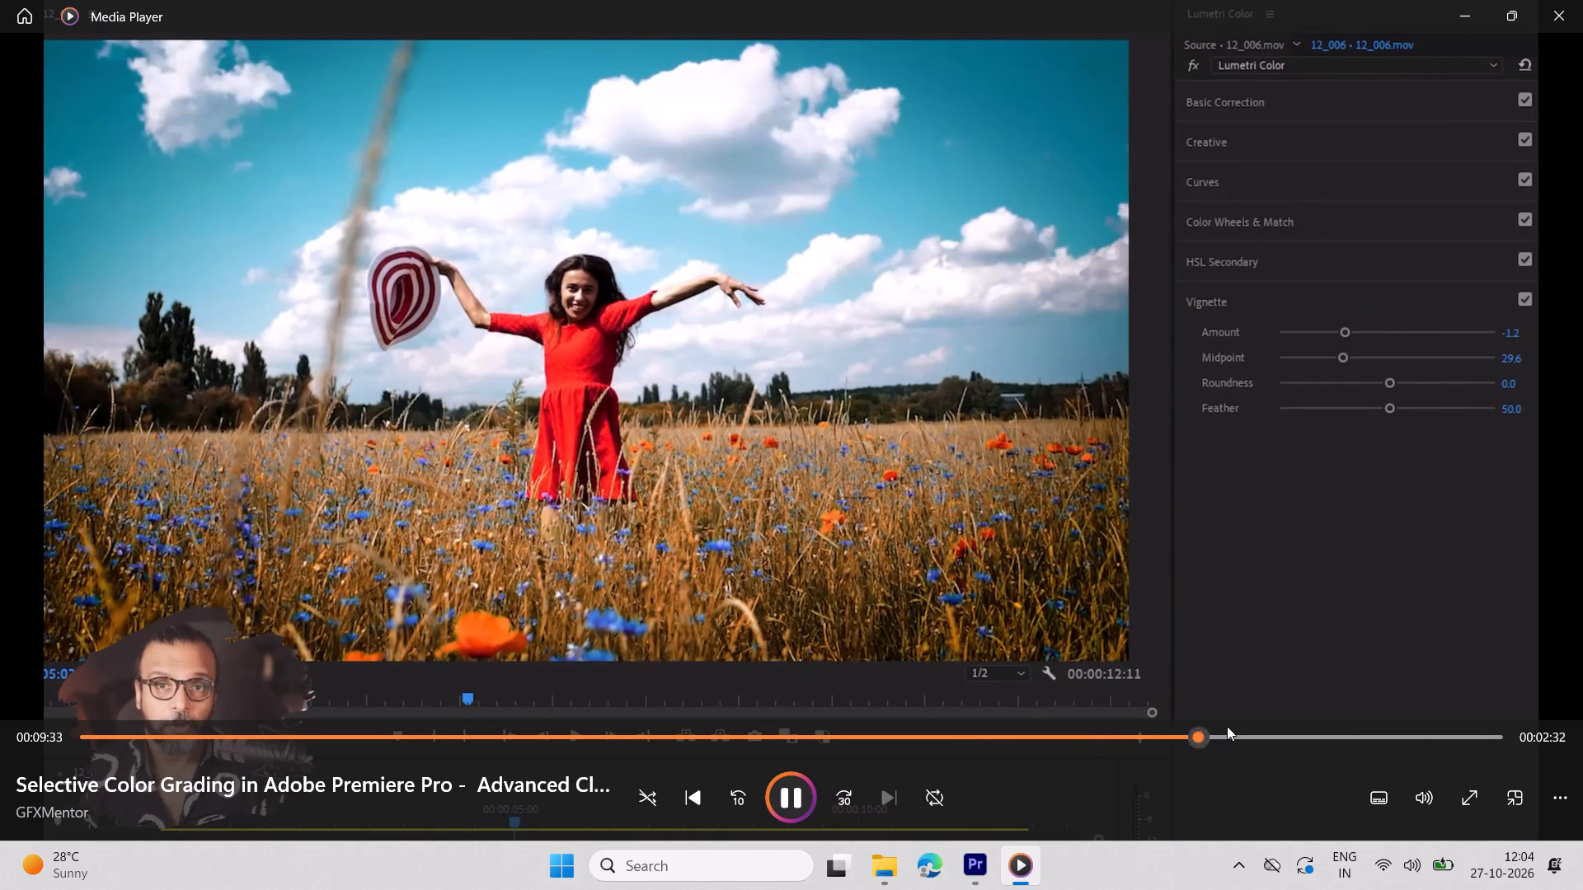
click(1230, 725)
click(1266, 728)
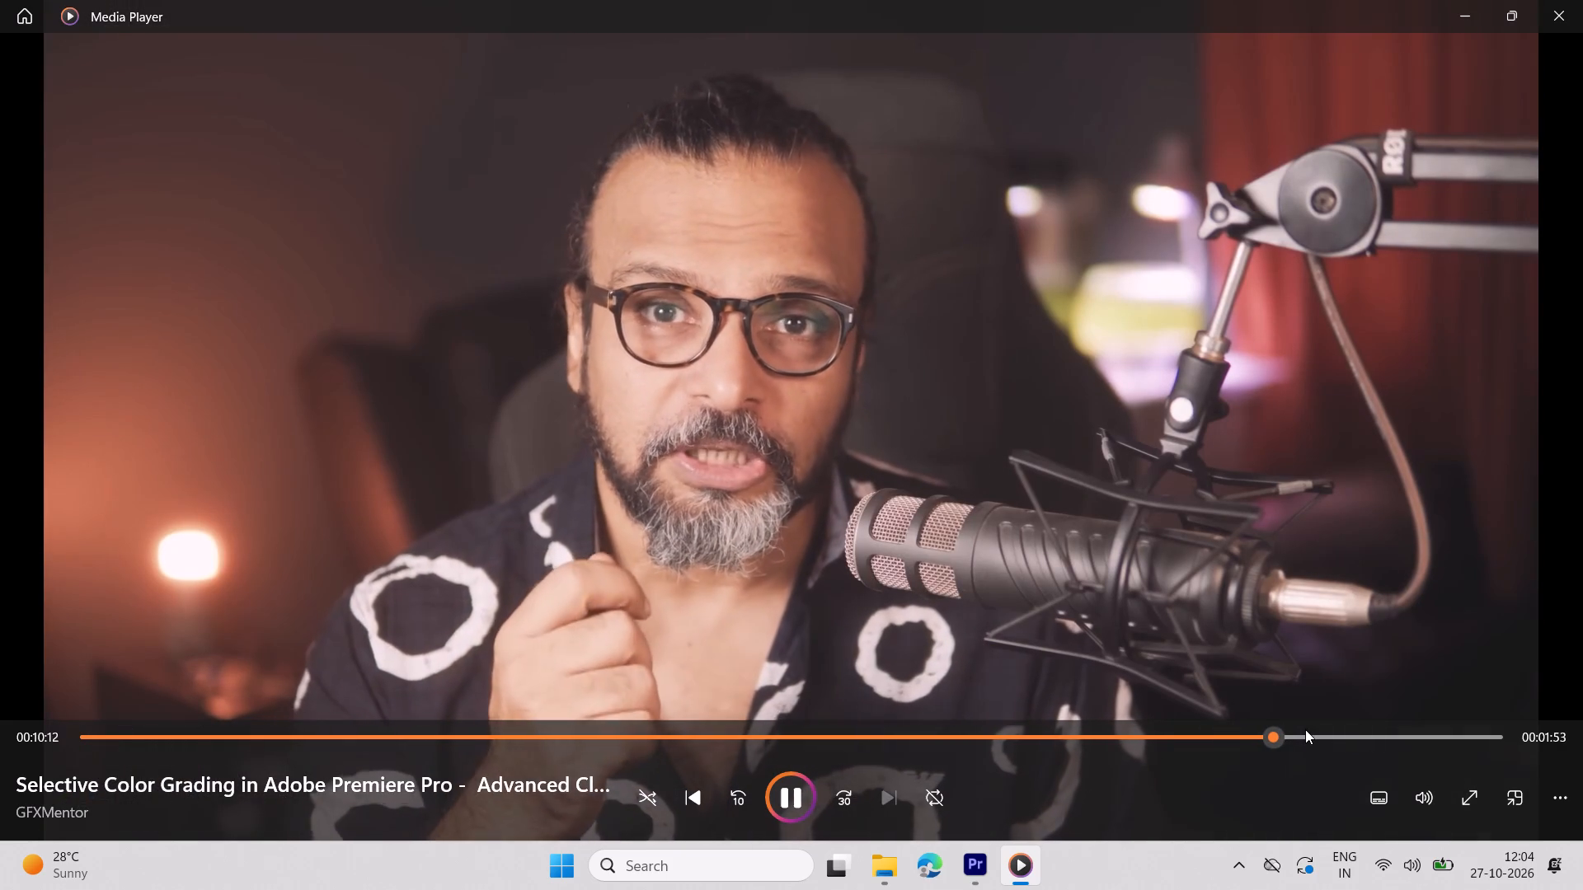
Skim the tutorial's closing black-and-white selective color example, pause the video near its end, and return to Premiere Pro.
click(1305, 729)
click(1342, 730)
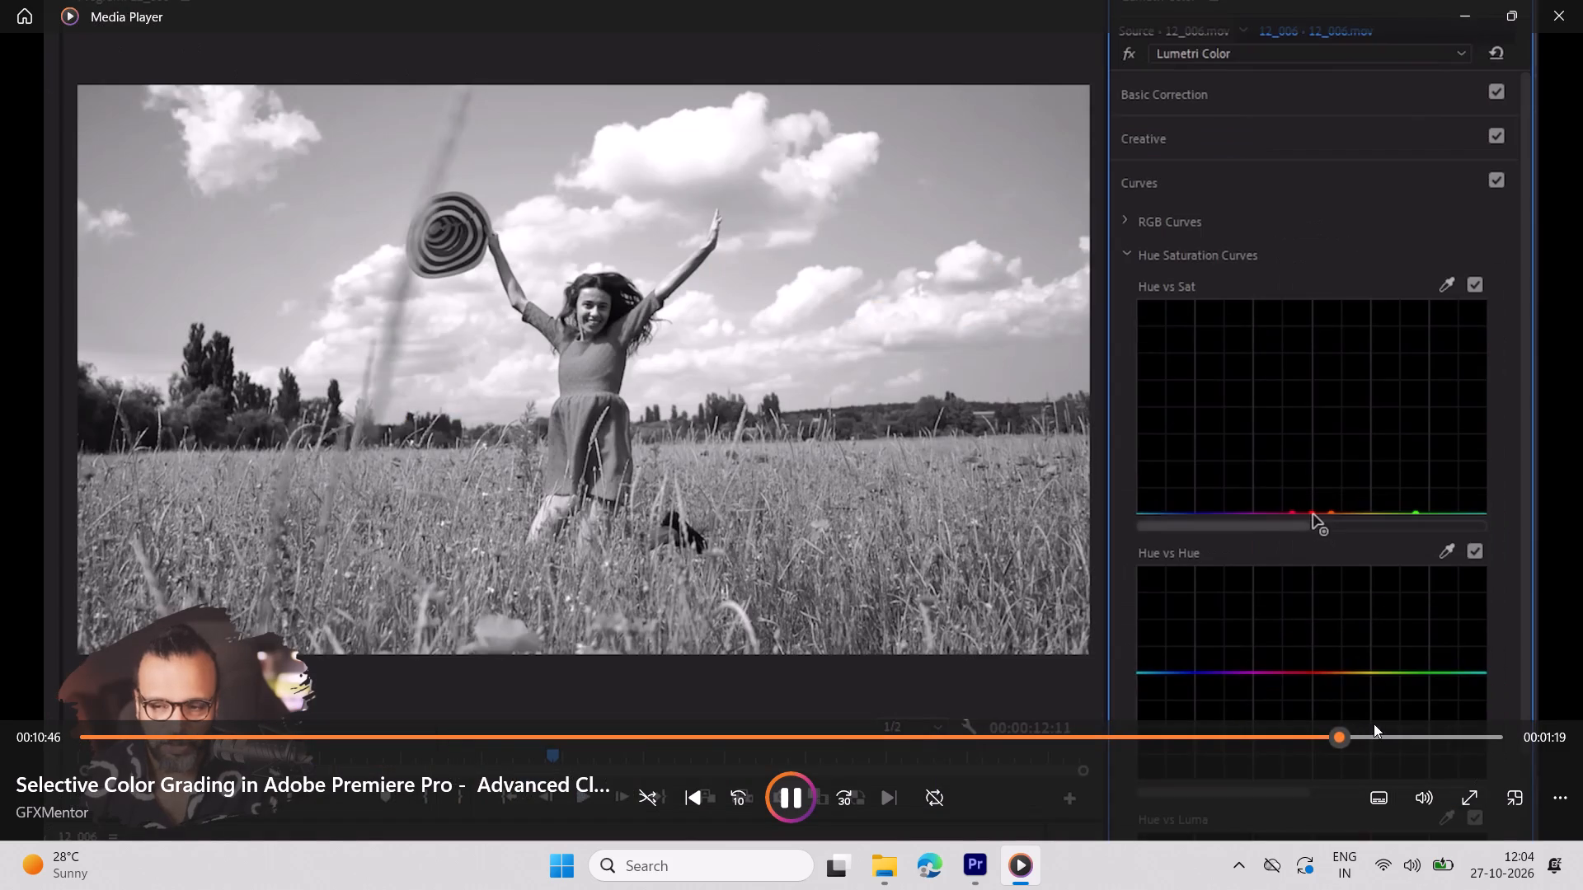
click(1380, 736)
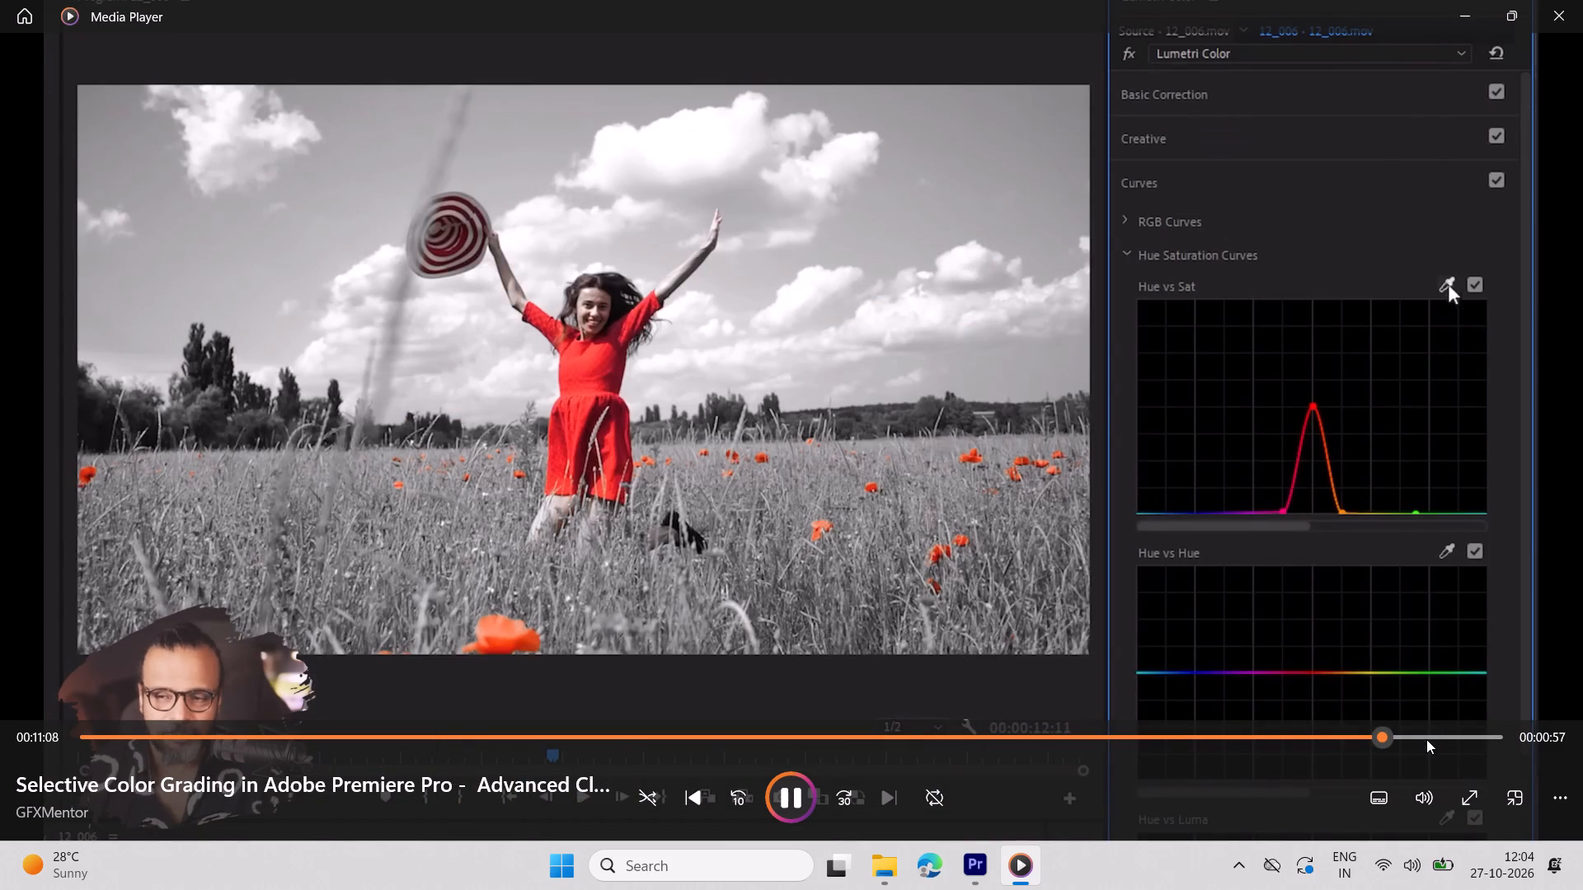
click(1419, 733)
click(1449, 733)
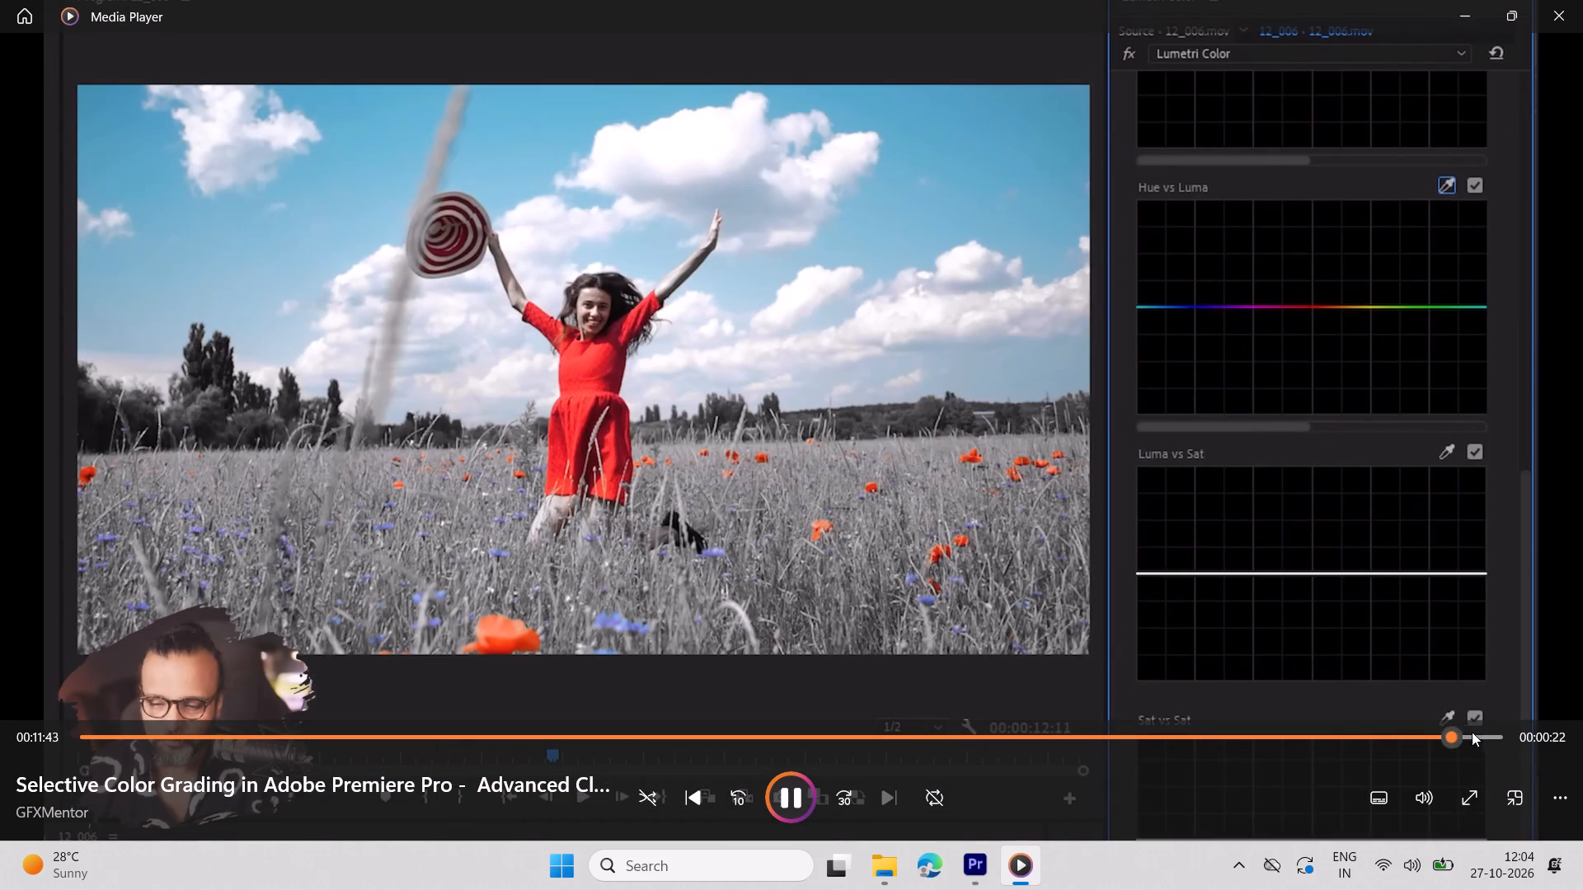
click(1477, 732)
drag(1476, 732, 1454, 730)
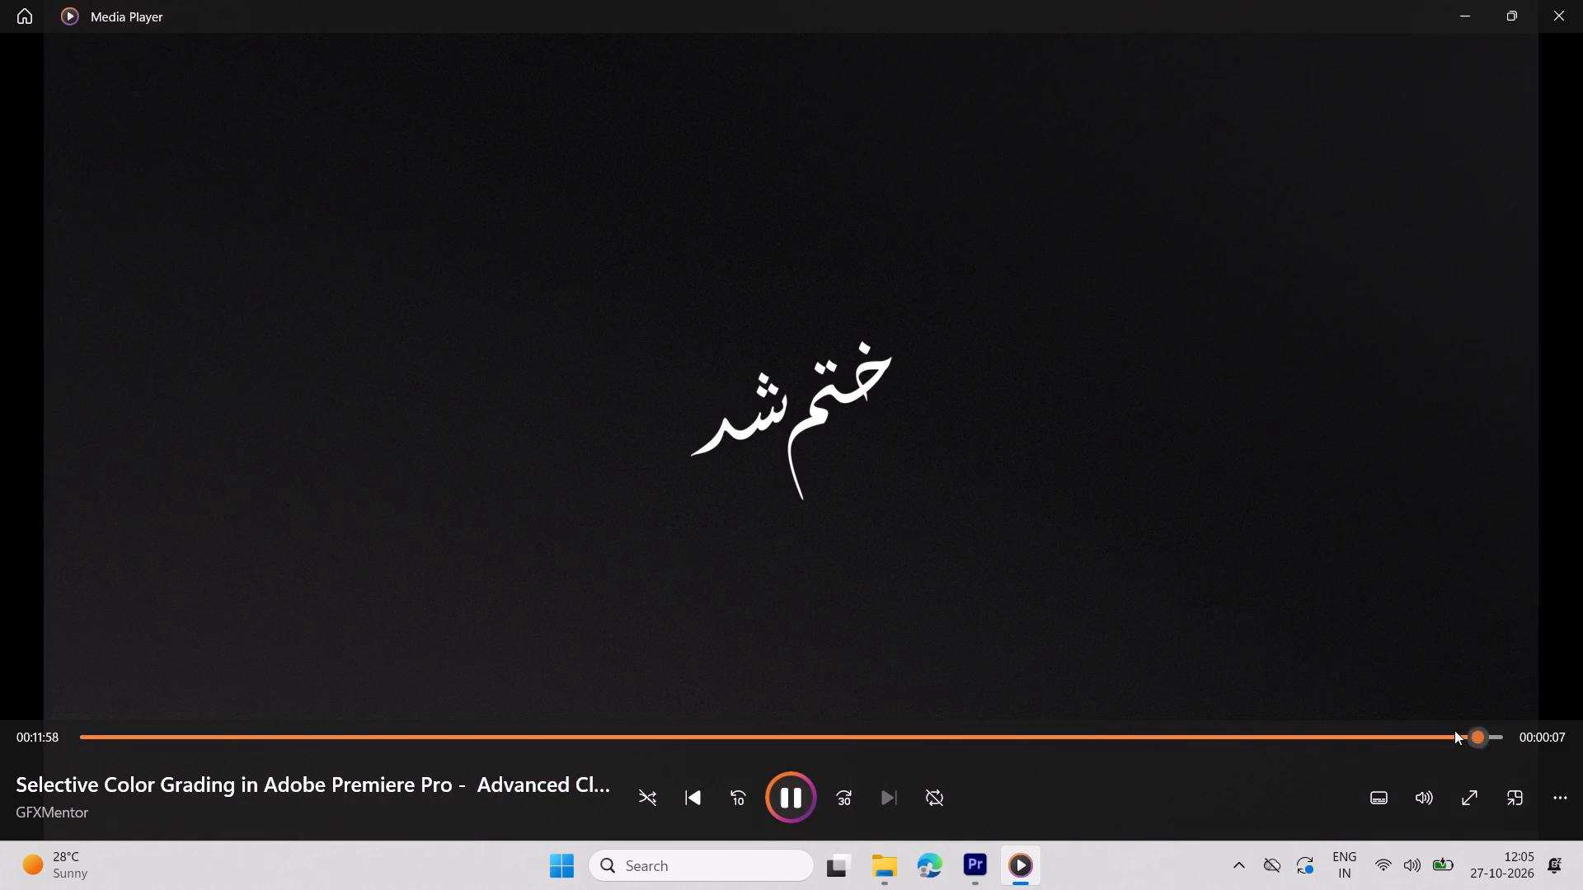
drag(1454, 730, 1452, 730)
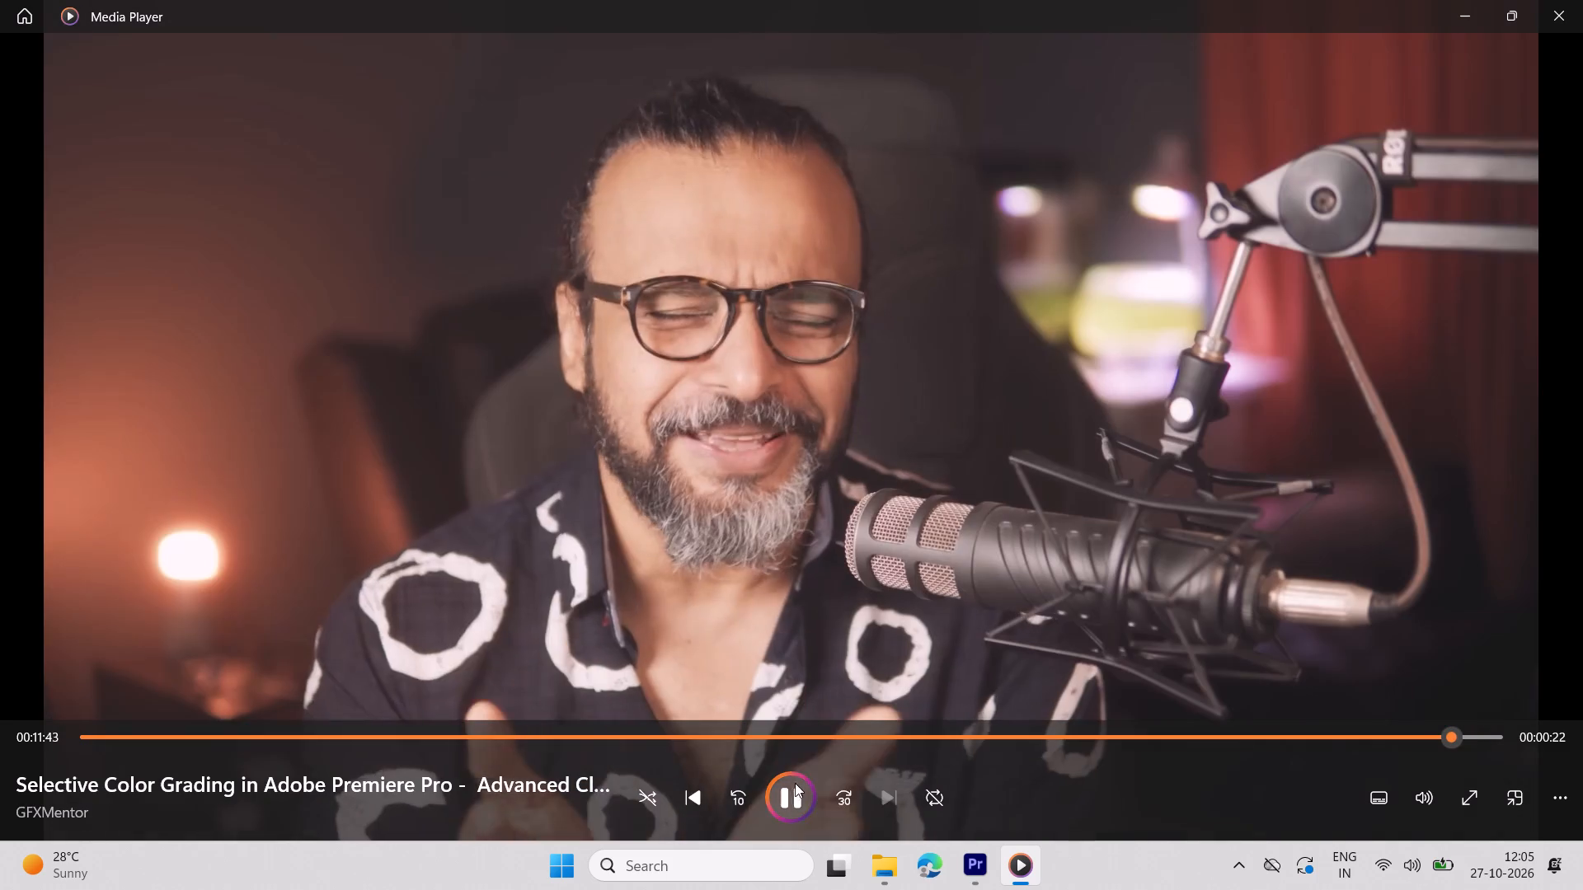
click(782, 776)
click(985, 871)
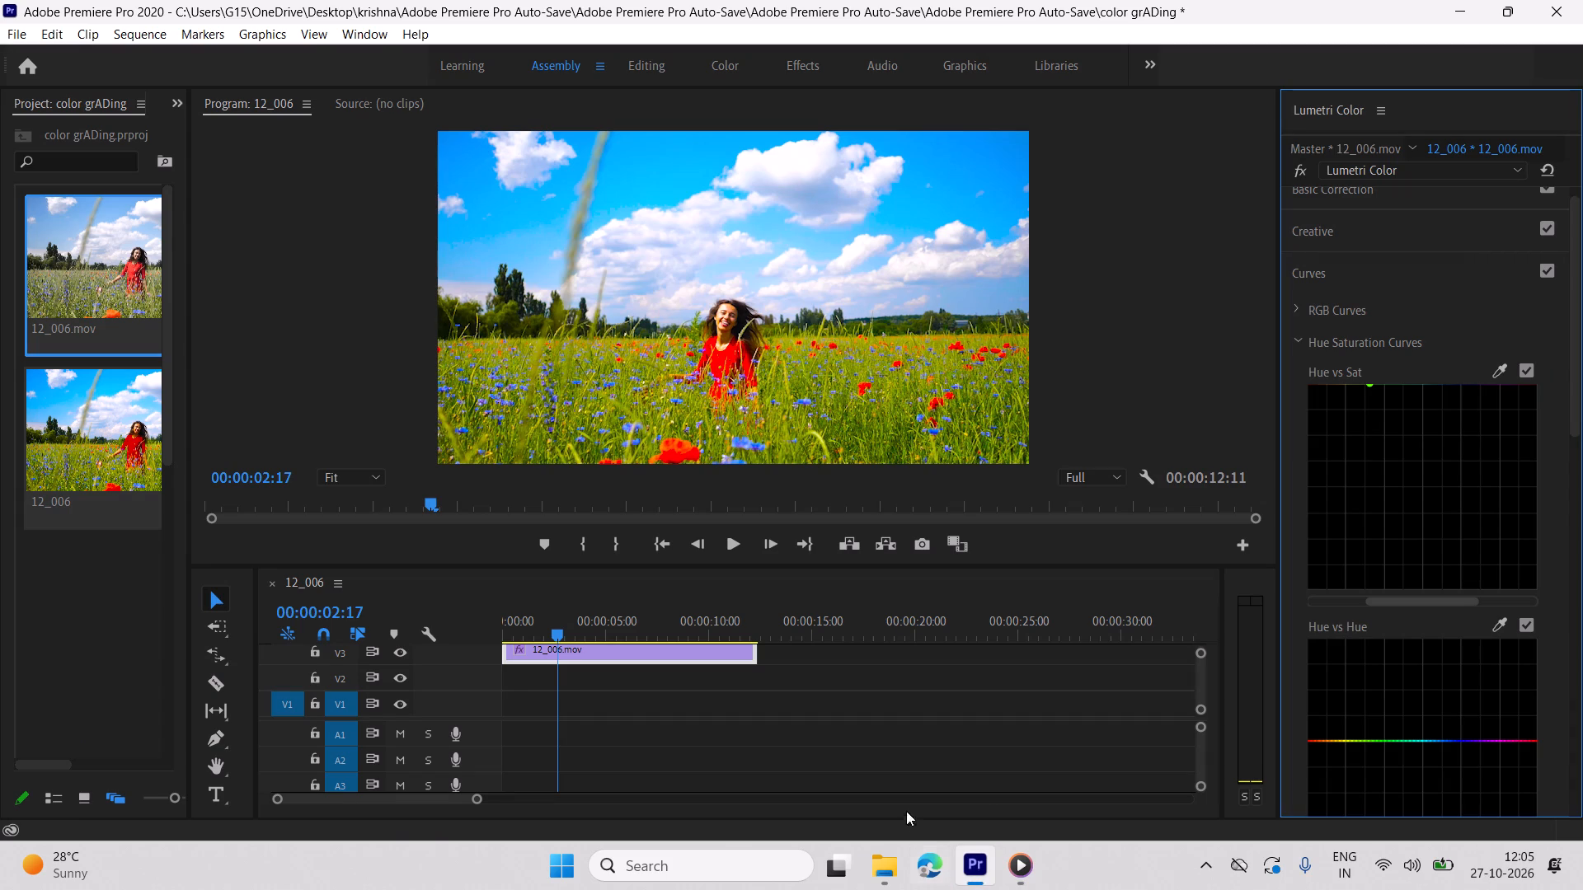
Play and scrub the graded clip again from its start to preview the boosted saturation.
key(space)
key(space)
key(space)
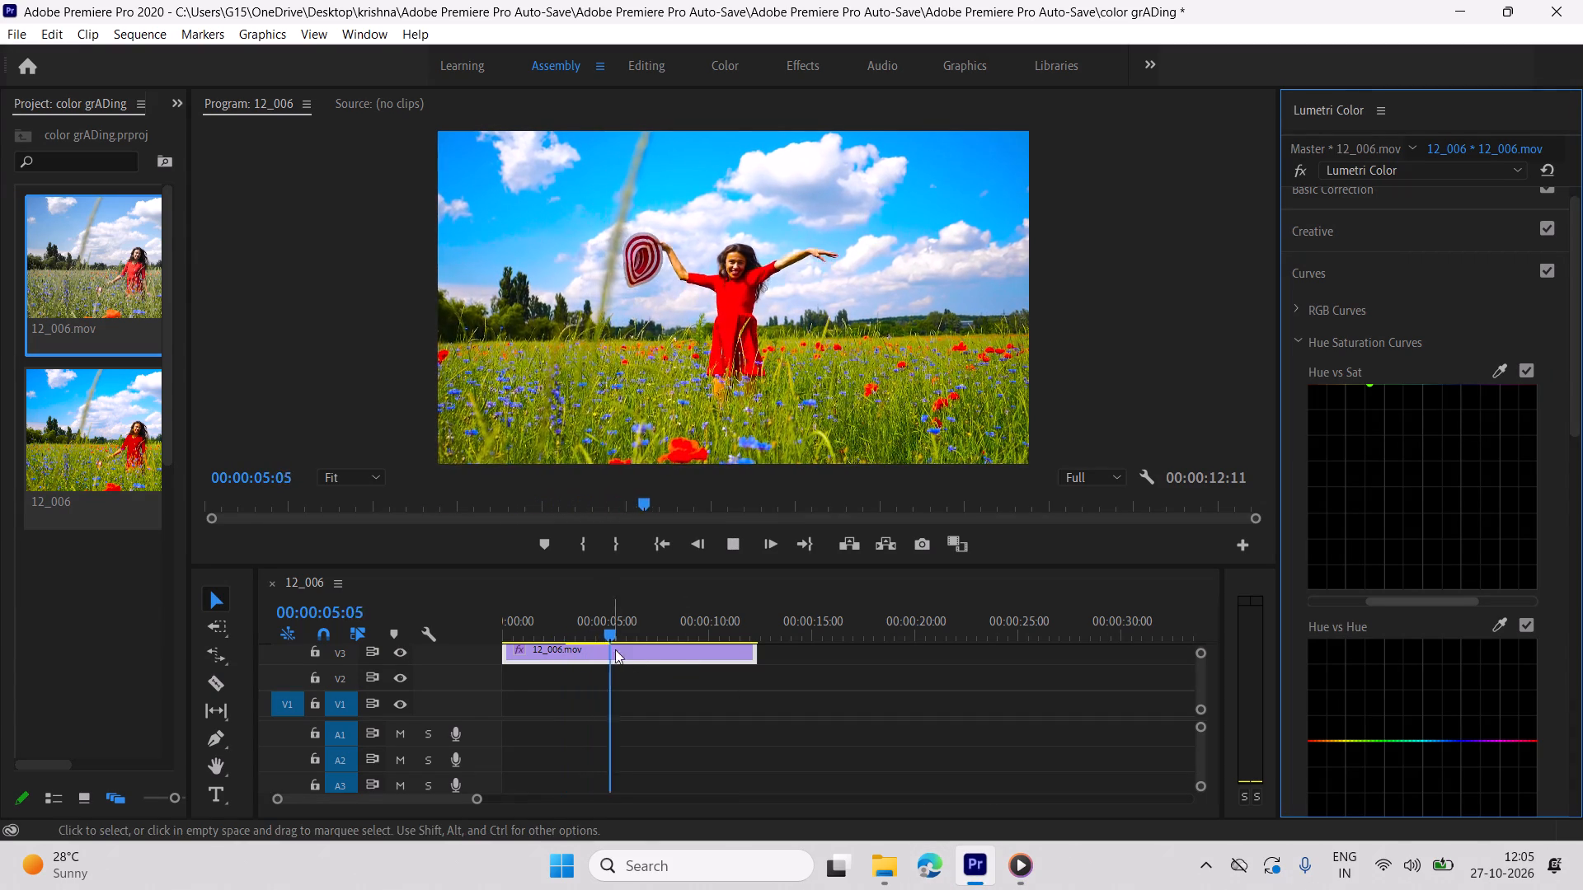
key(space)
drag(622, 625, 464, 651)
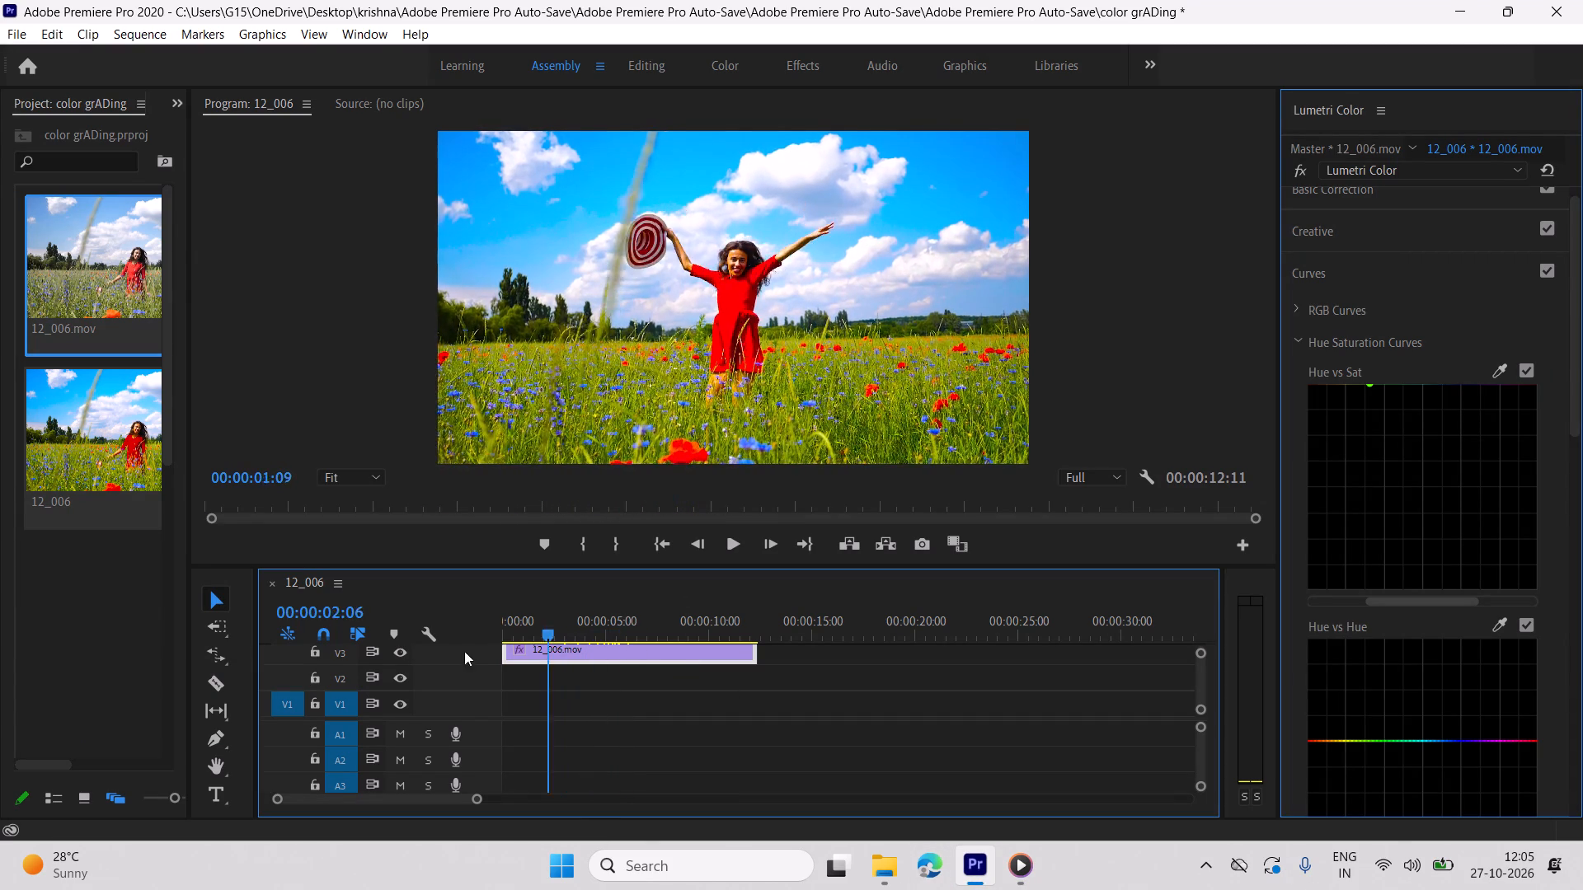
drag(464, 651, 180, 648)
key(space)
Undo the Hue vs Sat saturation boost on the clip.
key(ctrl+z)
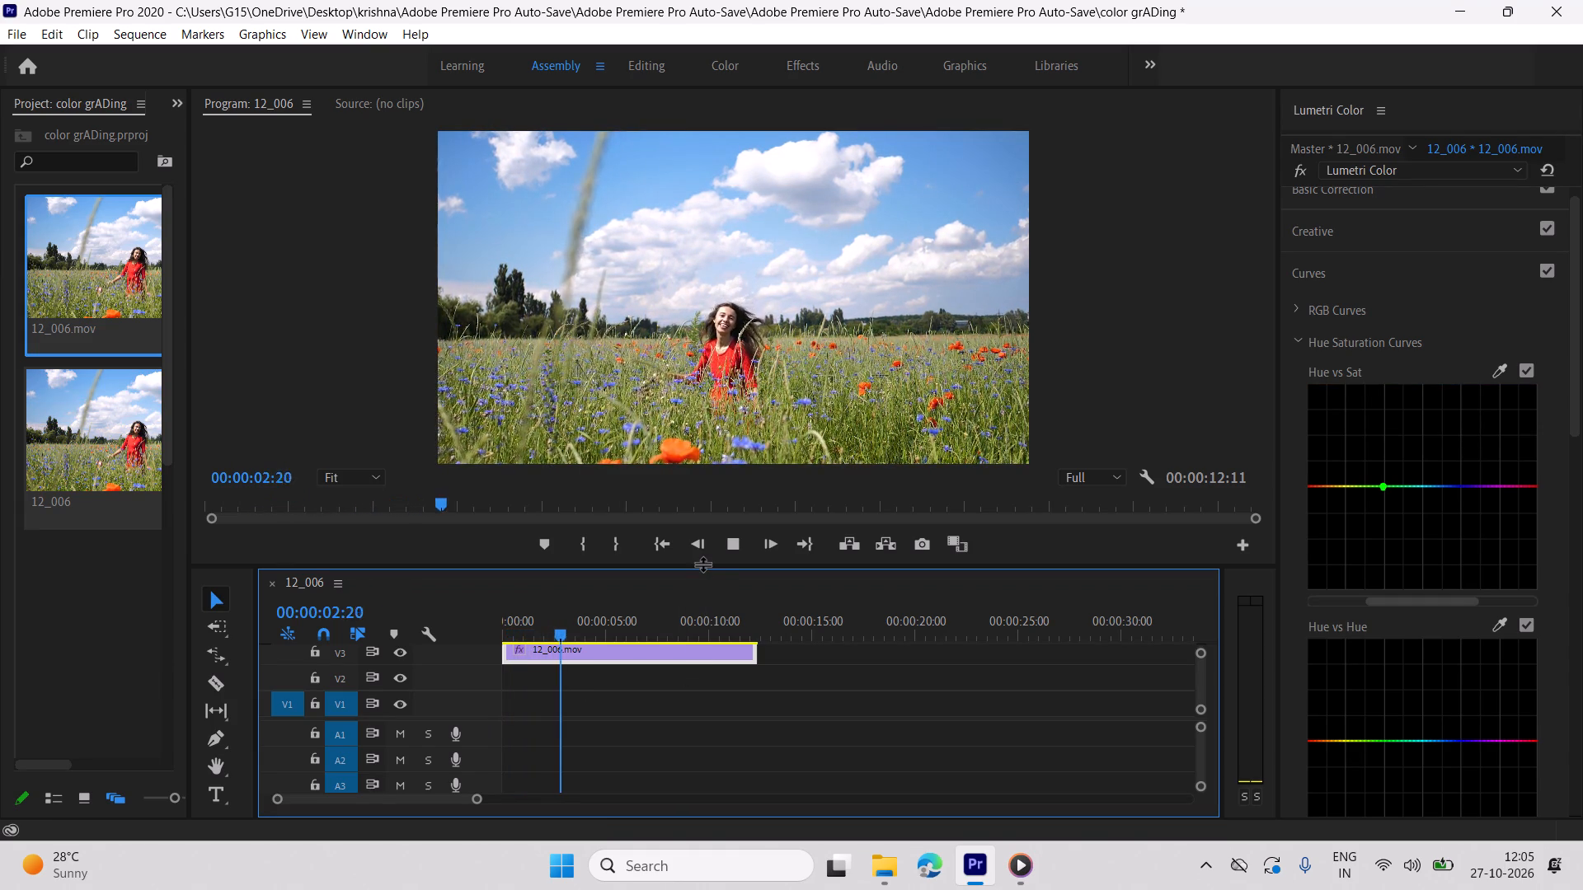
Trim the end of the 12_006.mov clip back to 00:00:04:19 and play the shortened clip from its start.
key(space)
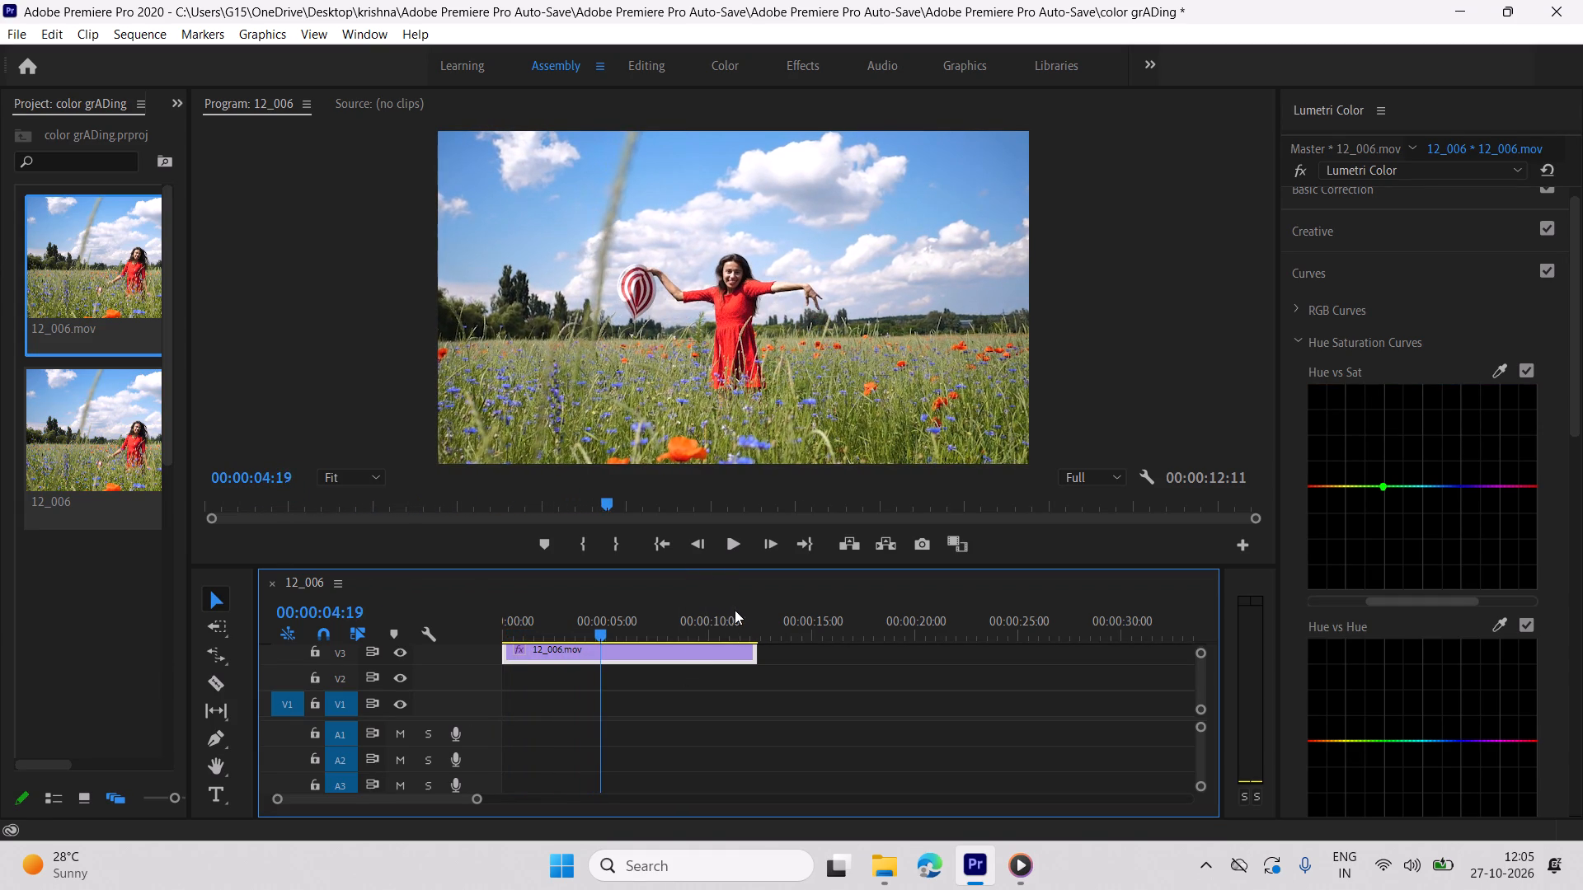
drag(762, 646, 677, 650)
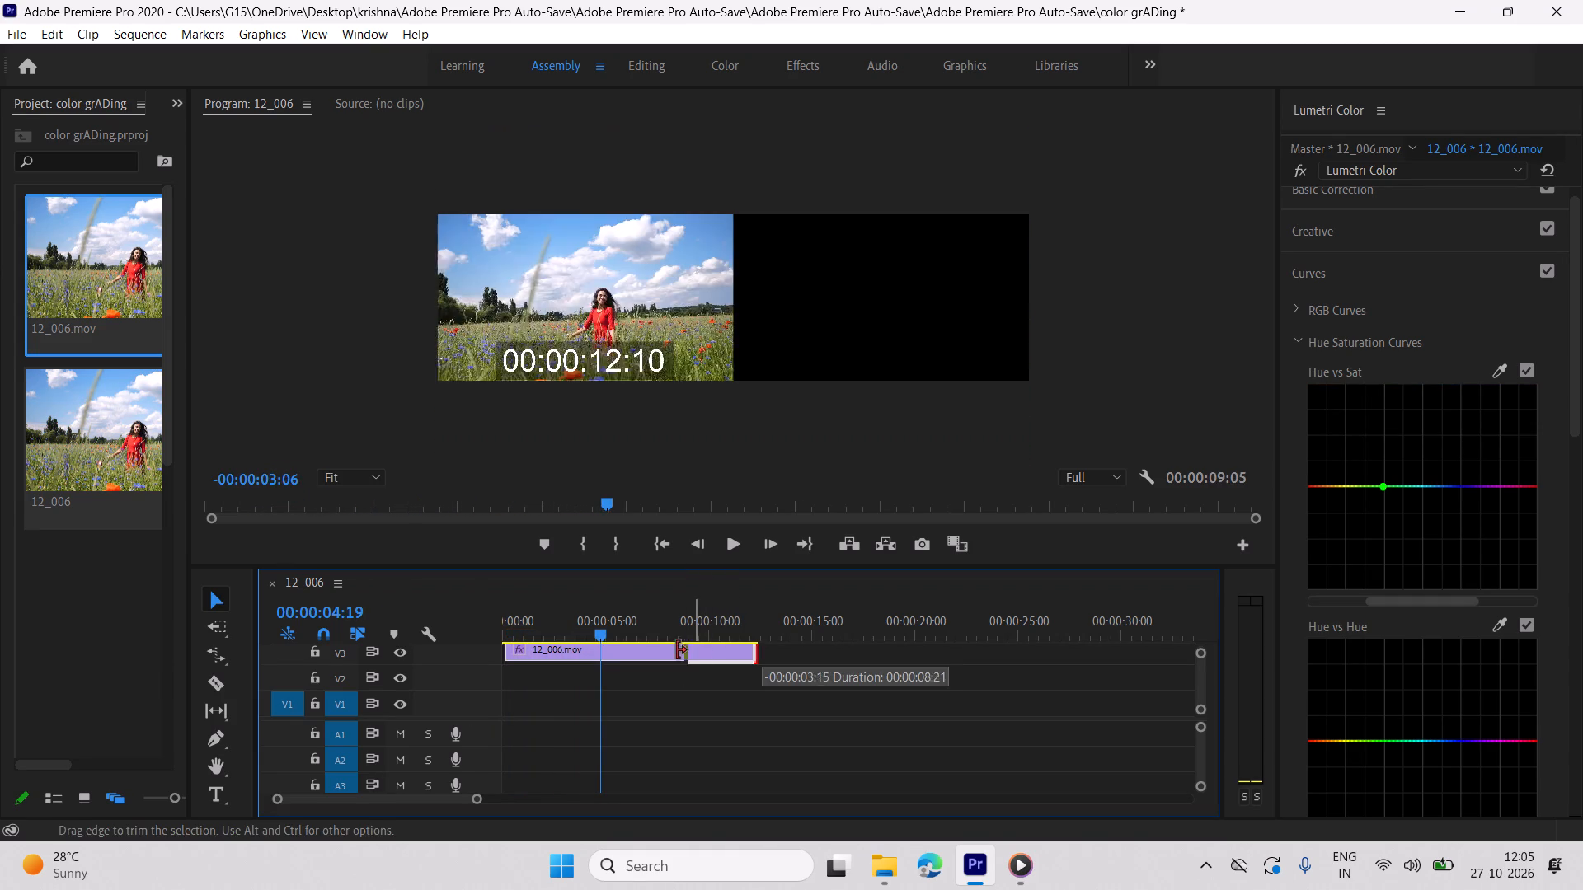
drag(677, 650, 596, 653)
drag(597, 639, 244, 629)
key(space)
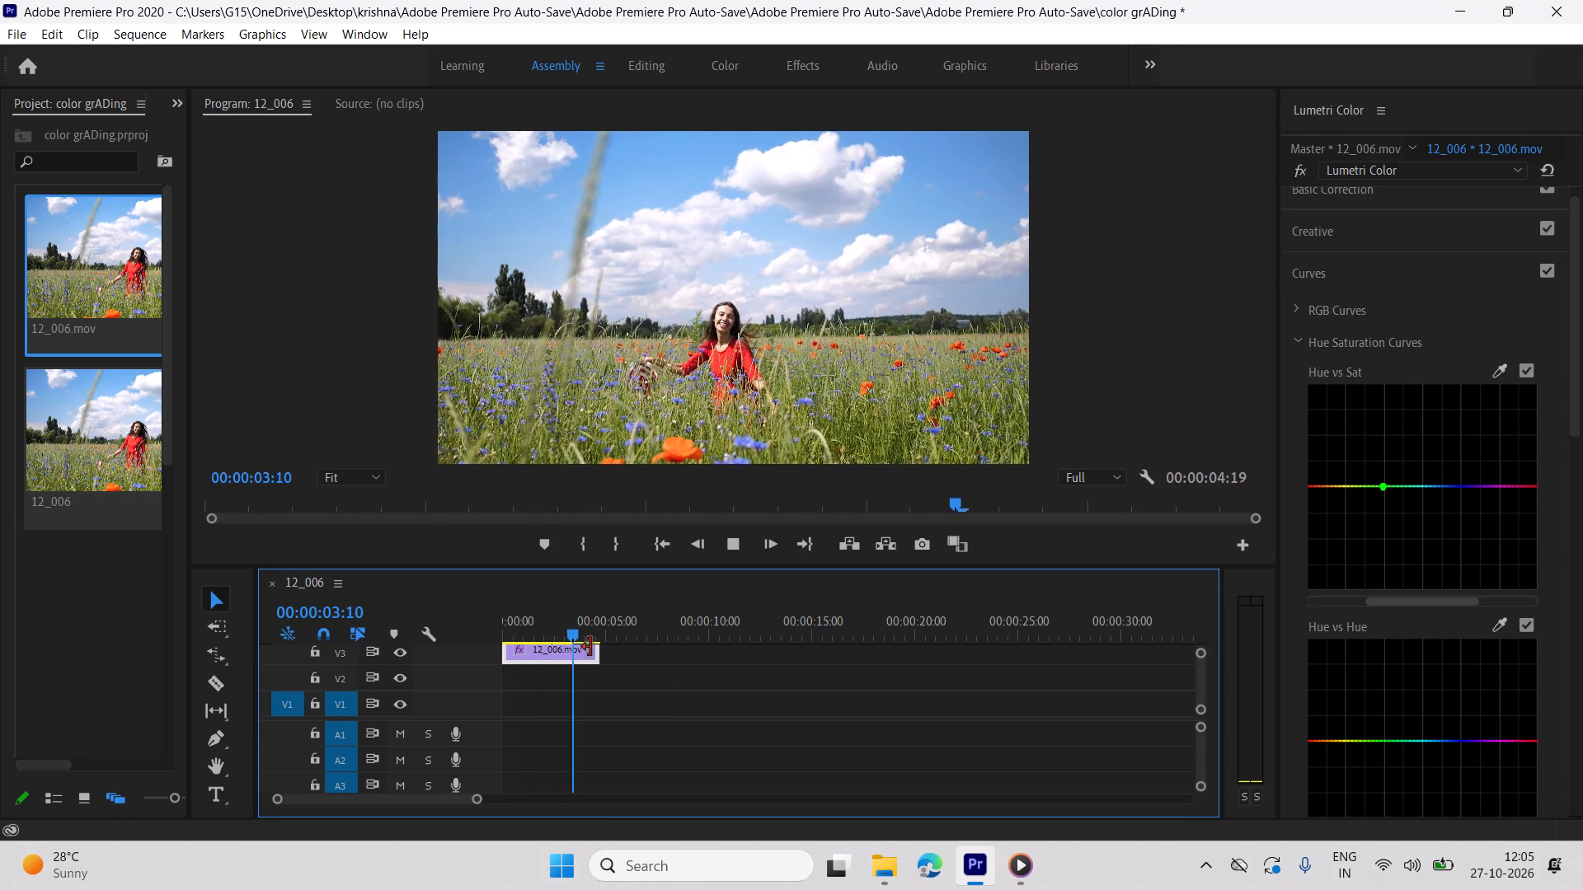
key(space)
Duplicate the trimmed clip directly after the original on track V3 and select the copy.
alt+drag(567, 653, 658, 650)
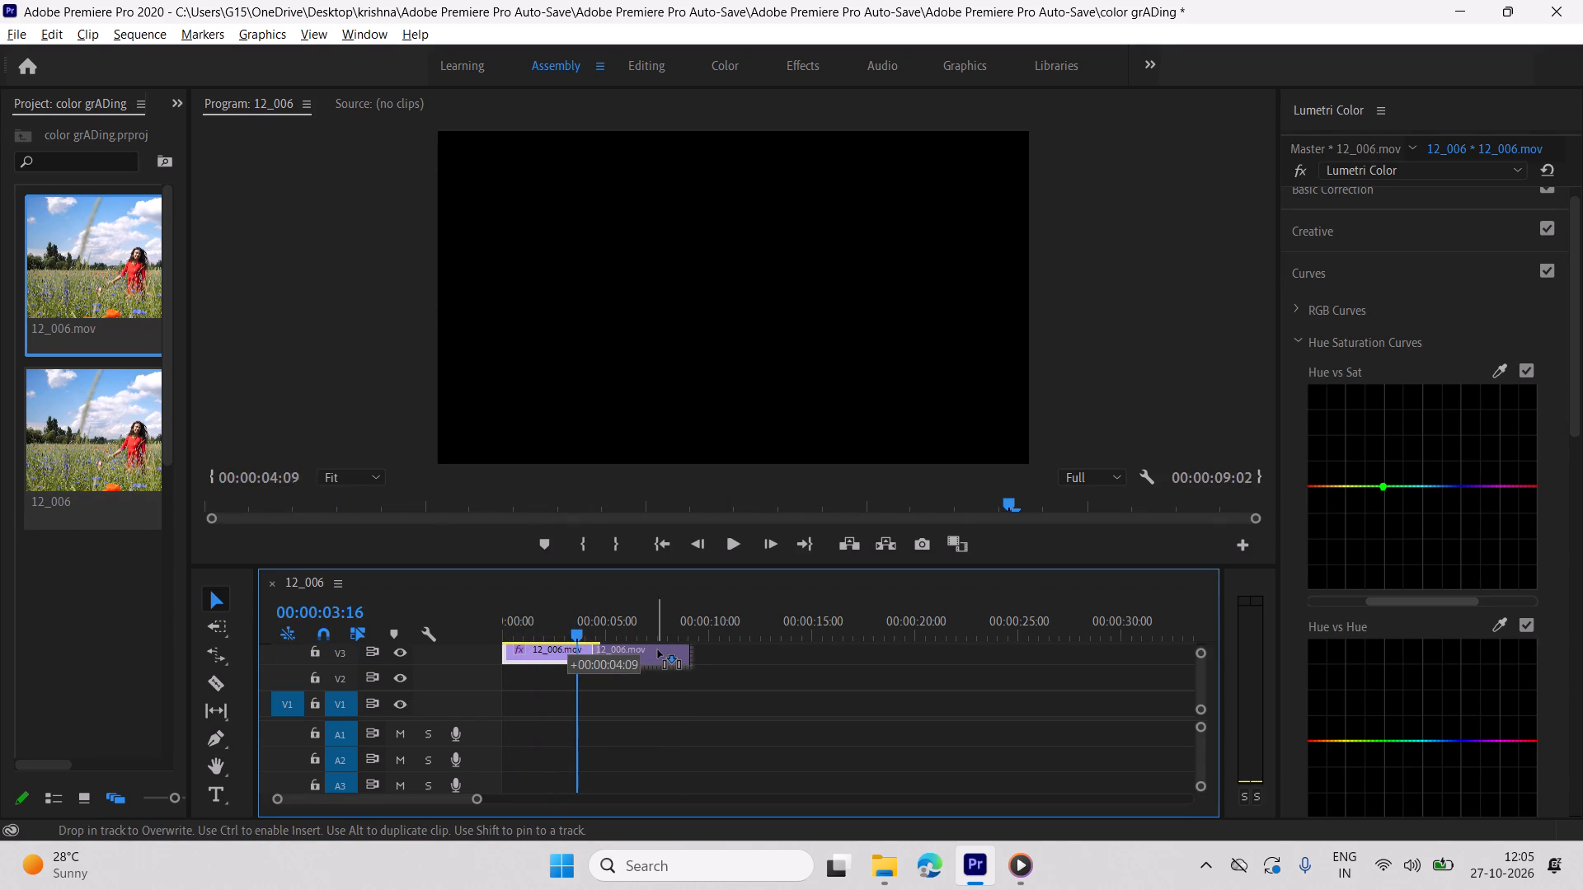
alt+drag(658, 650, 664, 650)
click(635, 653)
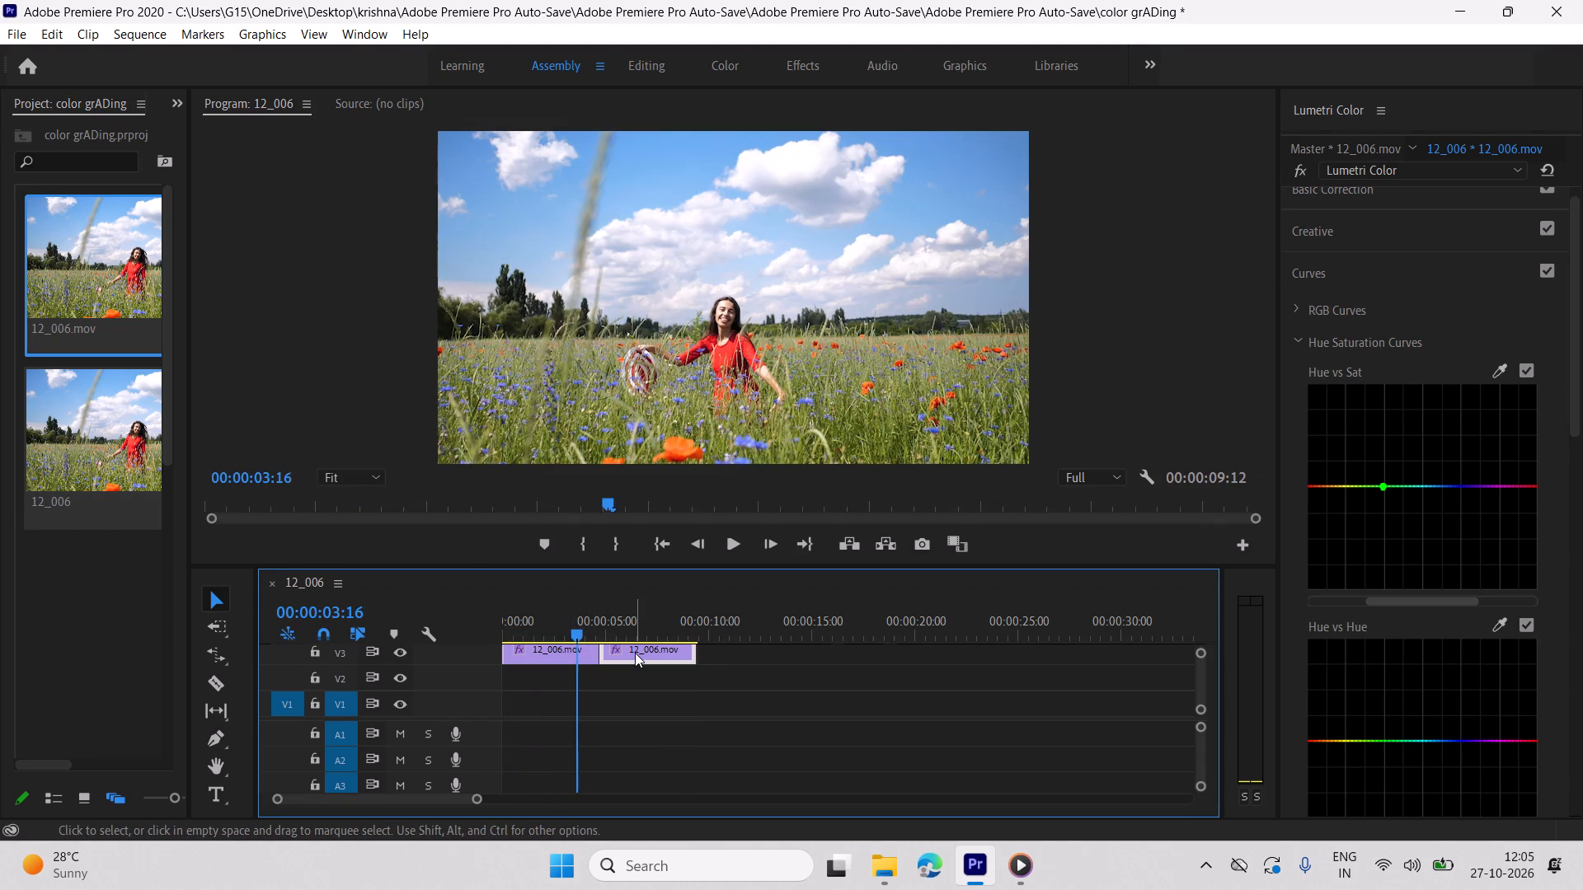
Raise the second clip's whole Hue vs Sat curve to the top of its graph and compare both clips across the cut.
drag(575, 633, 626, 637)
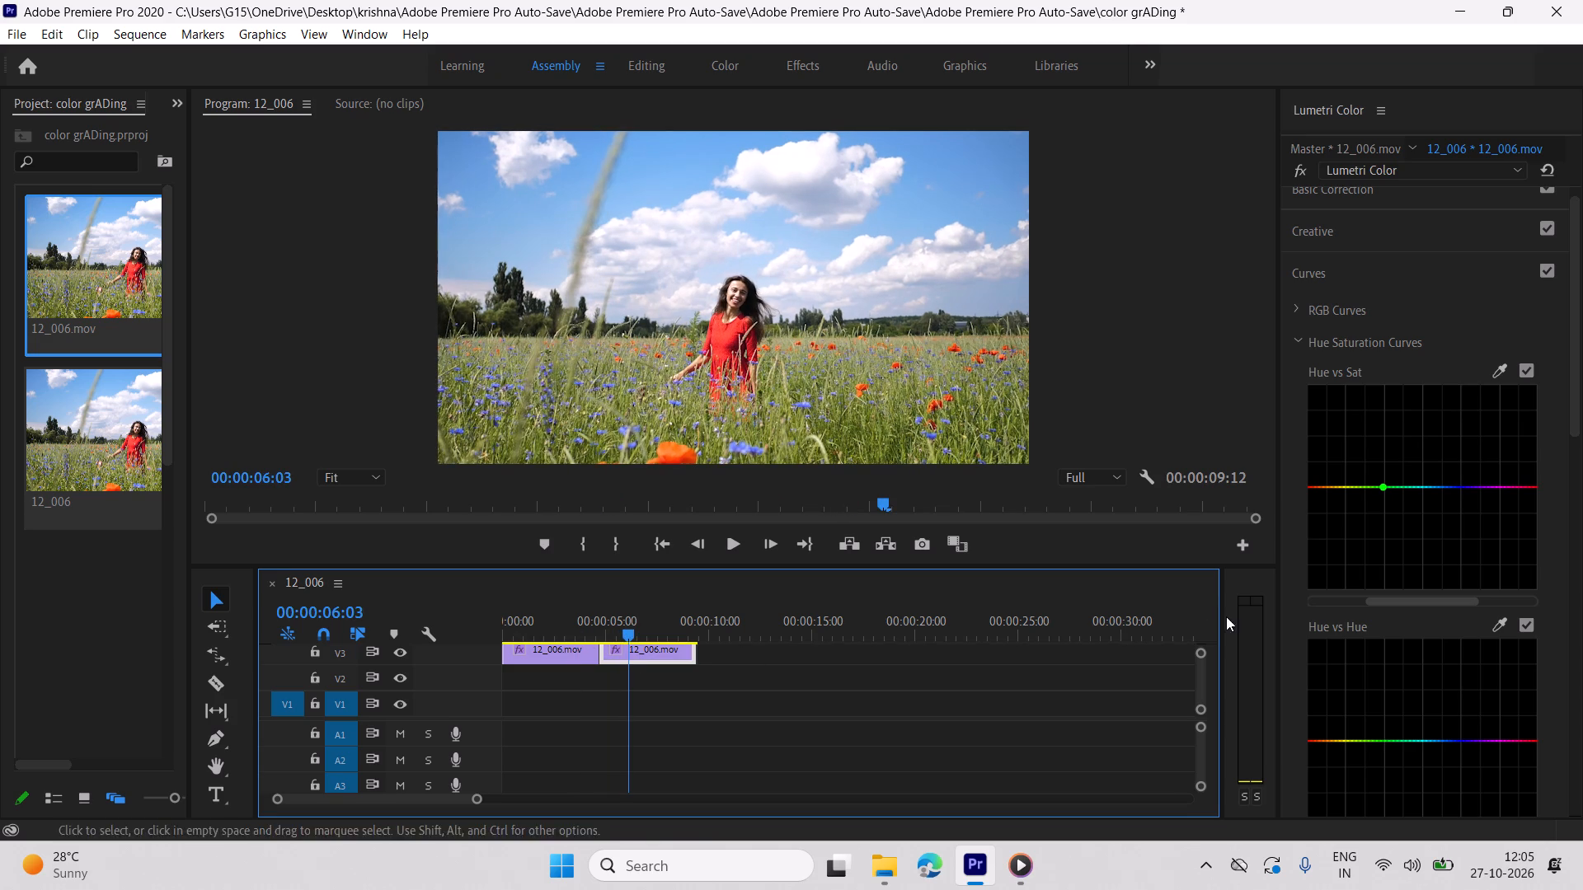
drag(1383, 486, 1385, 367)
drag(626, 633, 576, 602)
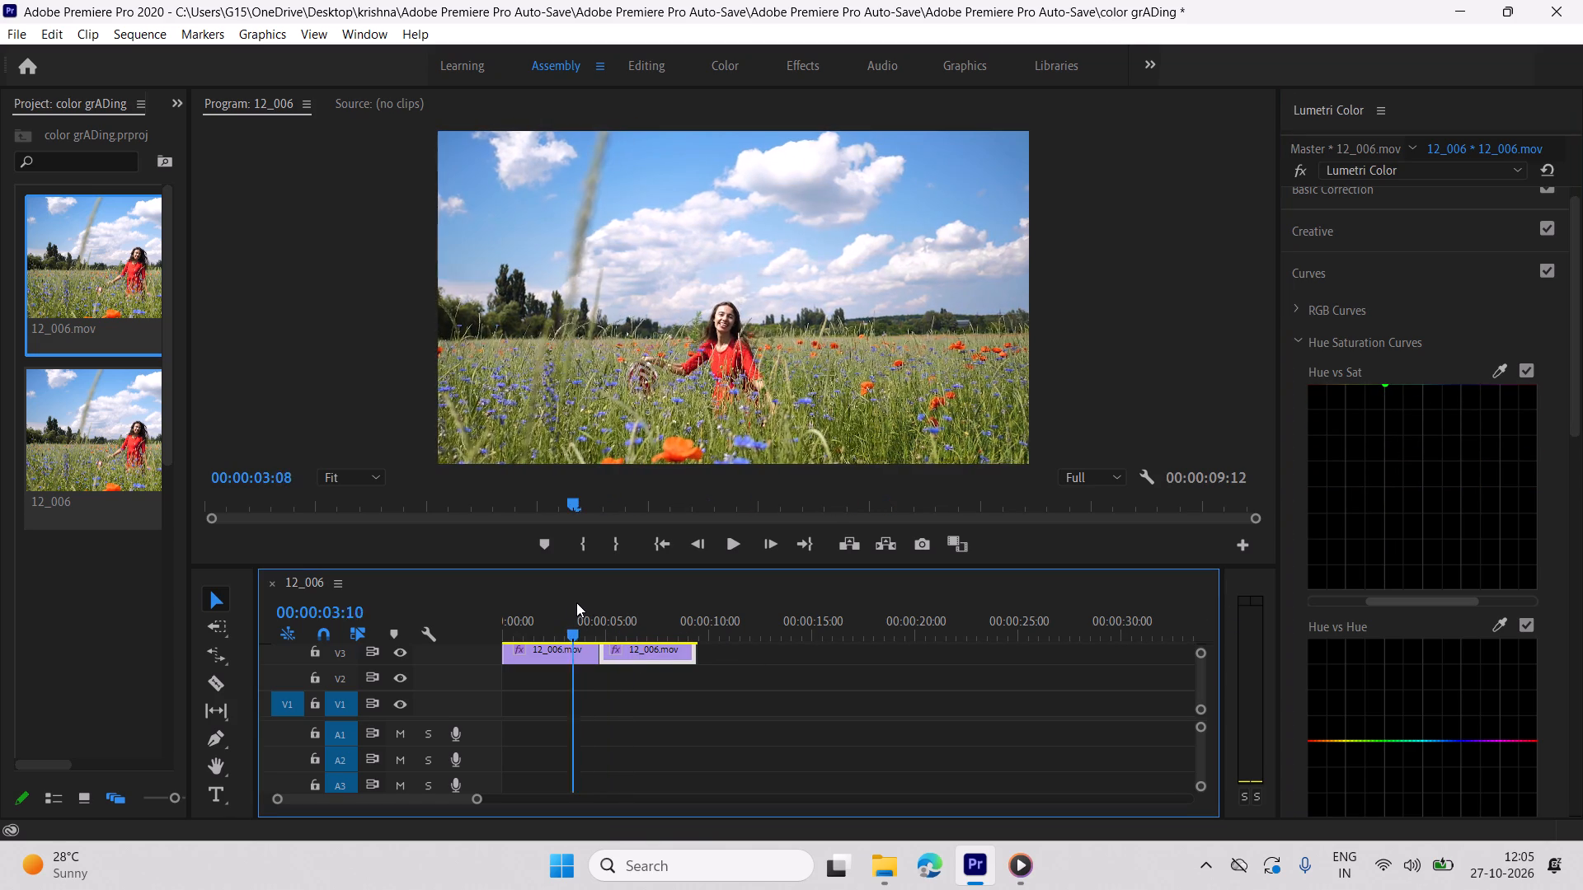
drag(576, 602, 601, 606)
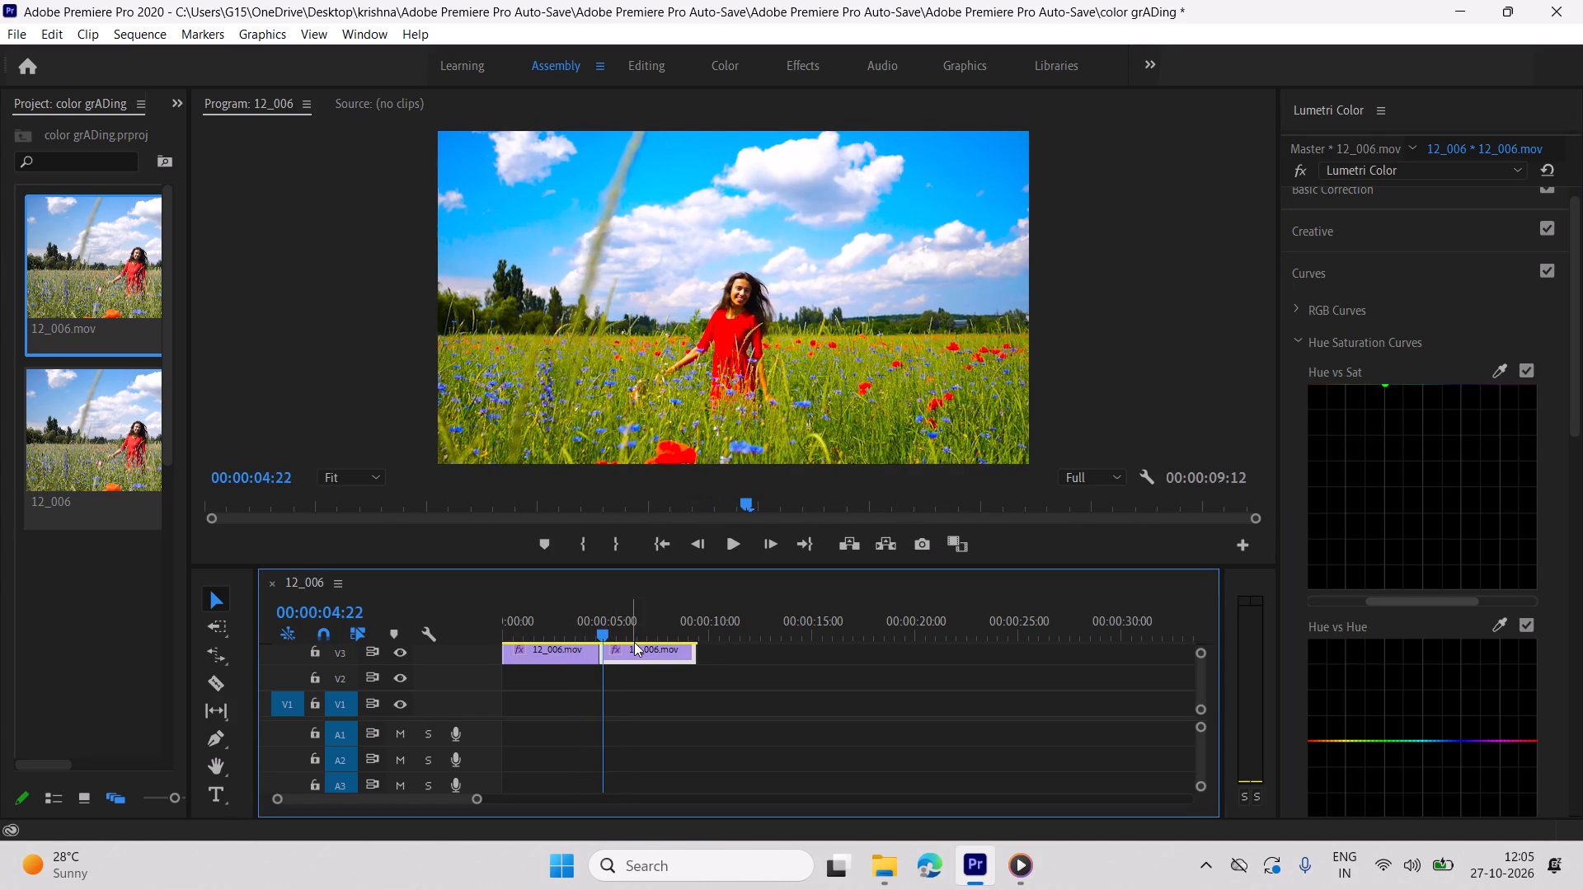
Apply Reverse Speed to the second clip at 100% speed and play across the cut to check the transition.
right_click(634, 642)
right_click(643, 656)
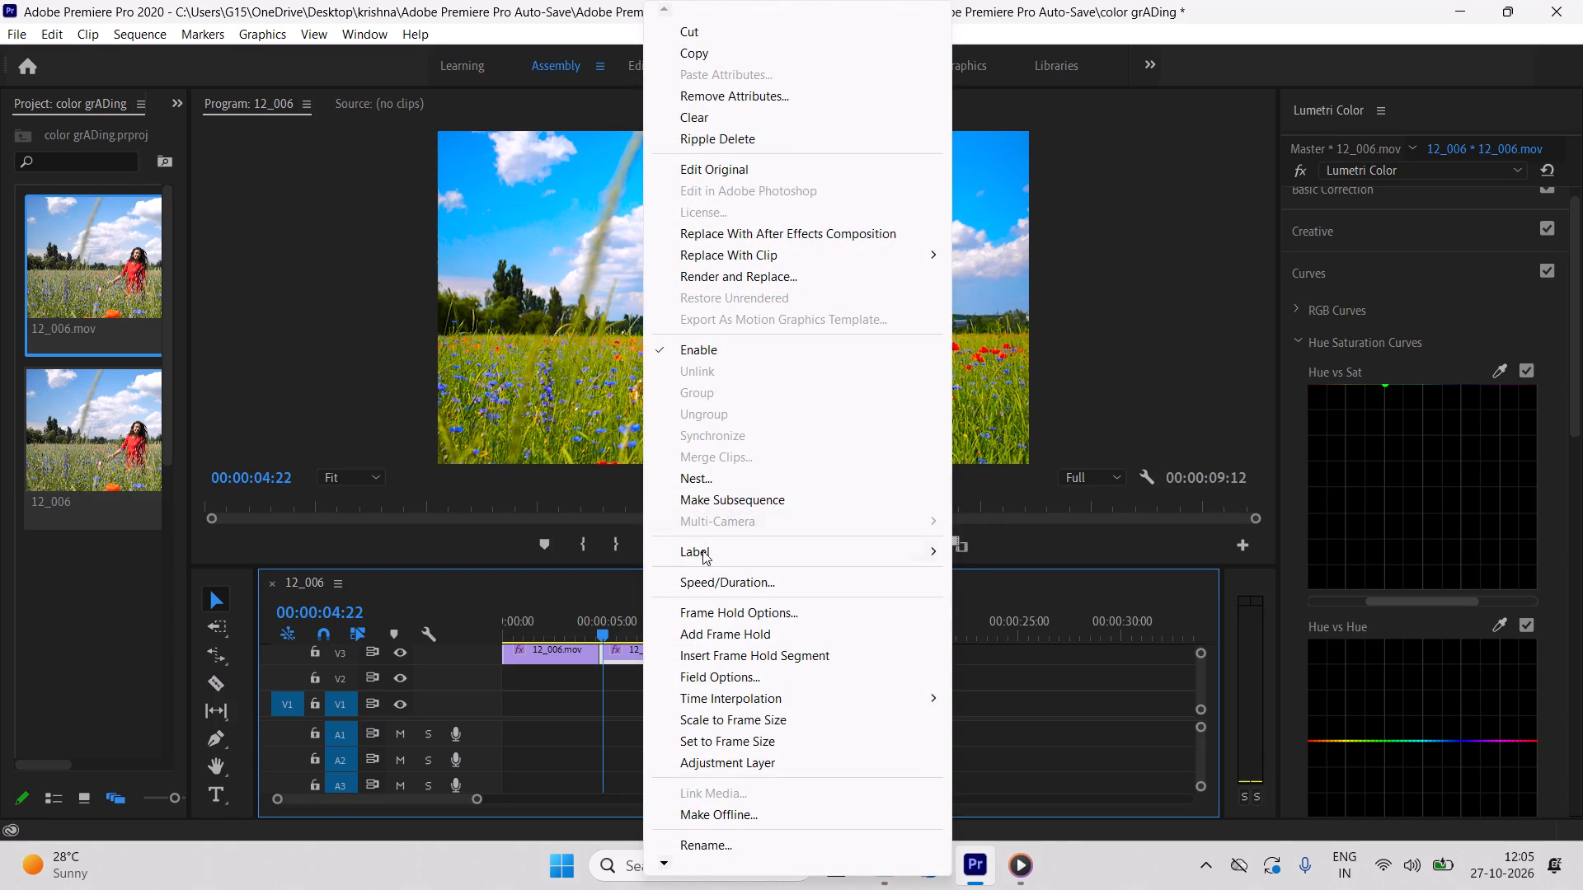
click(702, 577)
click(702, 433)
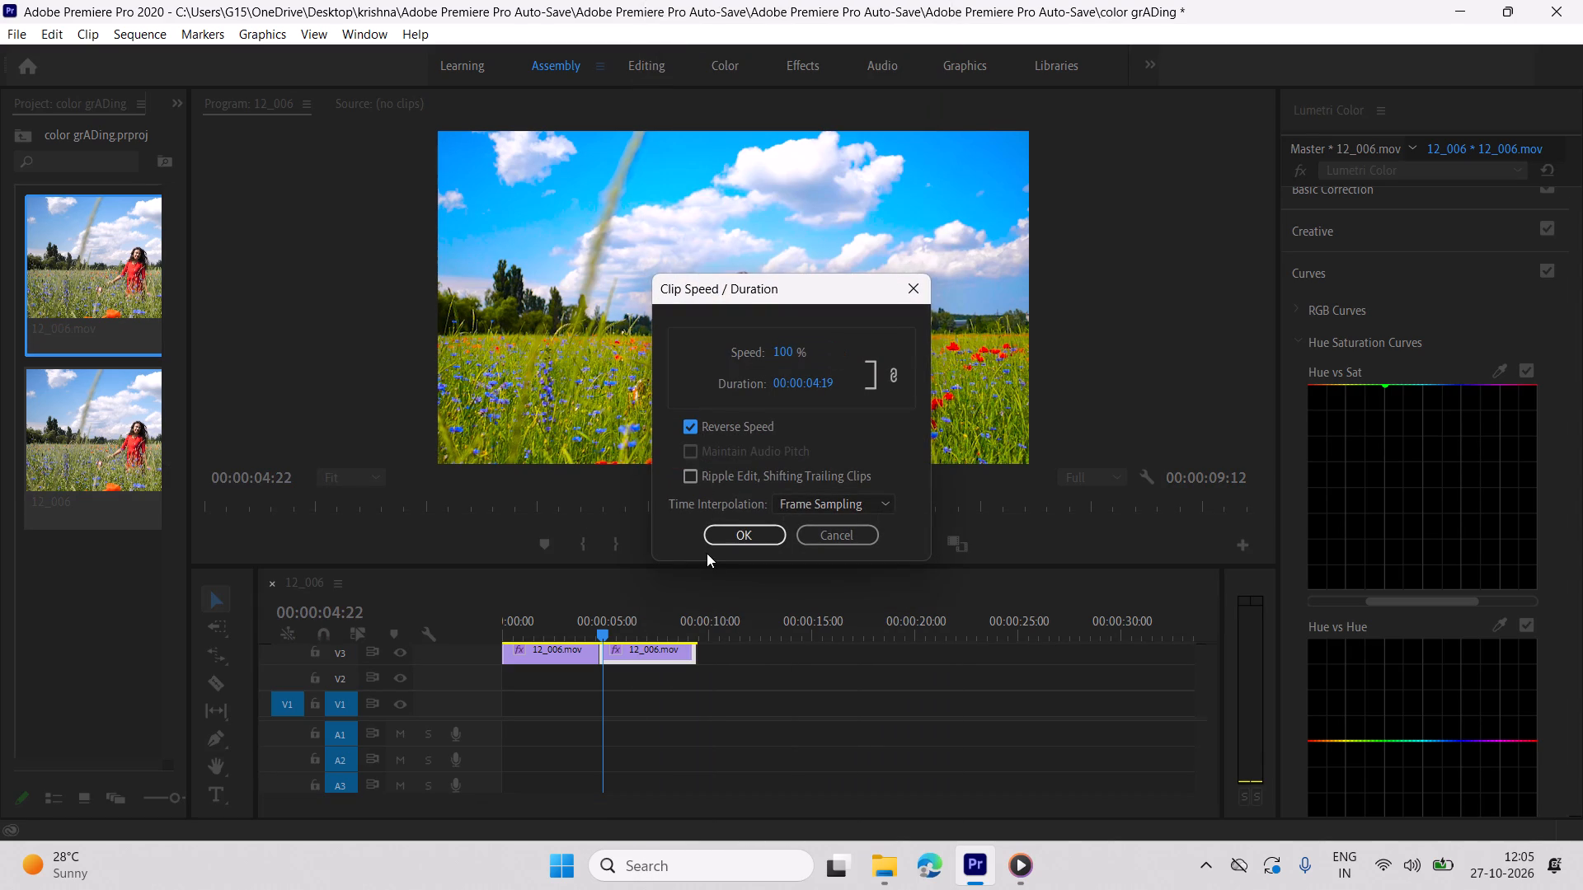
click(711, 543)
drag(608, 632, 590, 635)
key(space)
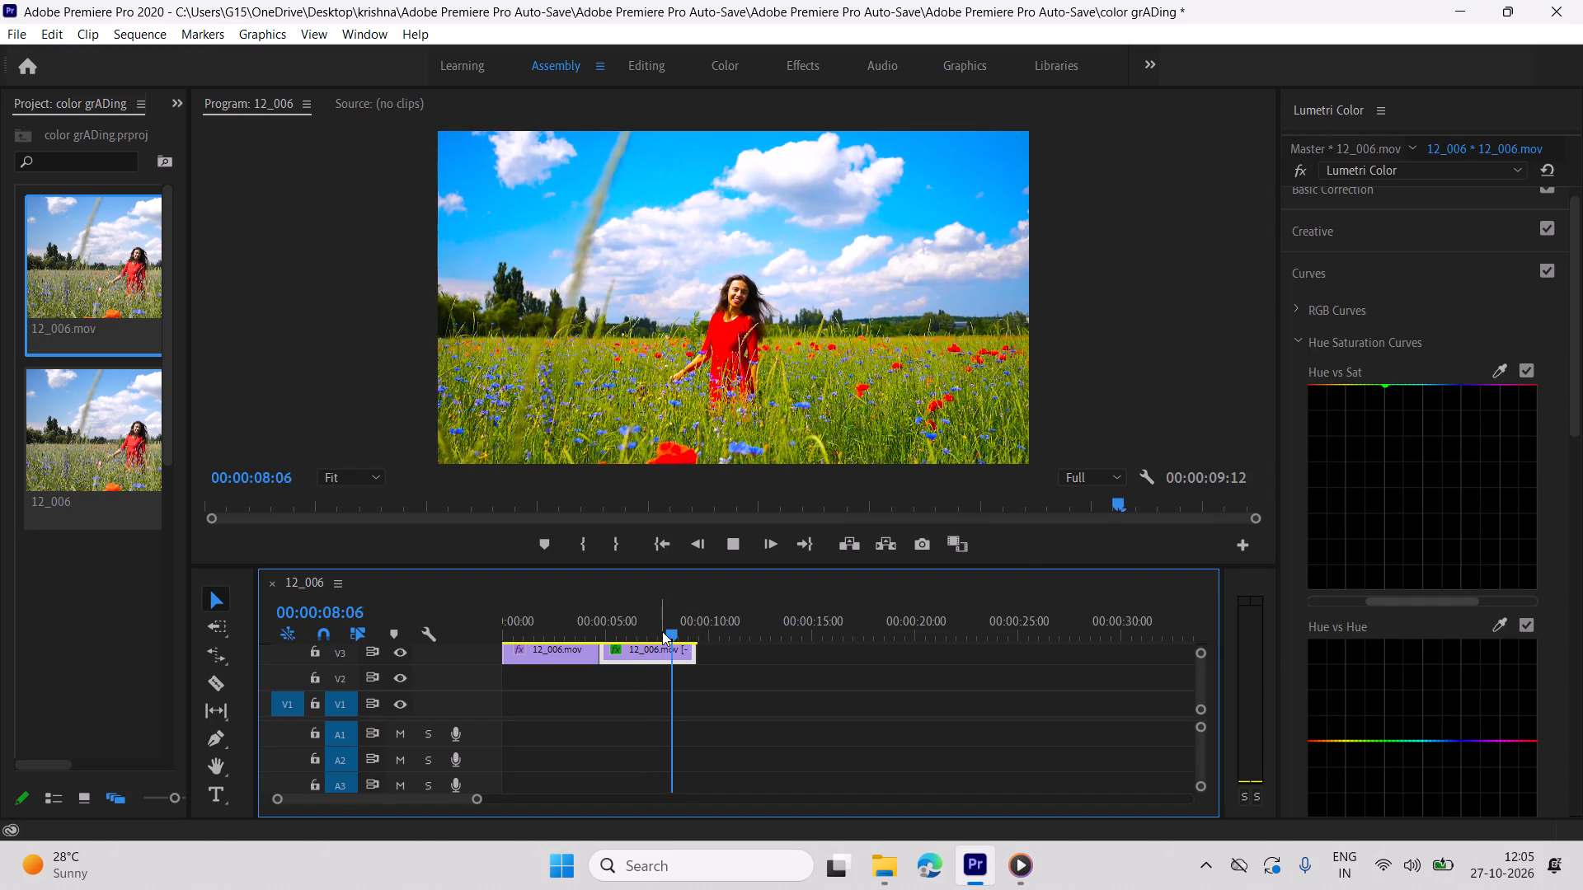
key(space)
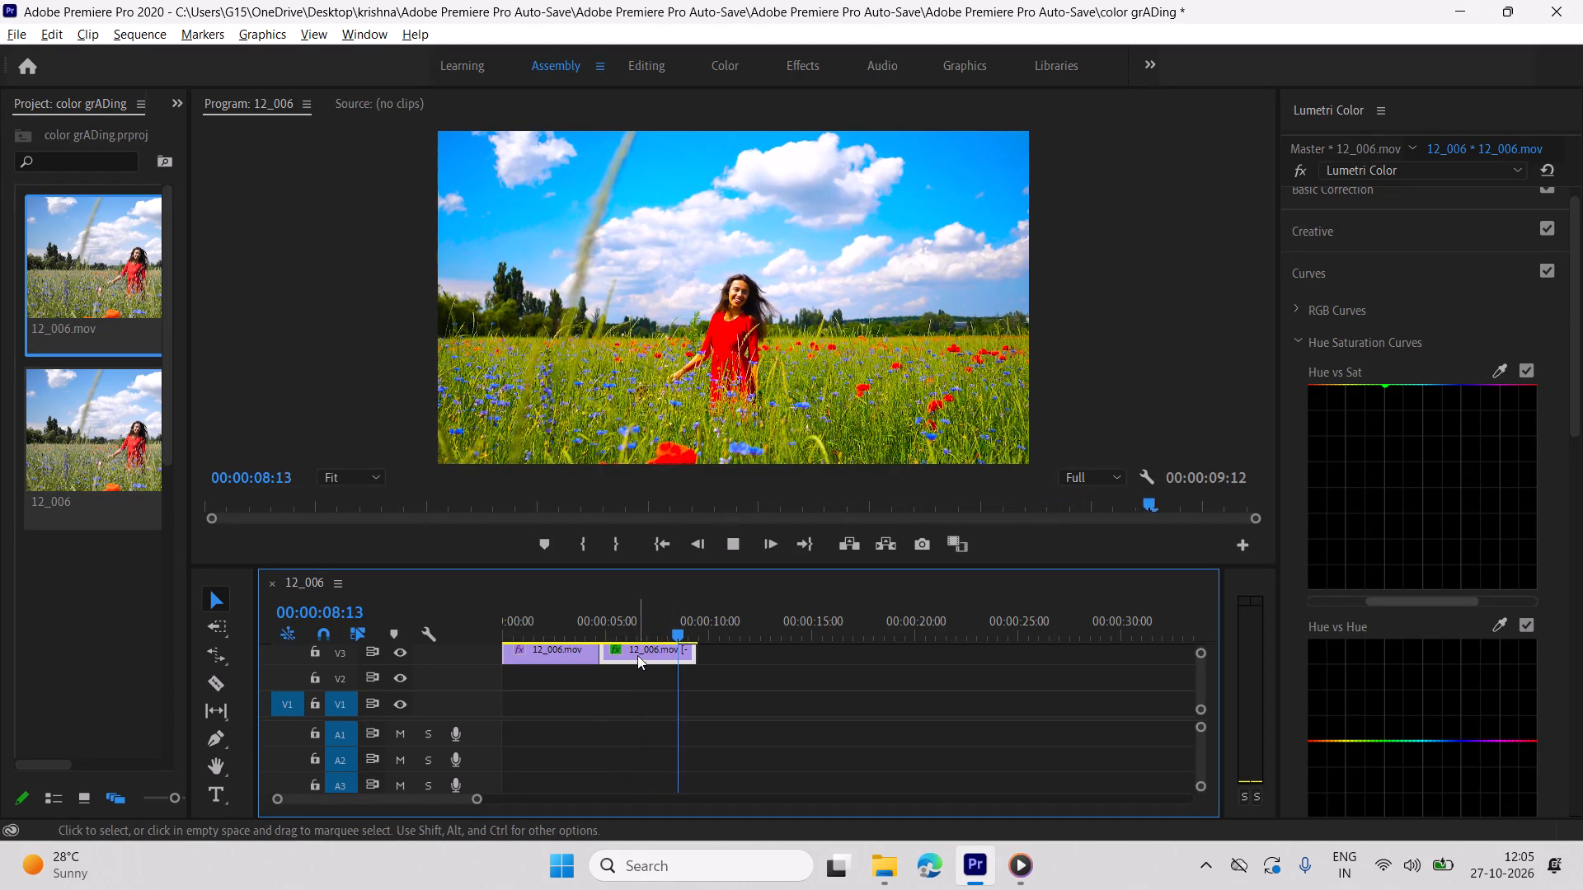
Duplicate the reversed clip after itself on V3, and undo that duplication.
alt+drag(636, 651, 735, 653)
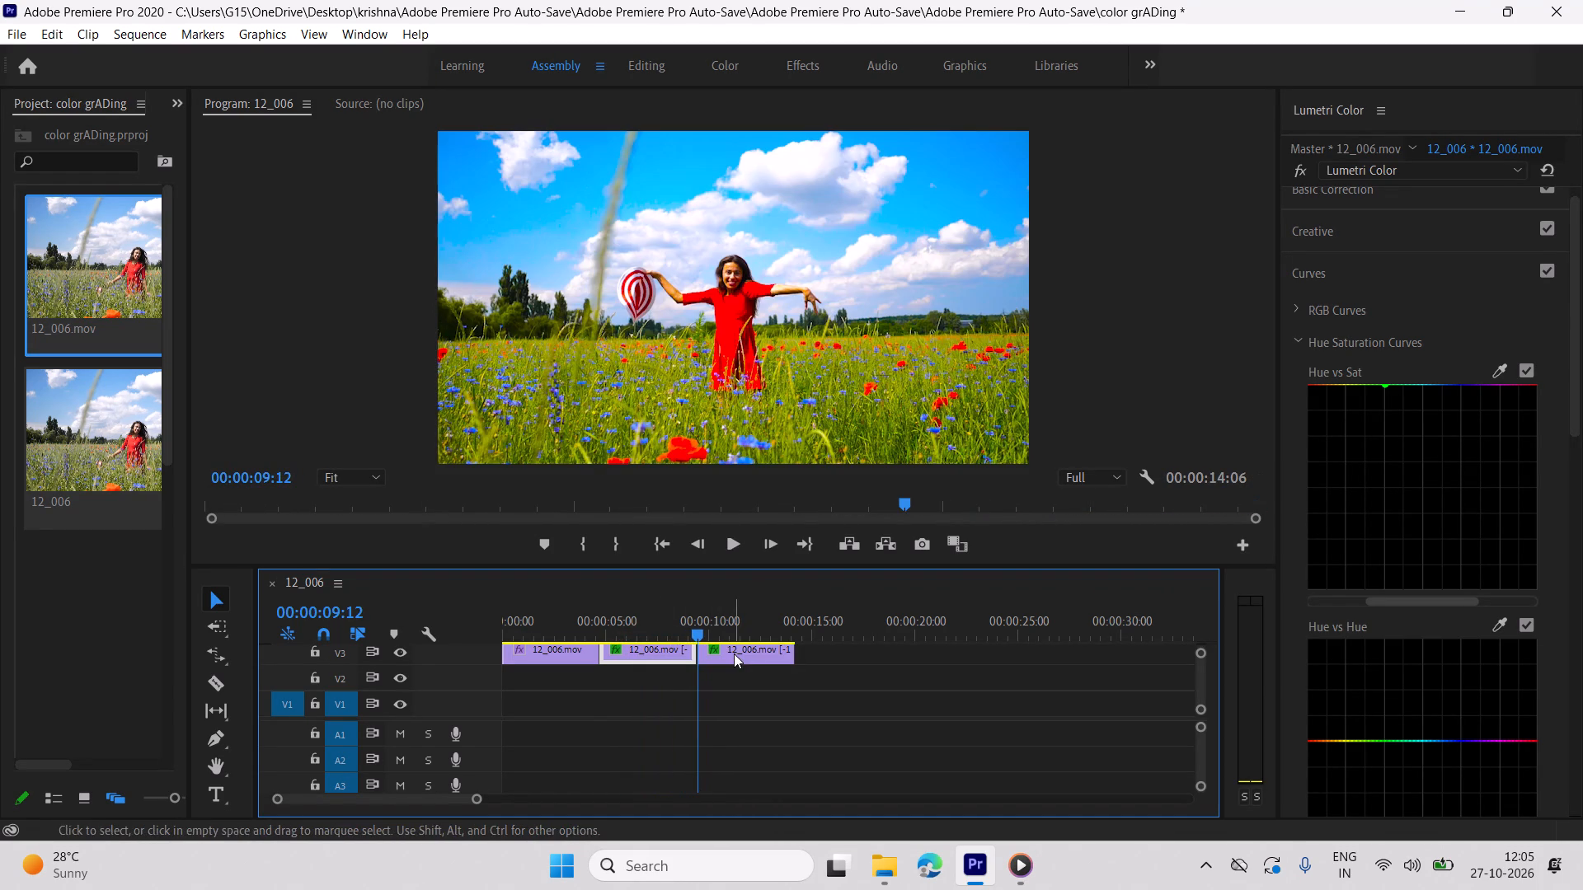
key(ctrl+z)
Duplicate the first, ungraded clip onto V3 directly after the reversed clip.
click(558, 654)
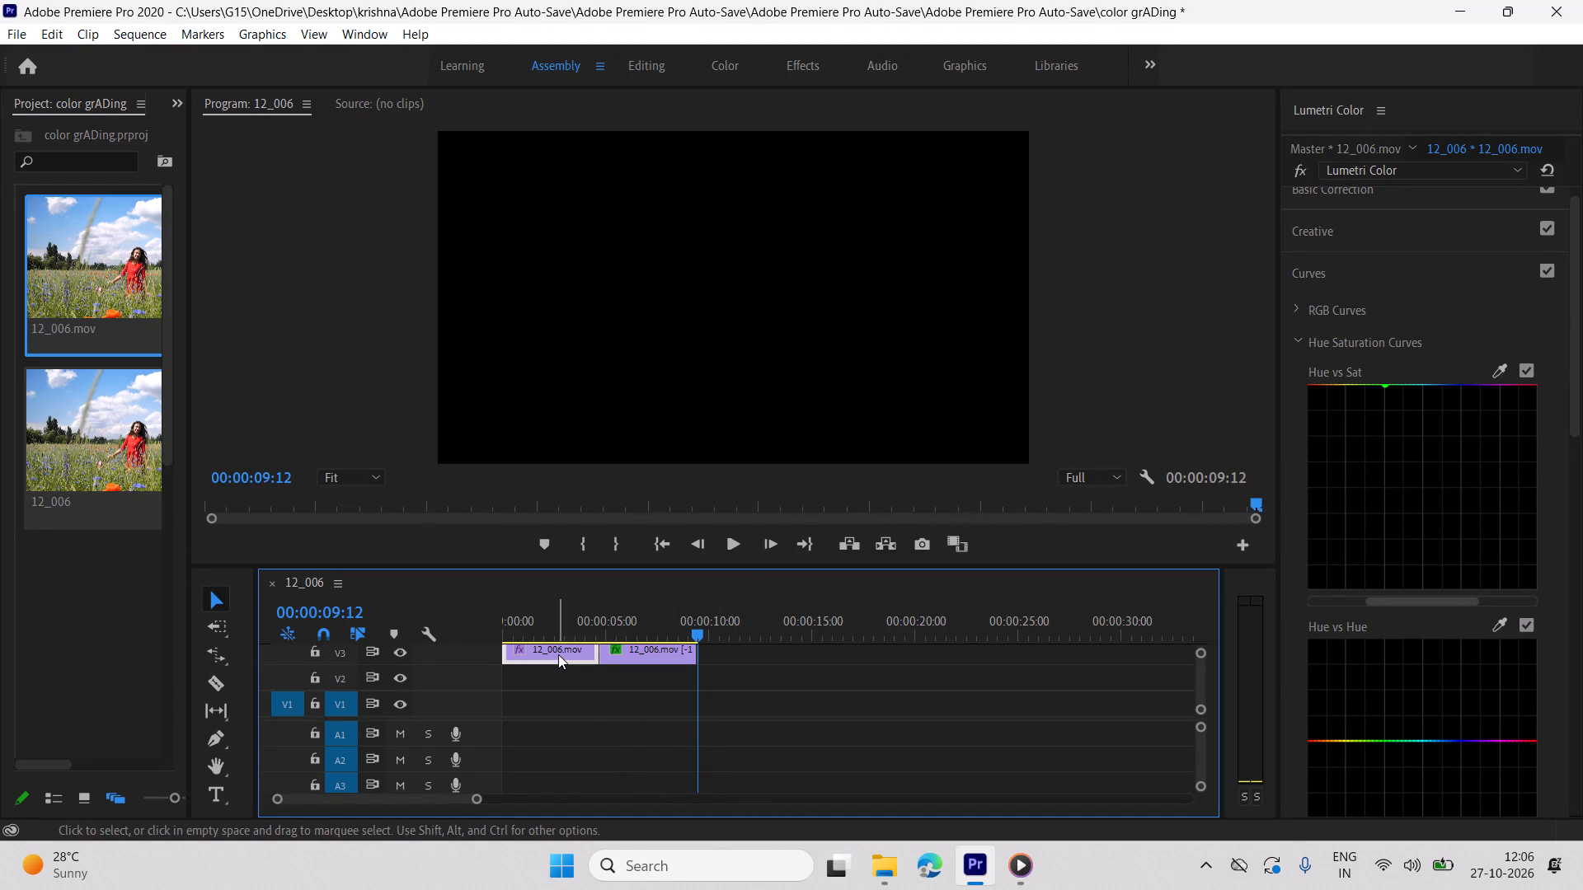
alt+drag(557, 653, 711, 657)
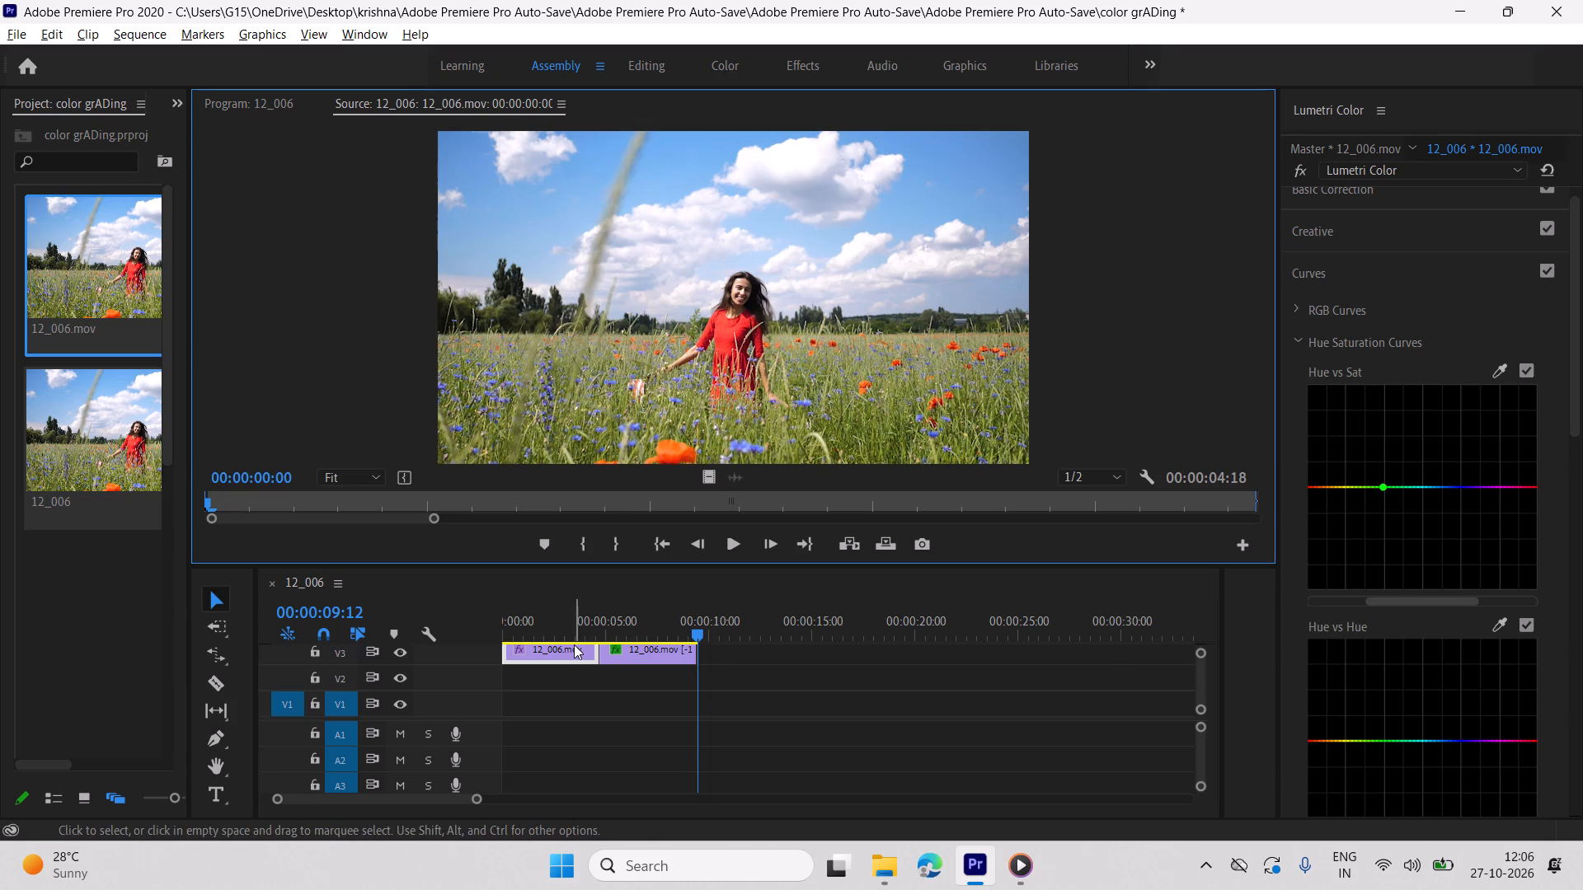
alt+drag(574, 644, 763, 652)
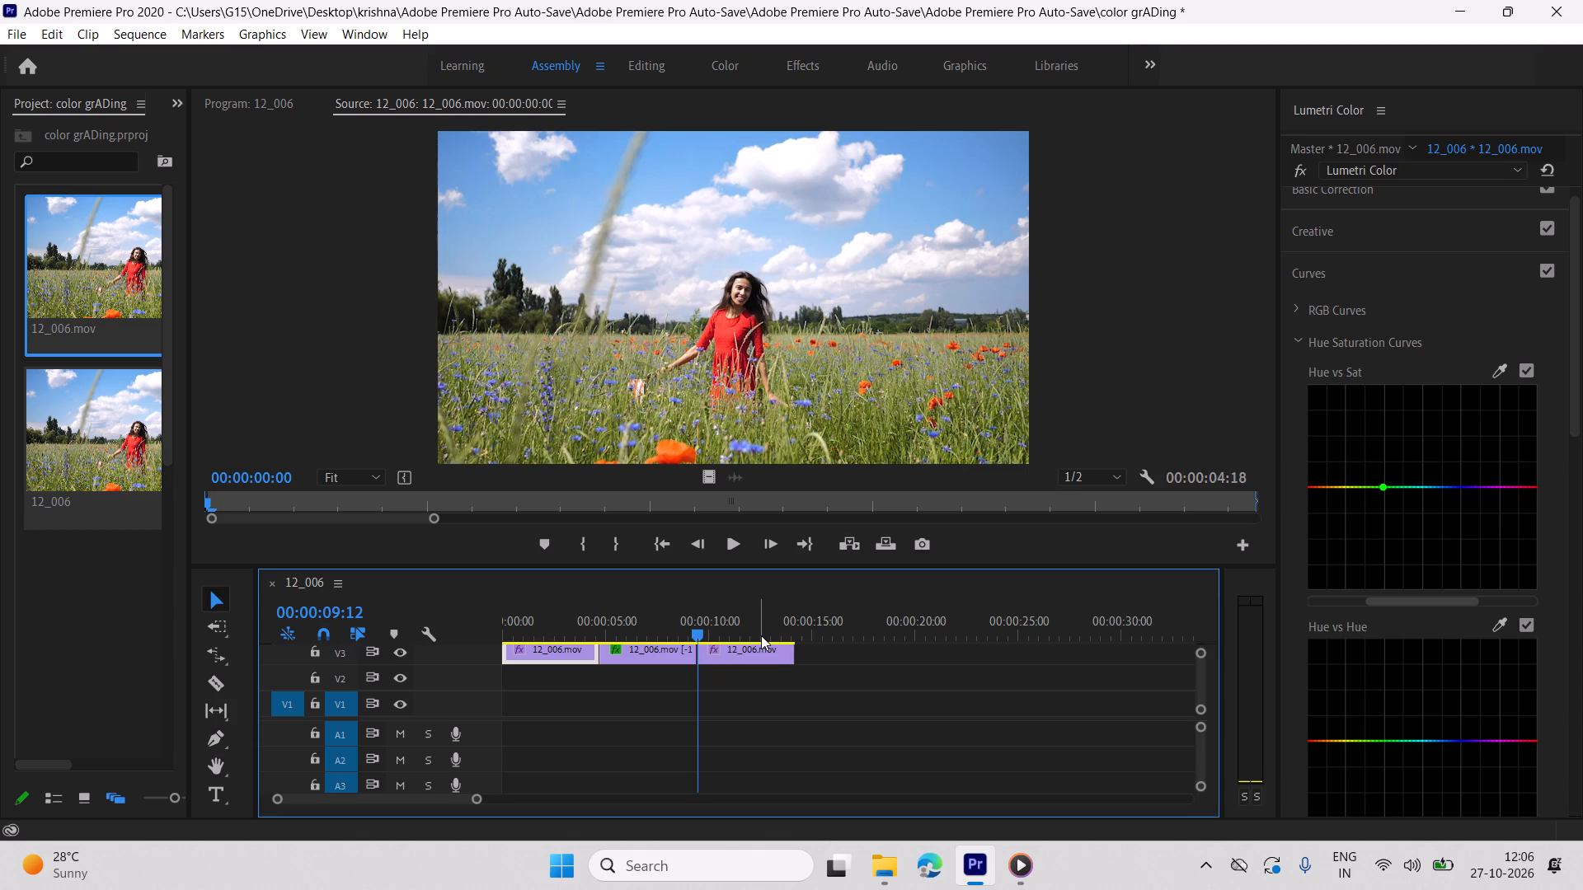
Sample the red dress for the third clip's Hue vs Sat curve, raise red to the top, and lower the orange, green and magenta points near the bottom.
key(space)
click(766, 645)
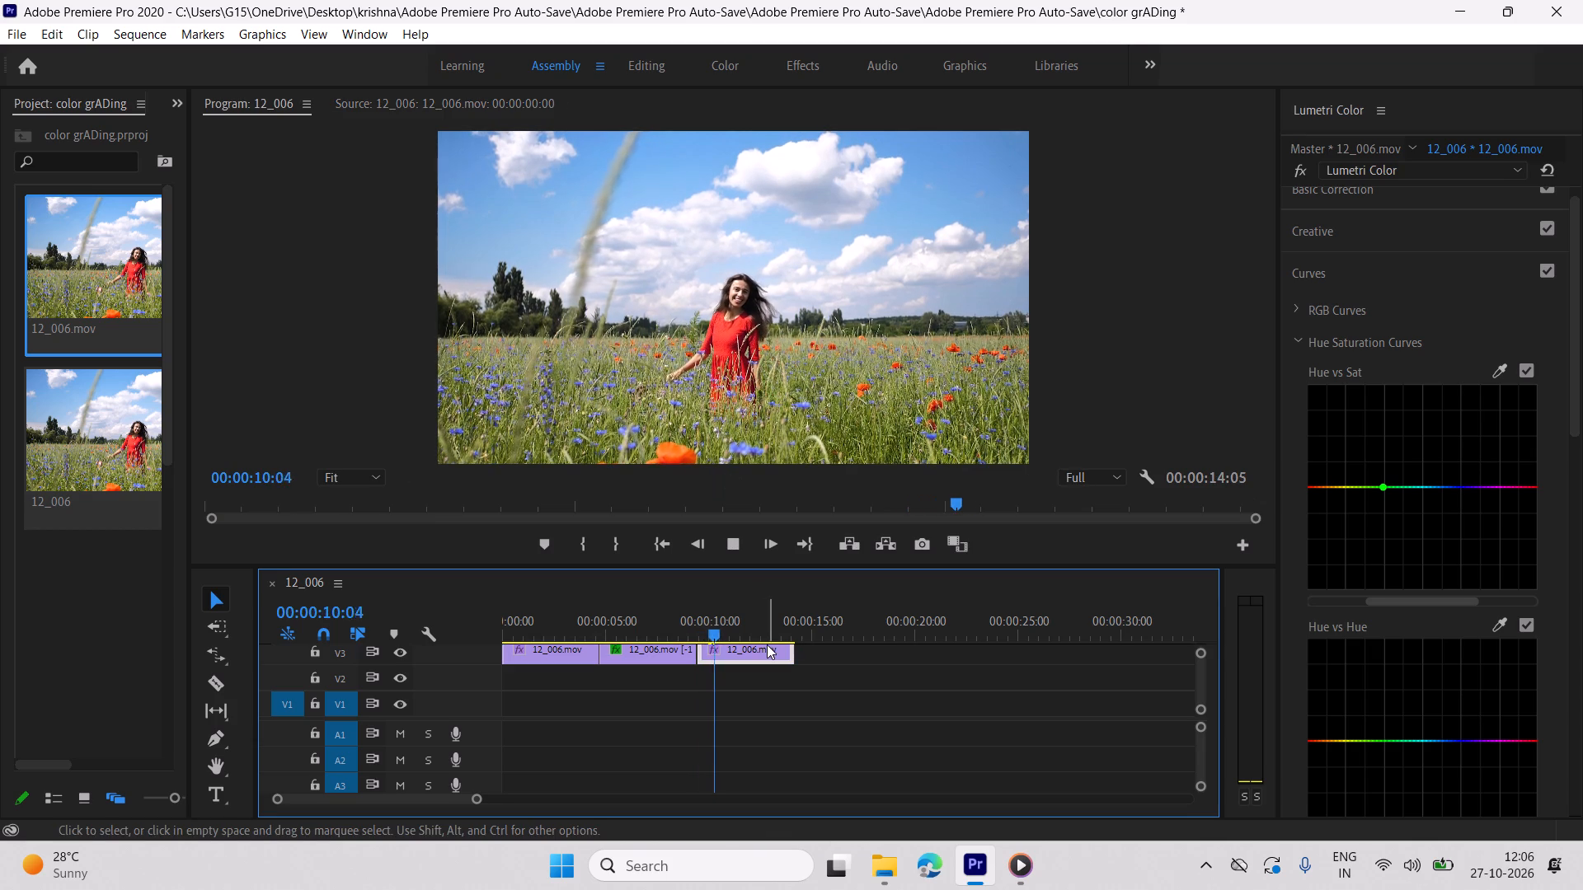
key(space)
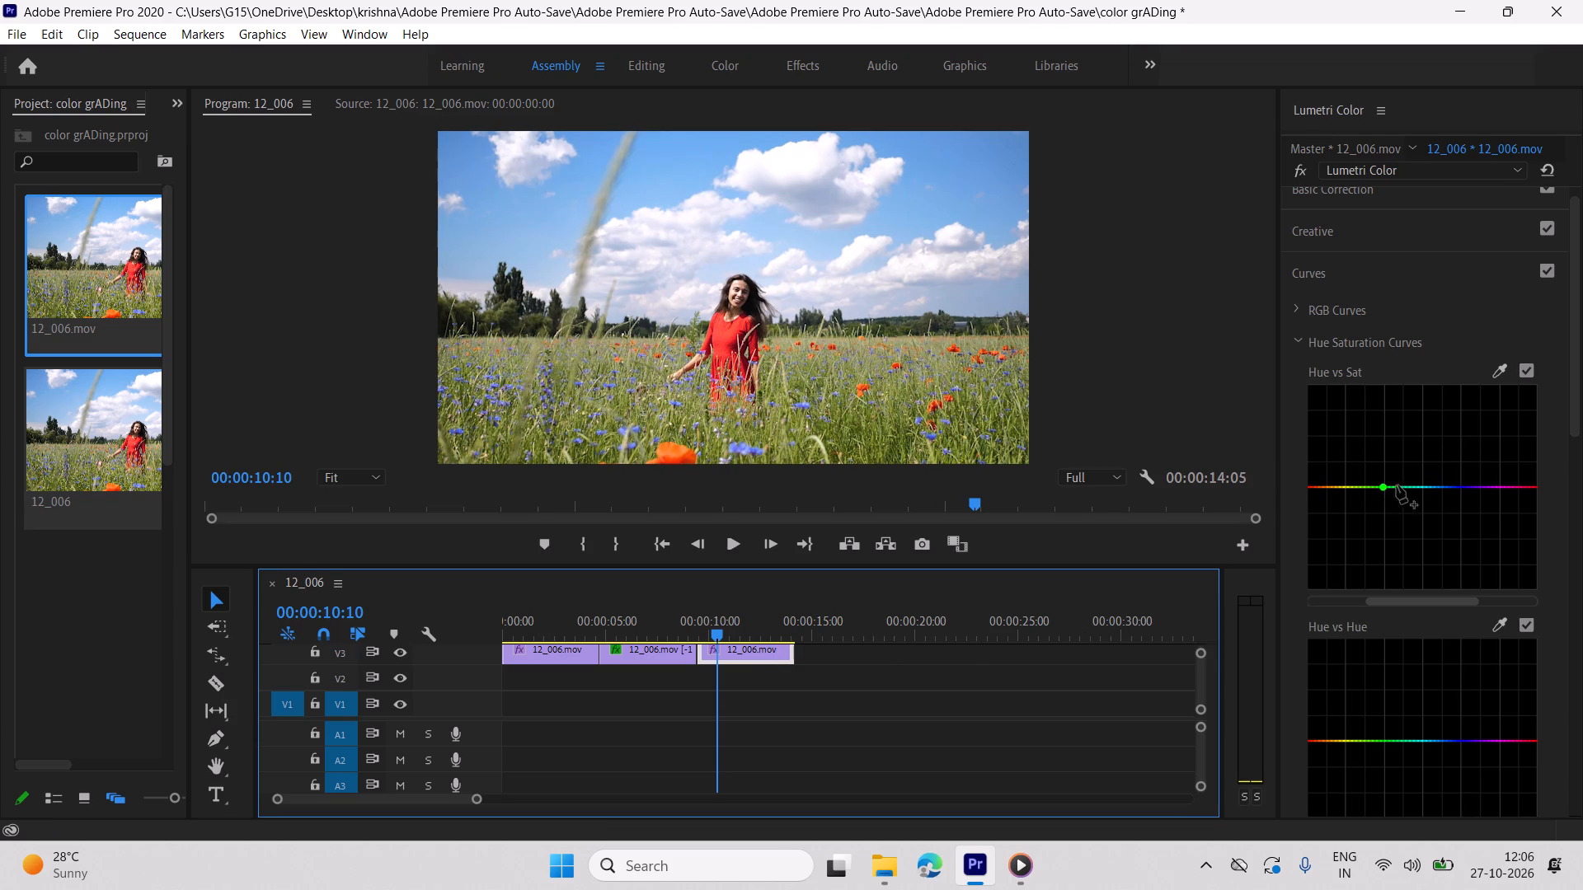
click(1492, 370)
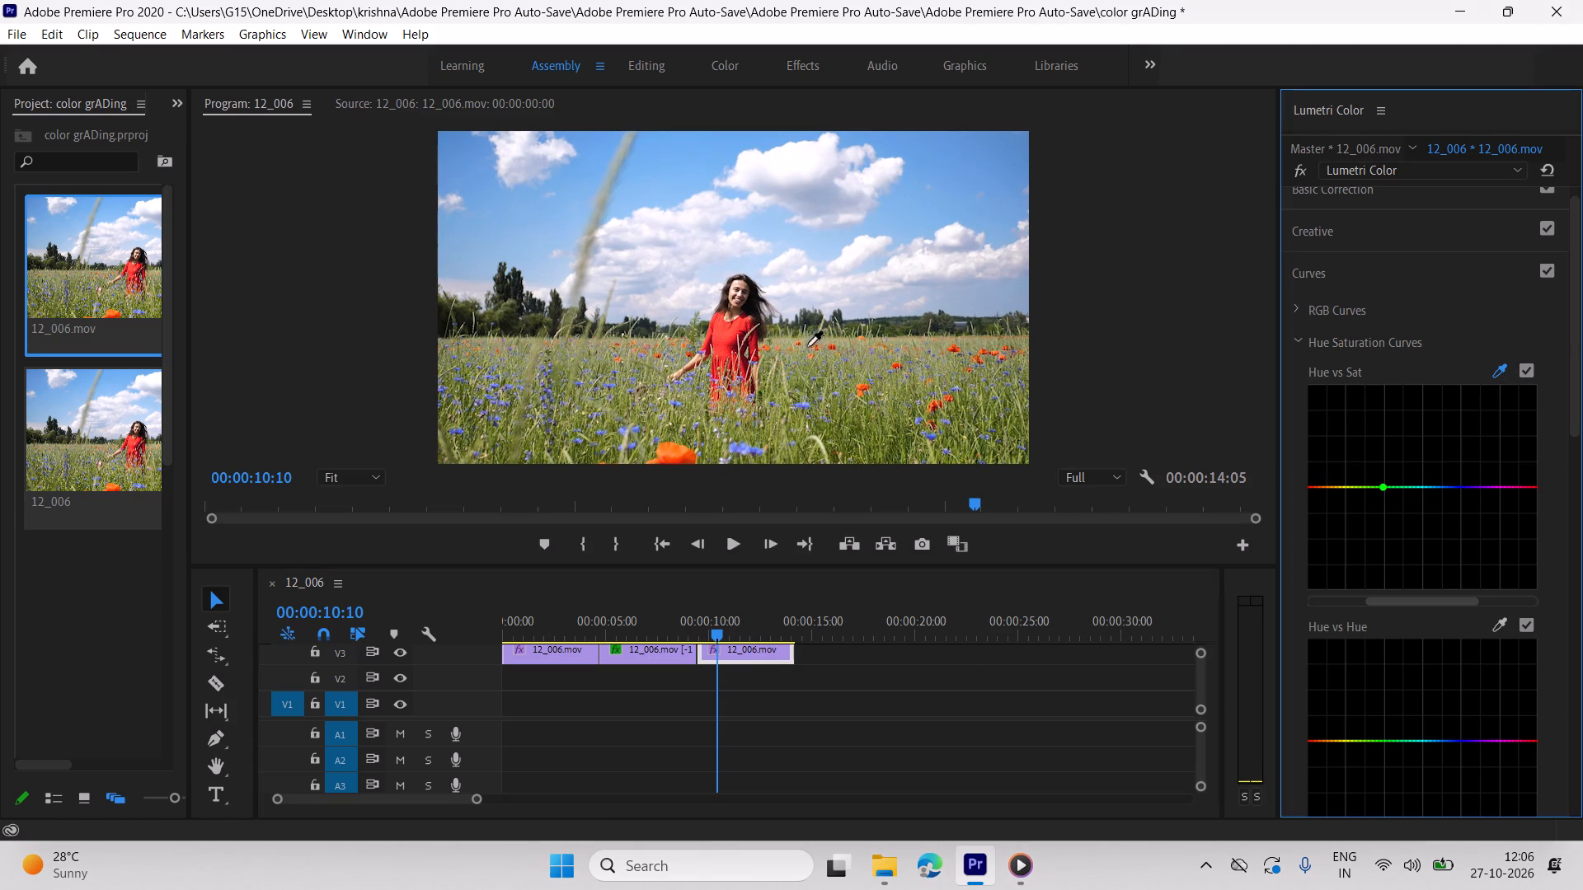
click(723, 337)
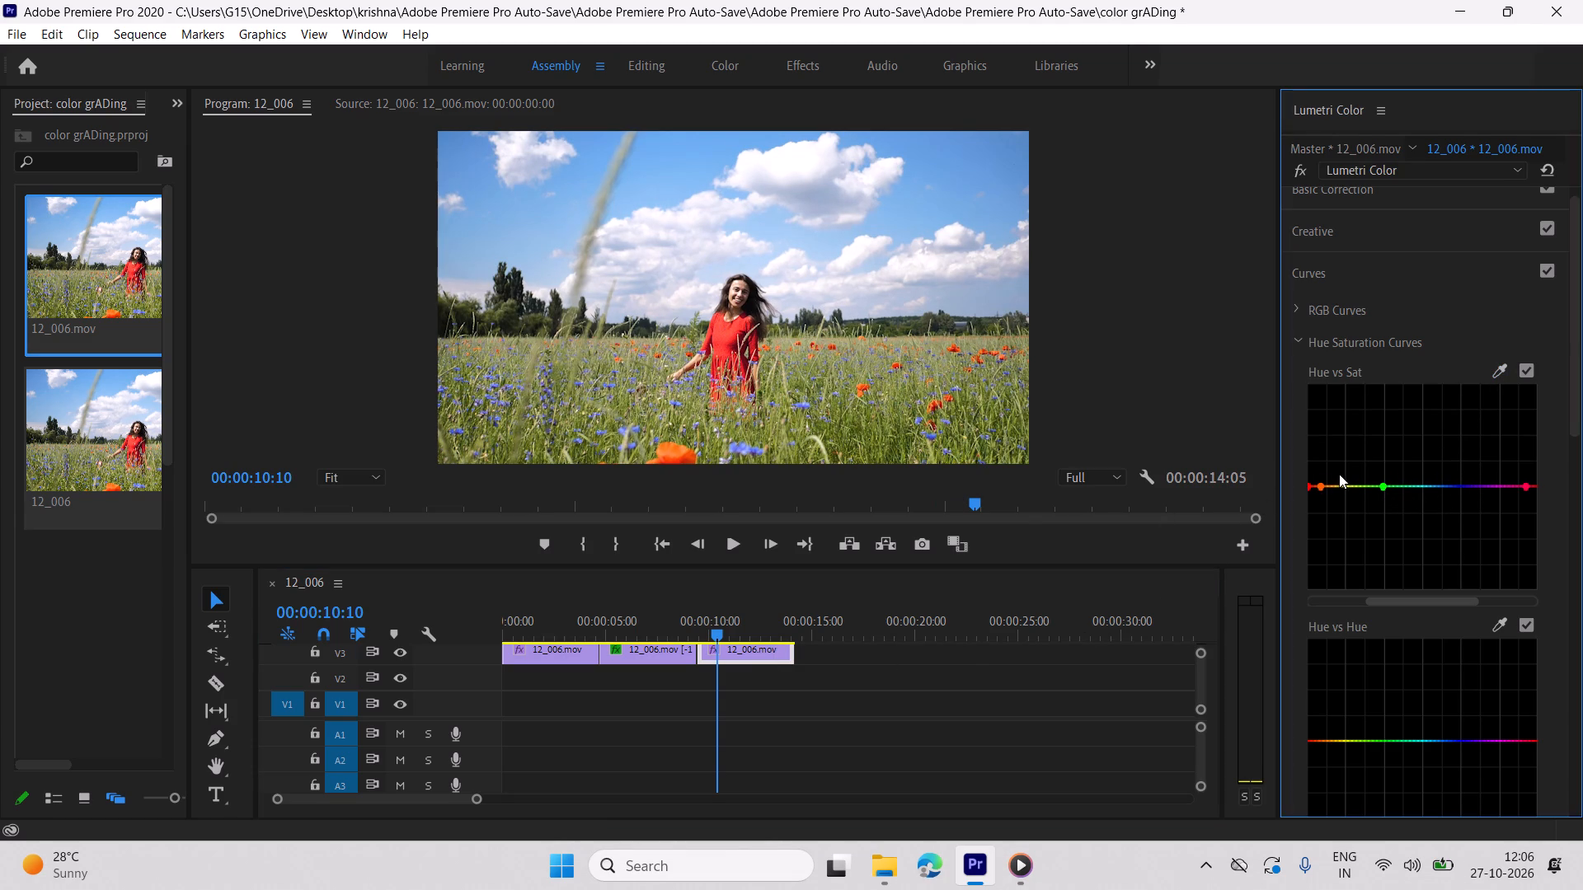
drag(1311, 485, 1300, 364)
drag(1321, 487, 1328, 598)
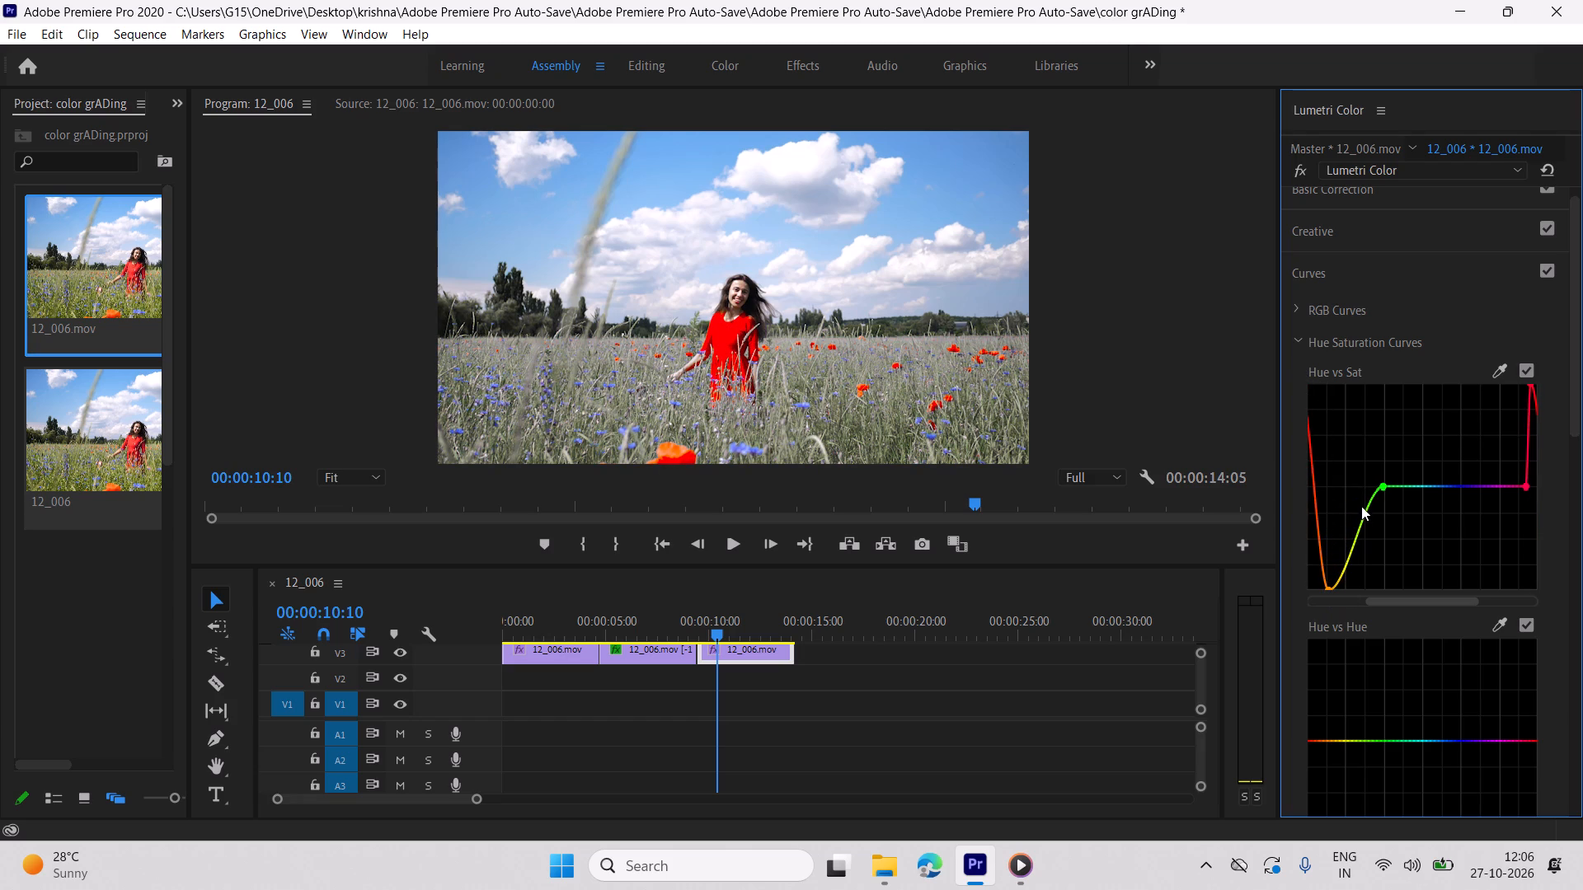
drag(1383, 486, 1382, 588)
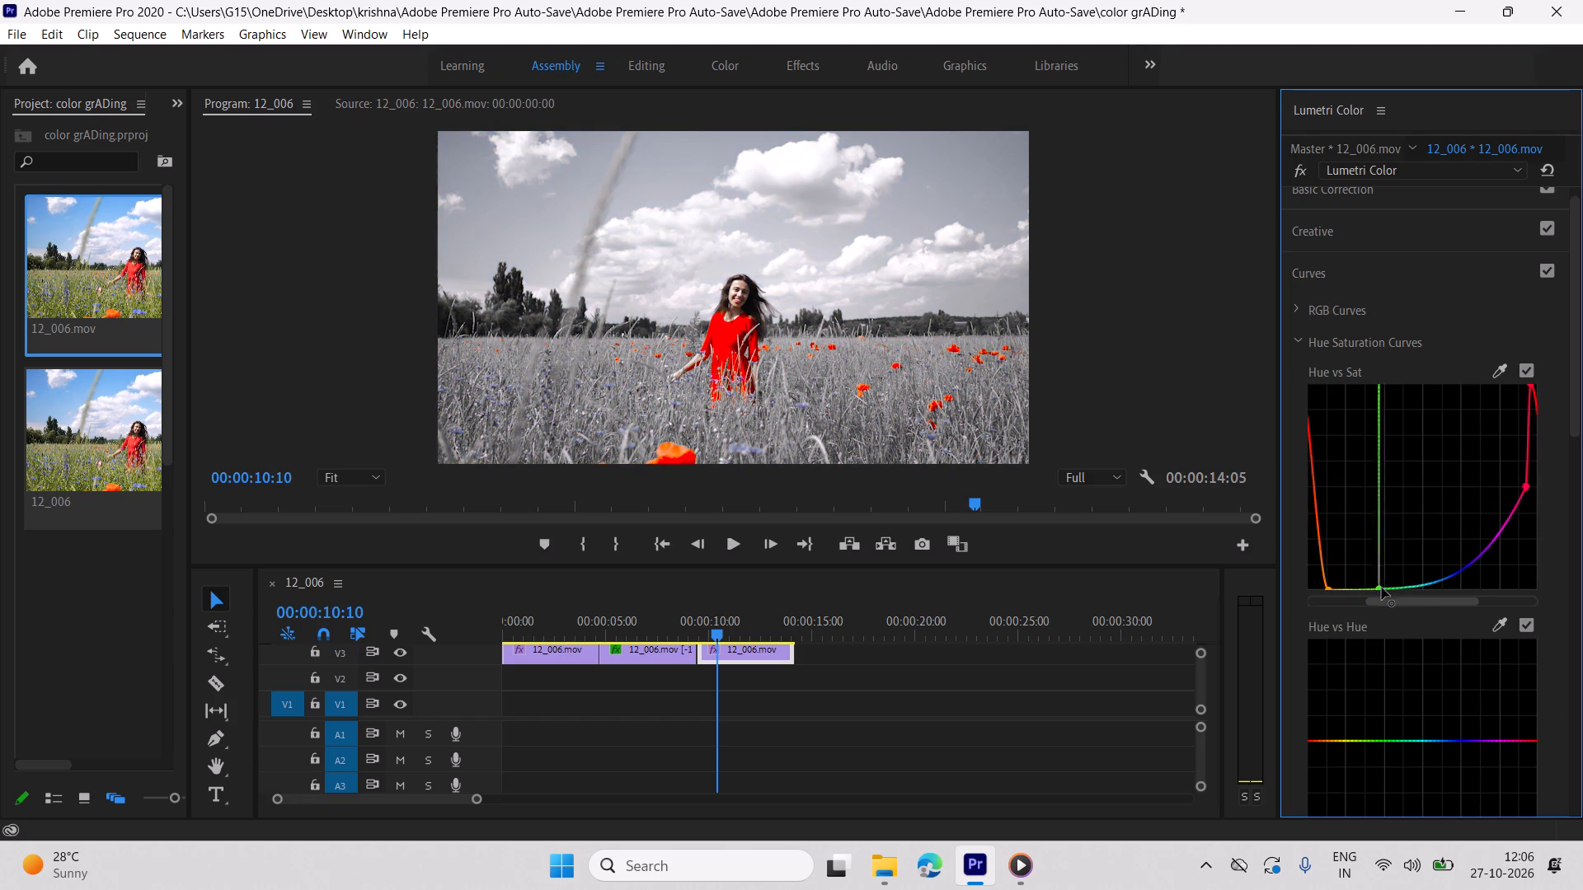
drag(1382, 588, 1383, 585)
drag(1528, 489, 1531, 541)
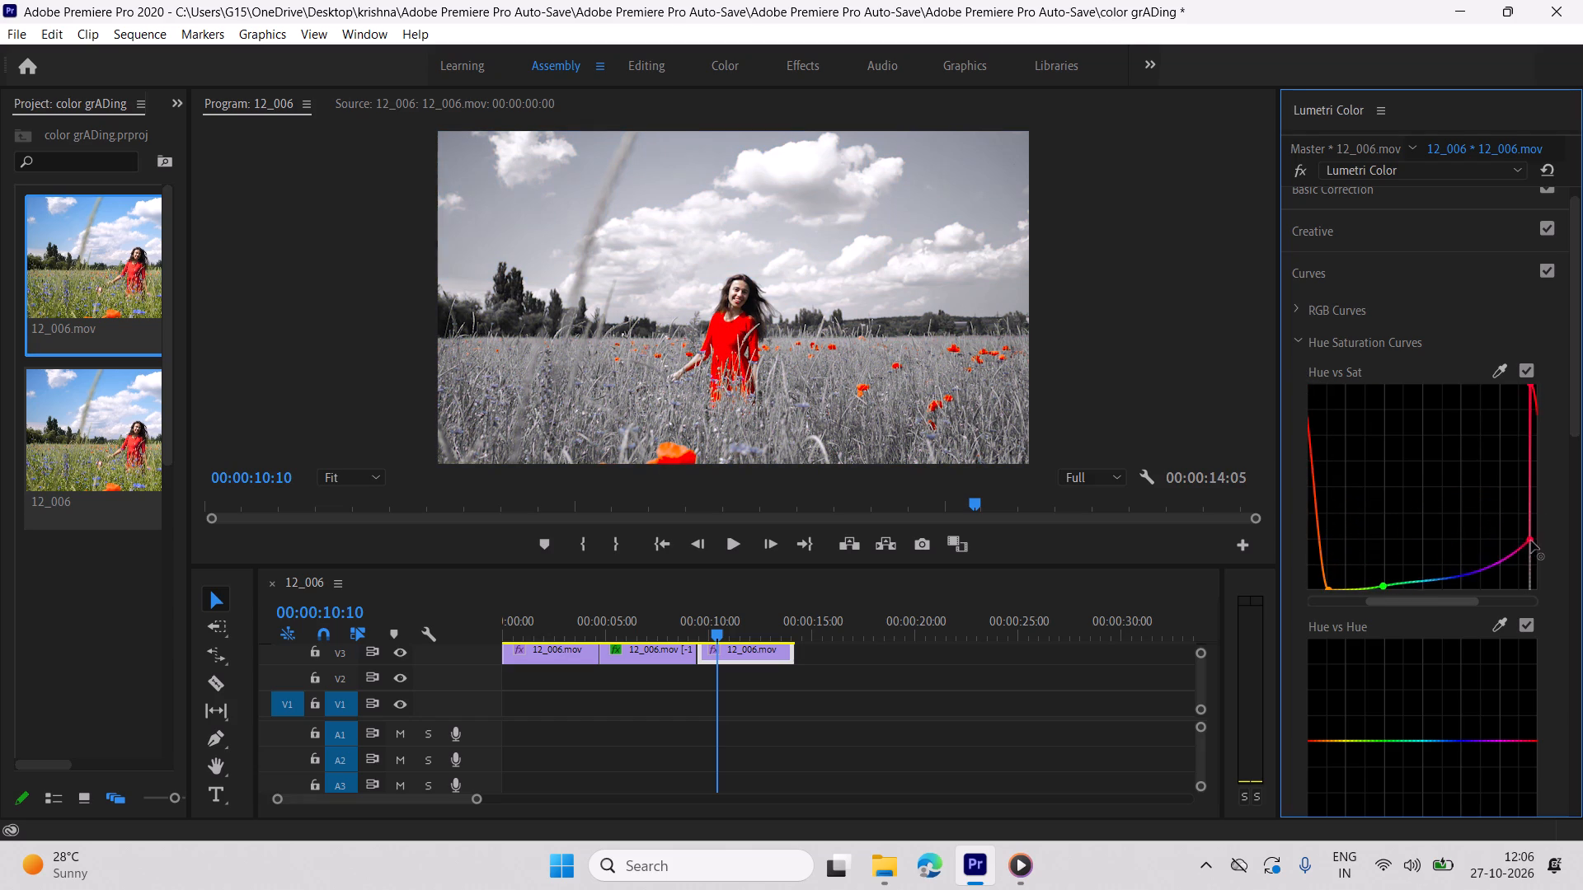
drag(1531, 541, 1531, 574)
Play the third clip to 00:00:12:01 and split it there with the Razor tool, returning to the Selection tool.
key(space)
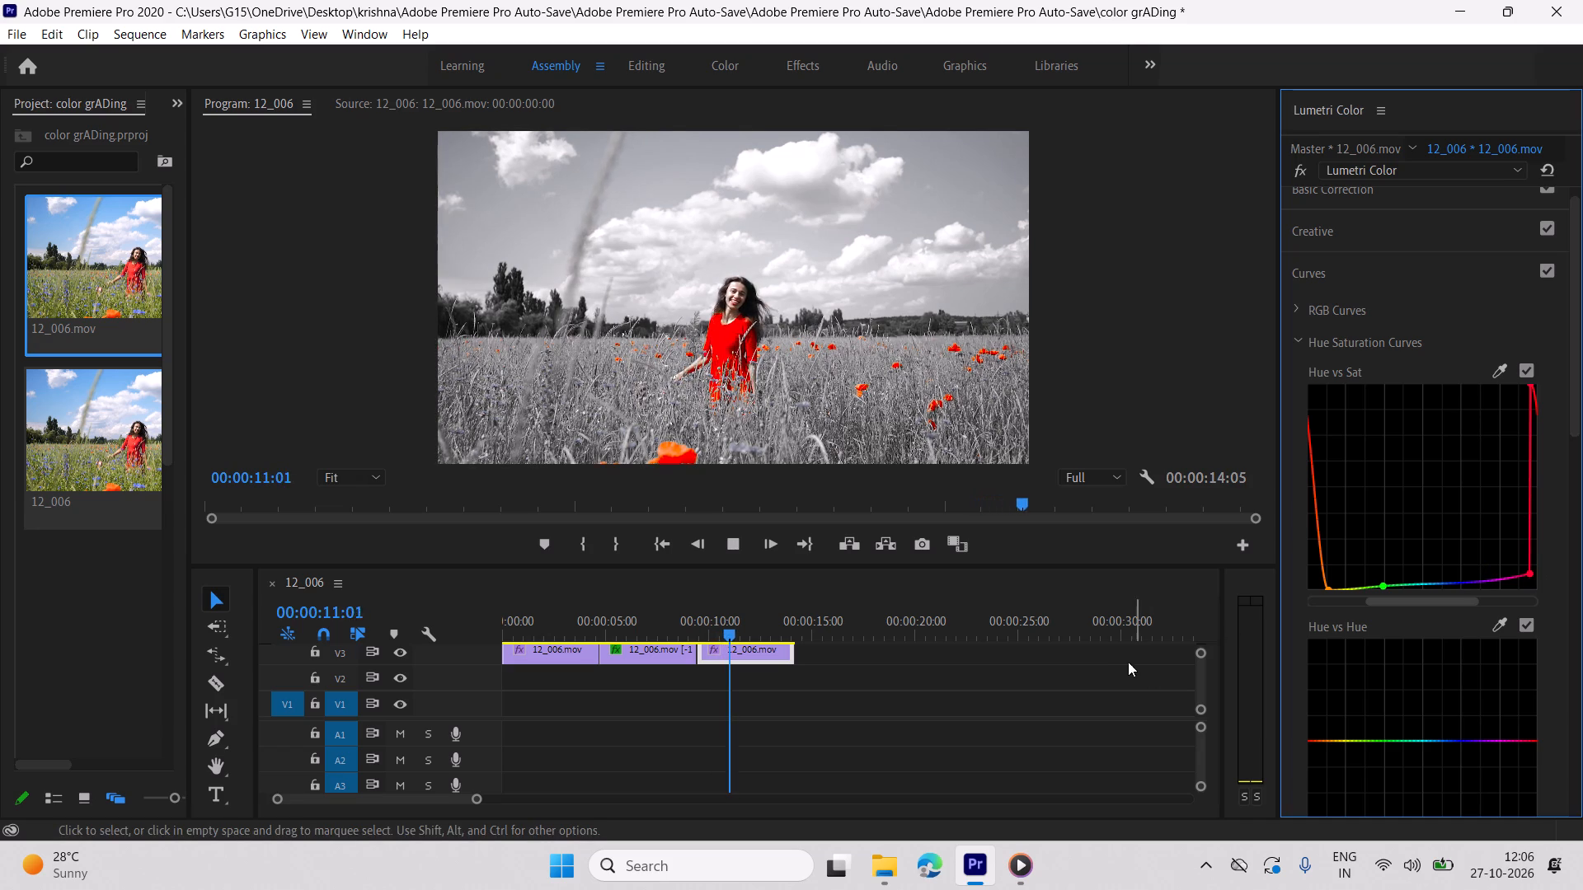
key(space)
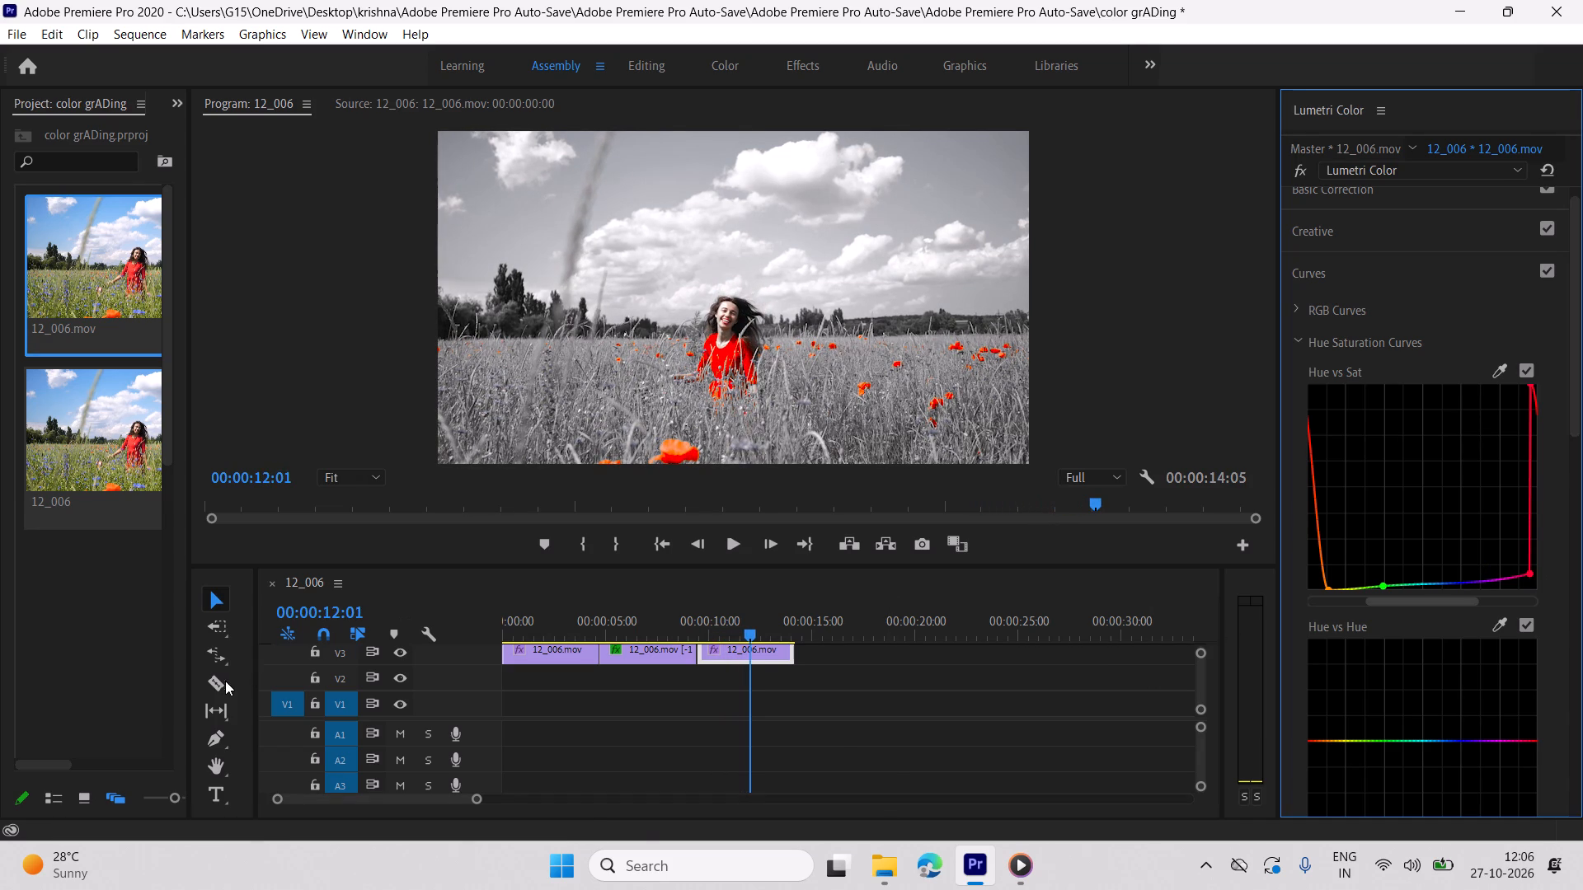
click(219, 682)
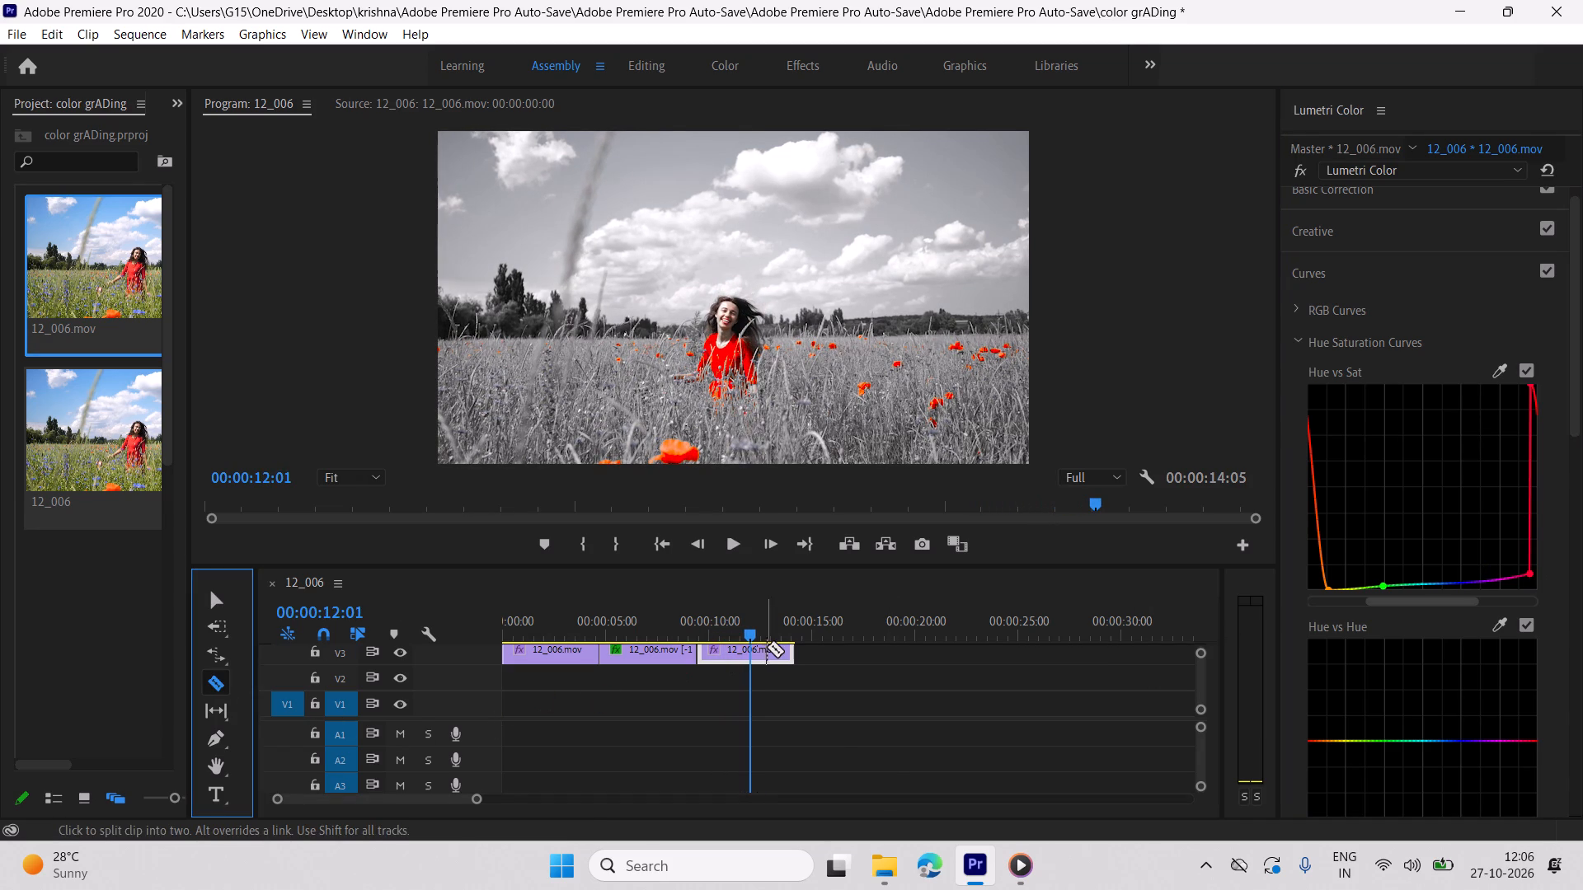
click(752, 647)
click(220, 593)
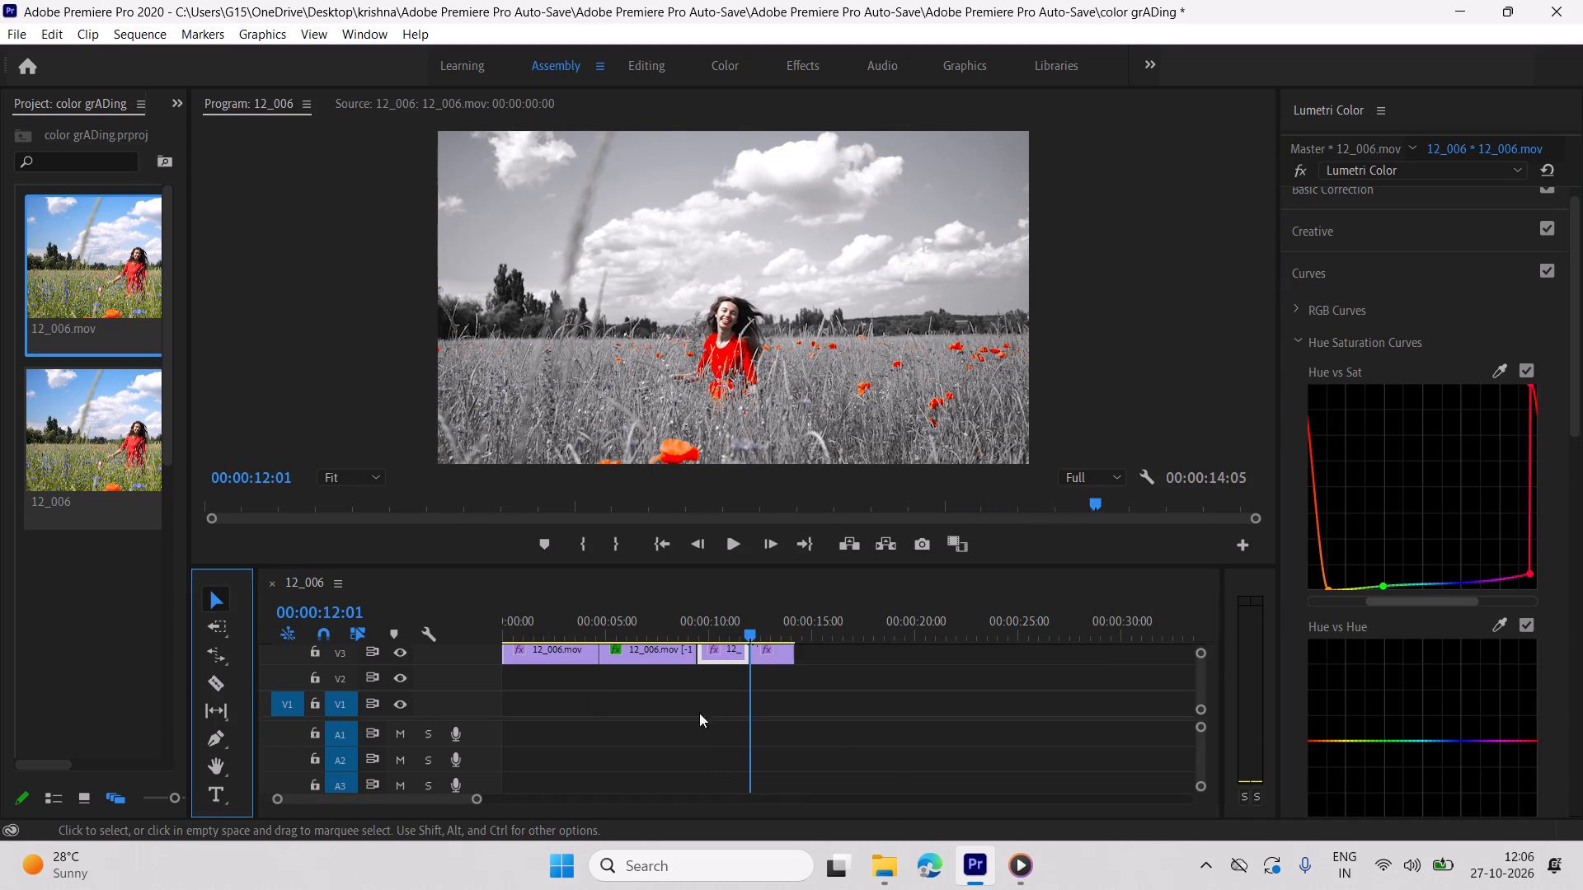
On the fourth V3 segment, raise Hue vs Sat green and a new cyan point to the top, and lower red to the bottom.
key(space)
key(space)
click(777, 650)
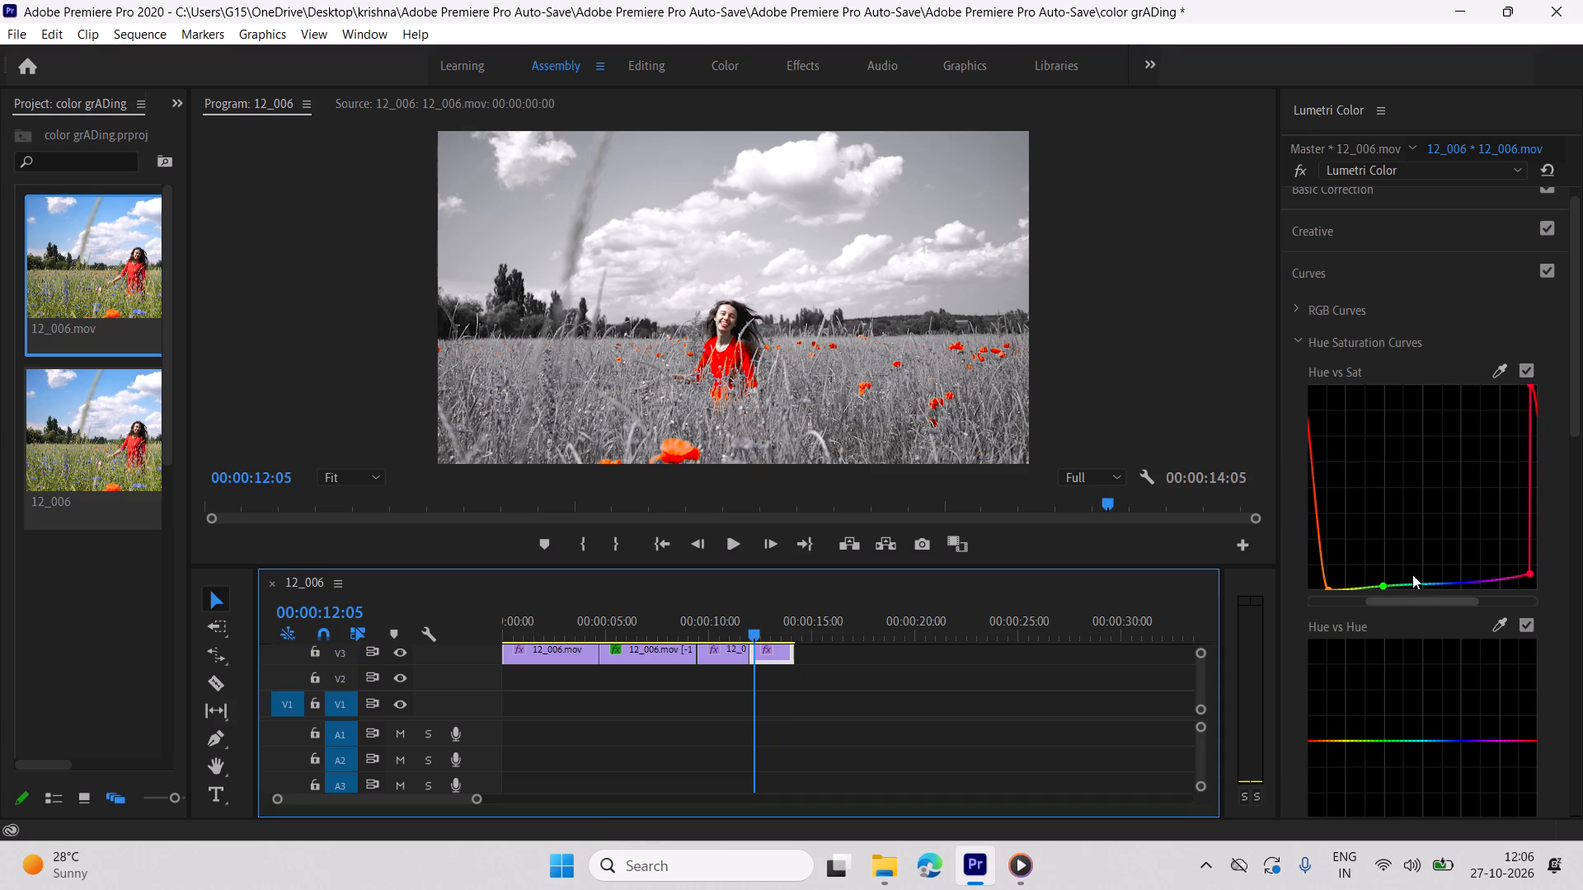
click(1525, 368)
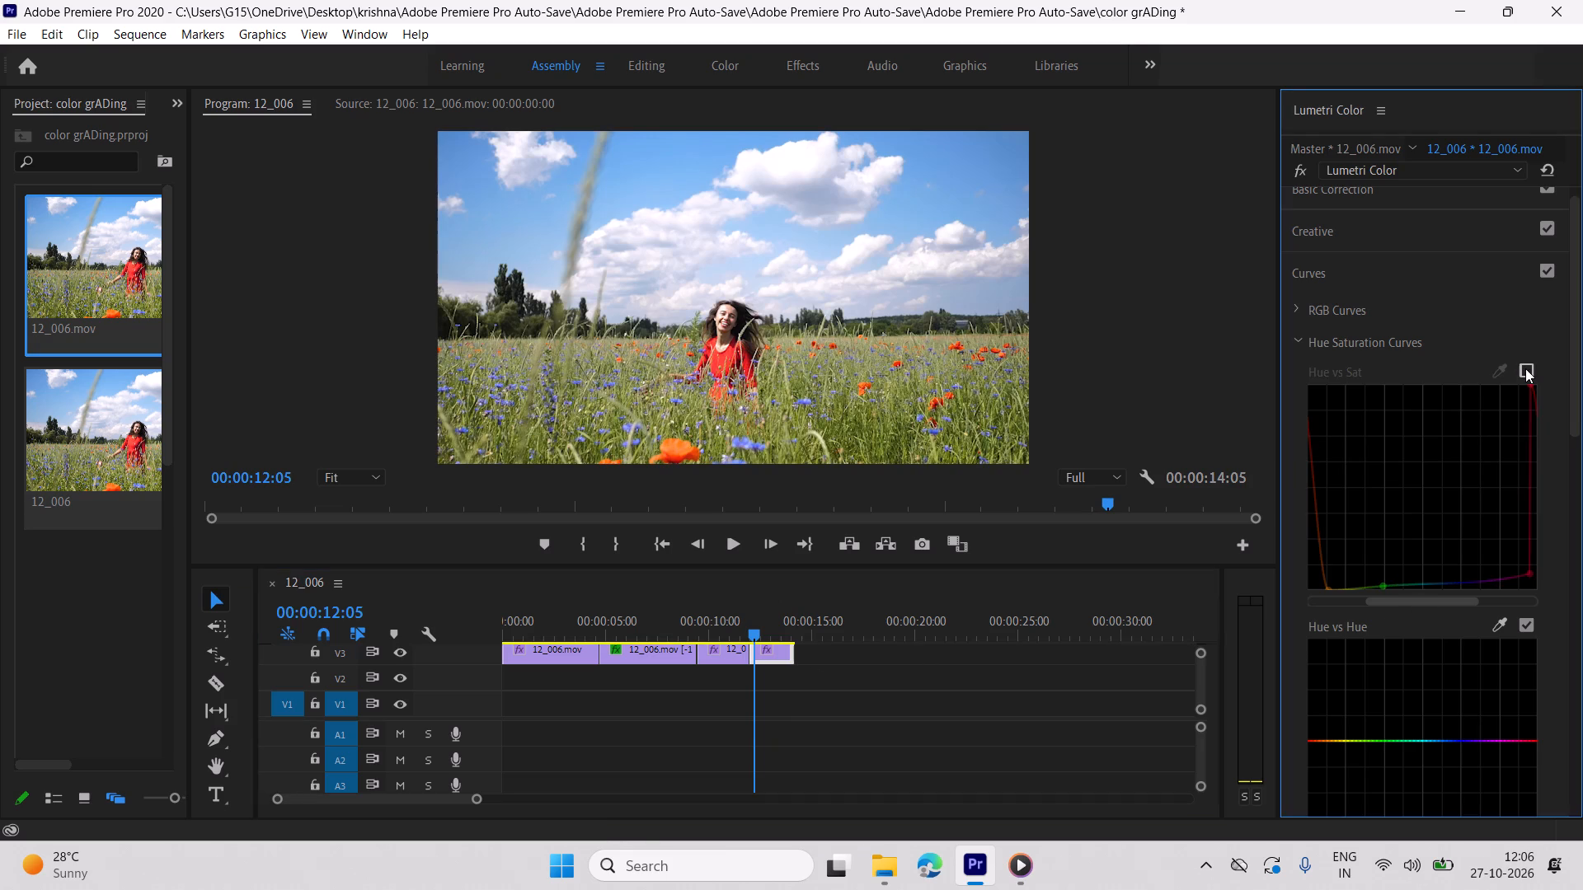
click(1525, 368)
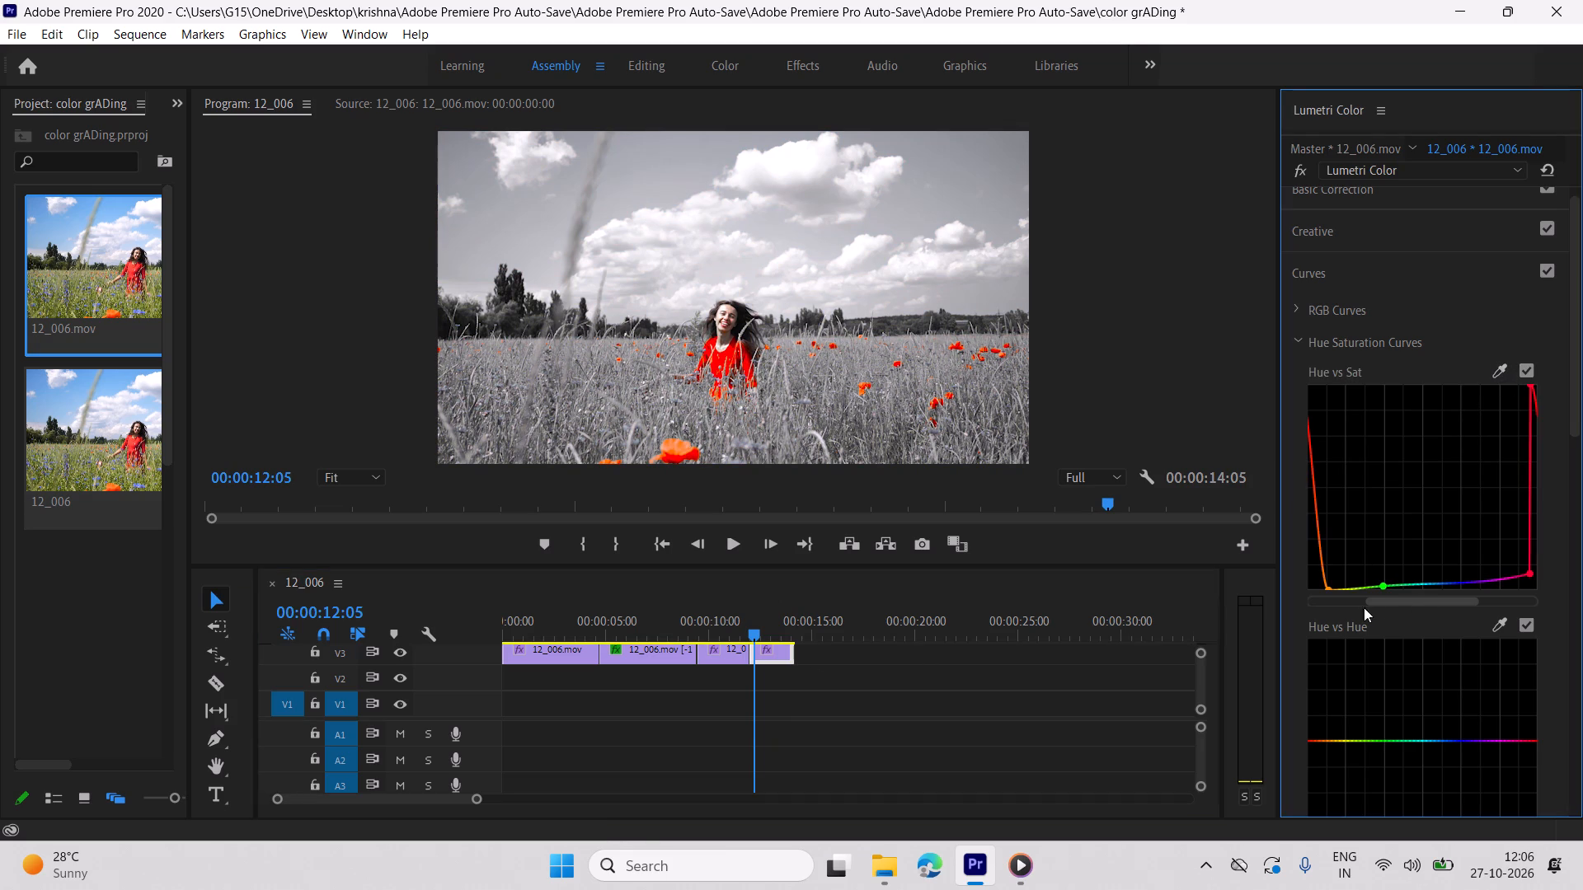
drag(1381, 584, 1380, 560)
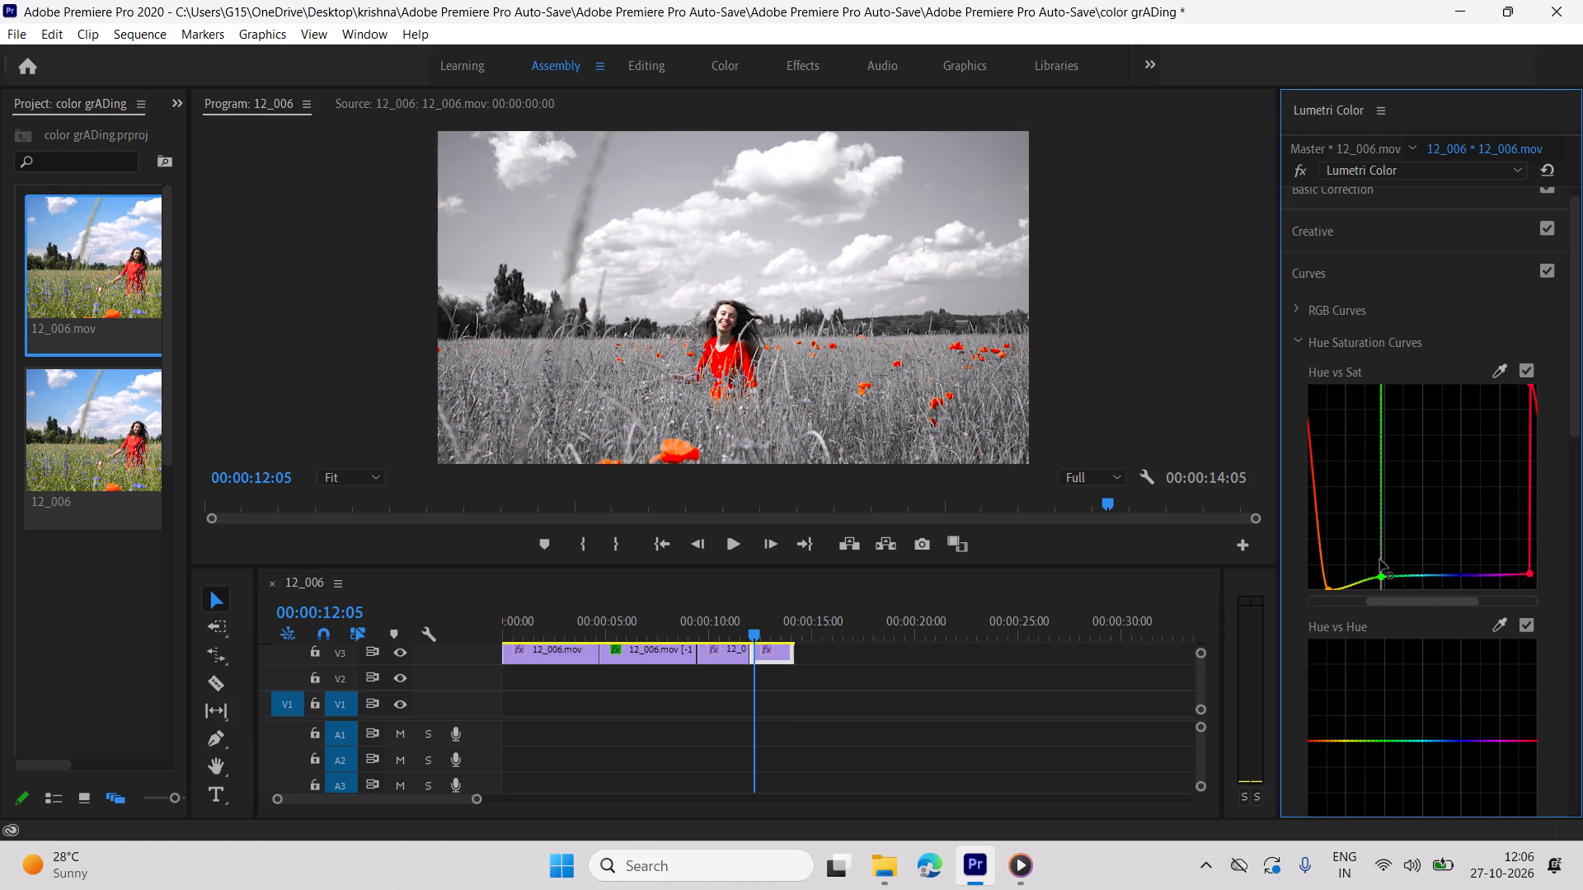
drag(1380, 560, 1374, 385)
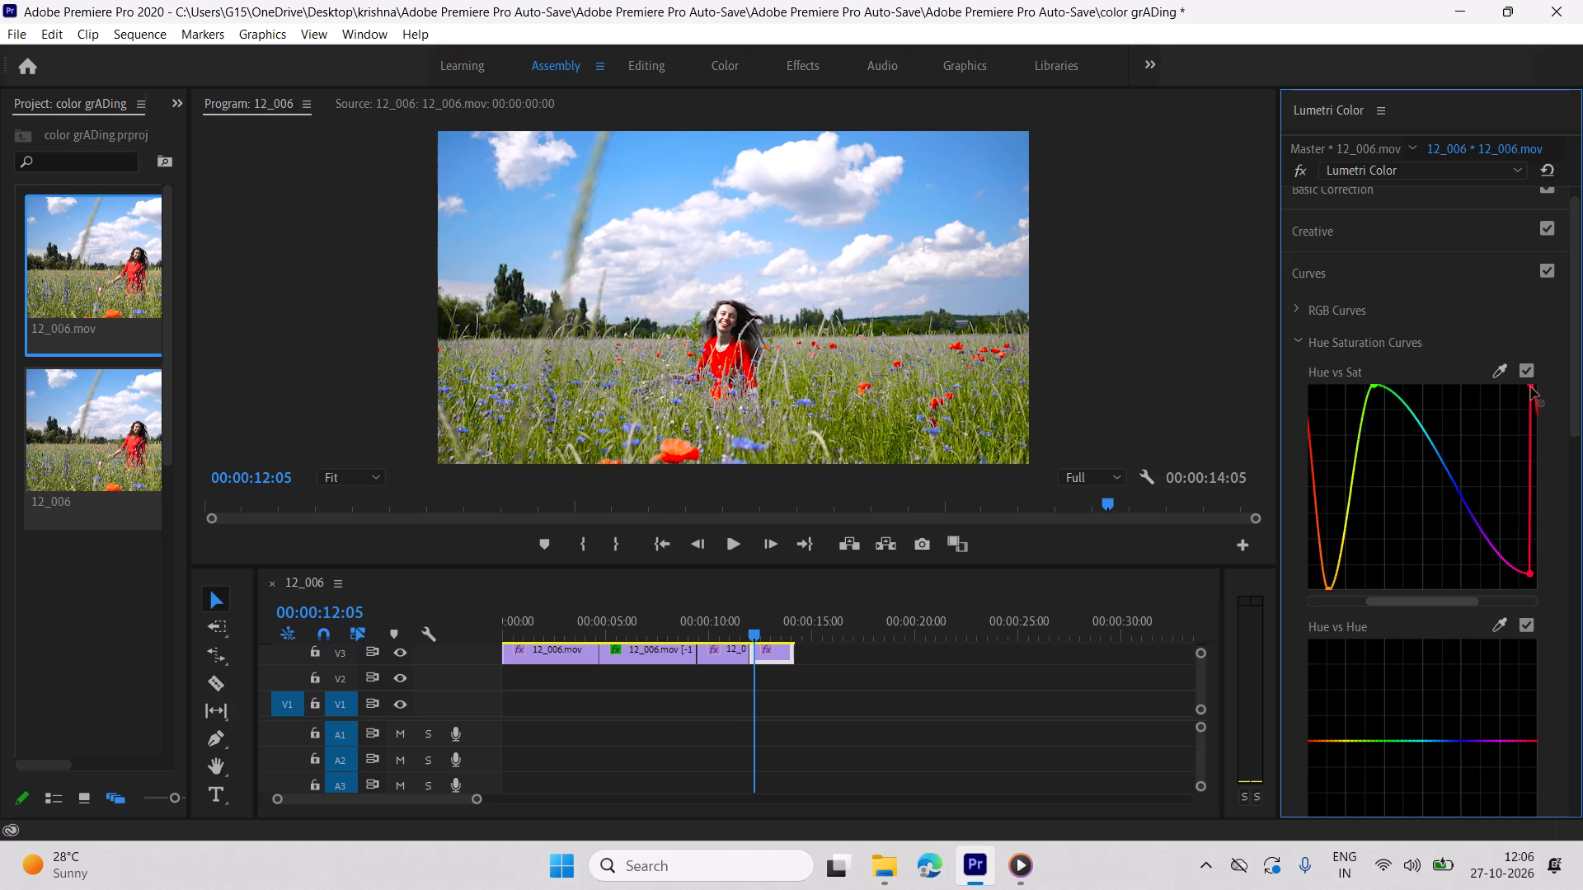
drag(1530, 386, 1539, 593)
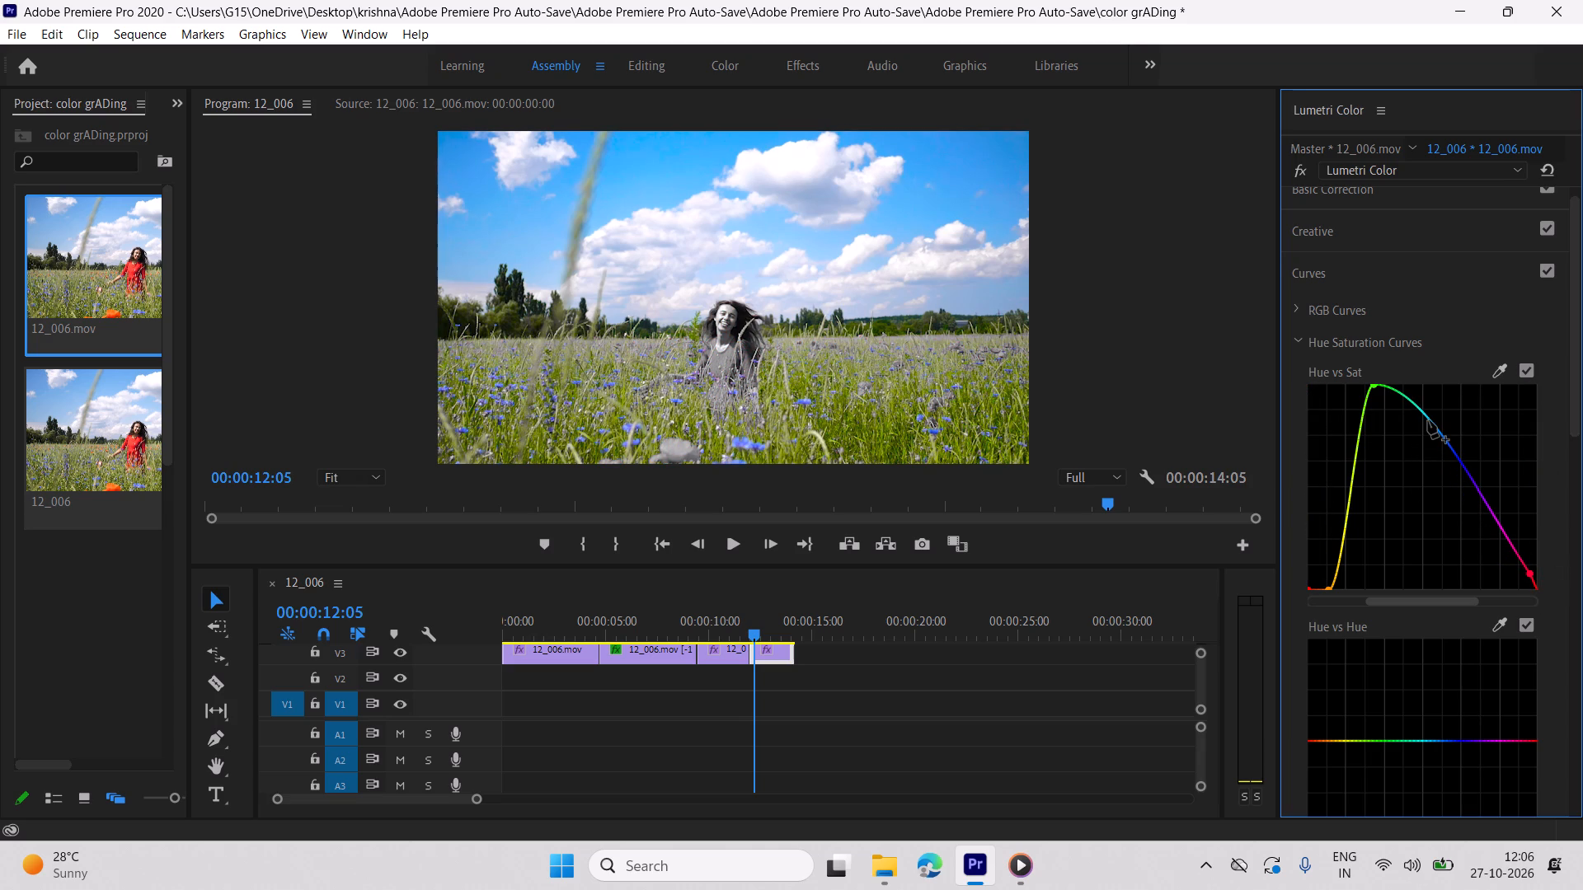
click(1425, 410)
drag(1422, 410, 1445, 559)
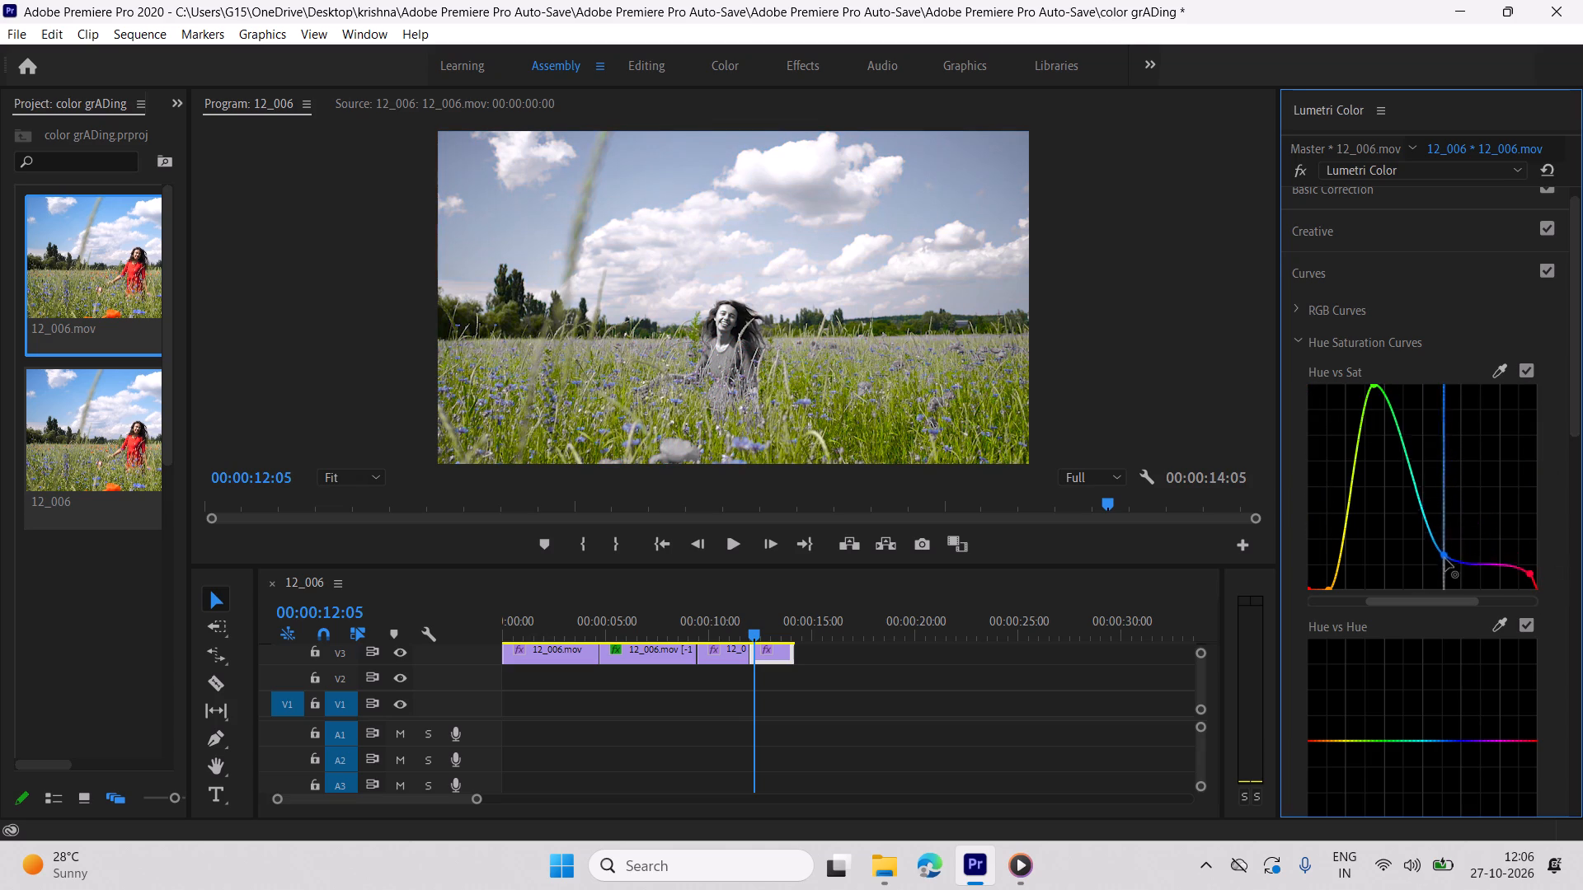
drag(1445, 559, 1424, 457)
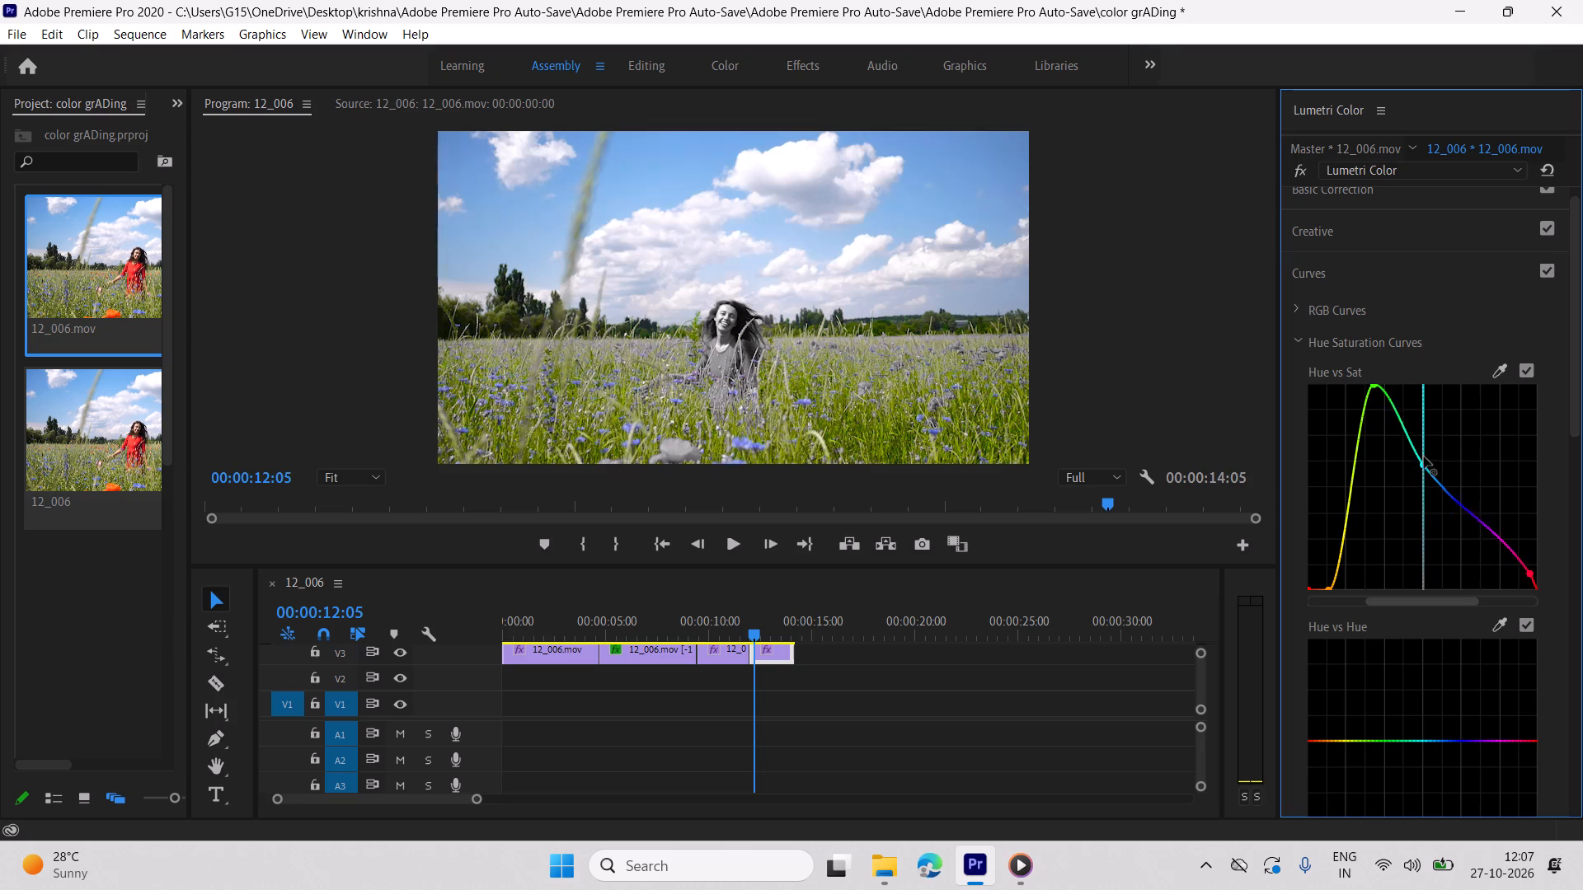
drag(1424, 457, 1407, 377)
Preview the fourth segment to 00:00:13:16, and add a yellow-orange point raised to the top of its Hue vs Sat curve.
key(space)
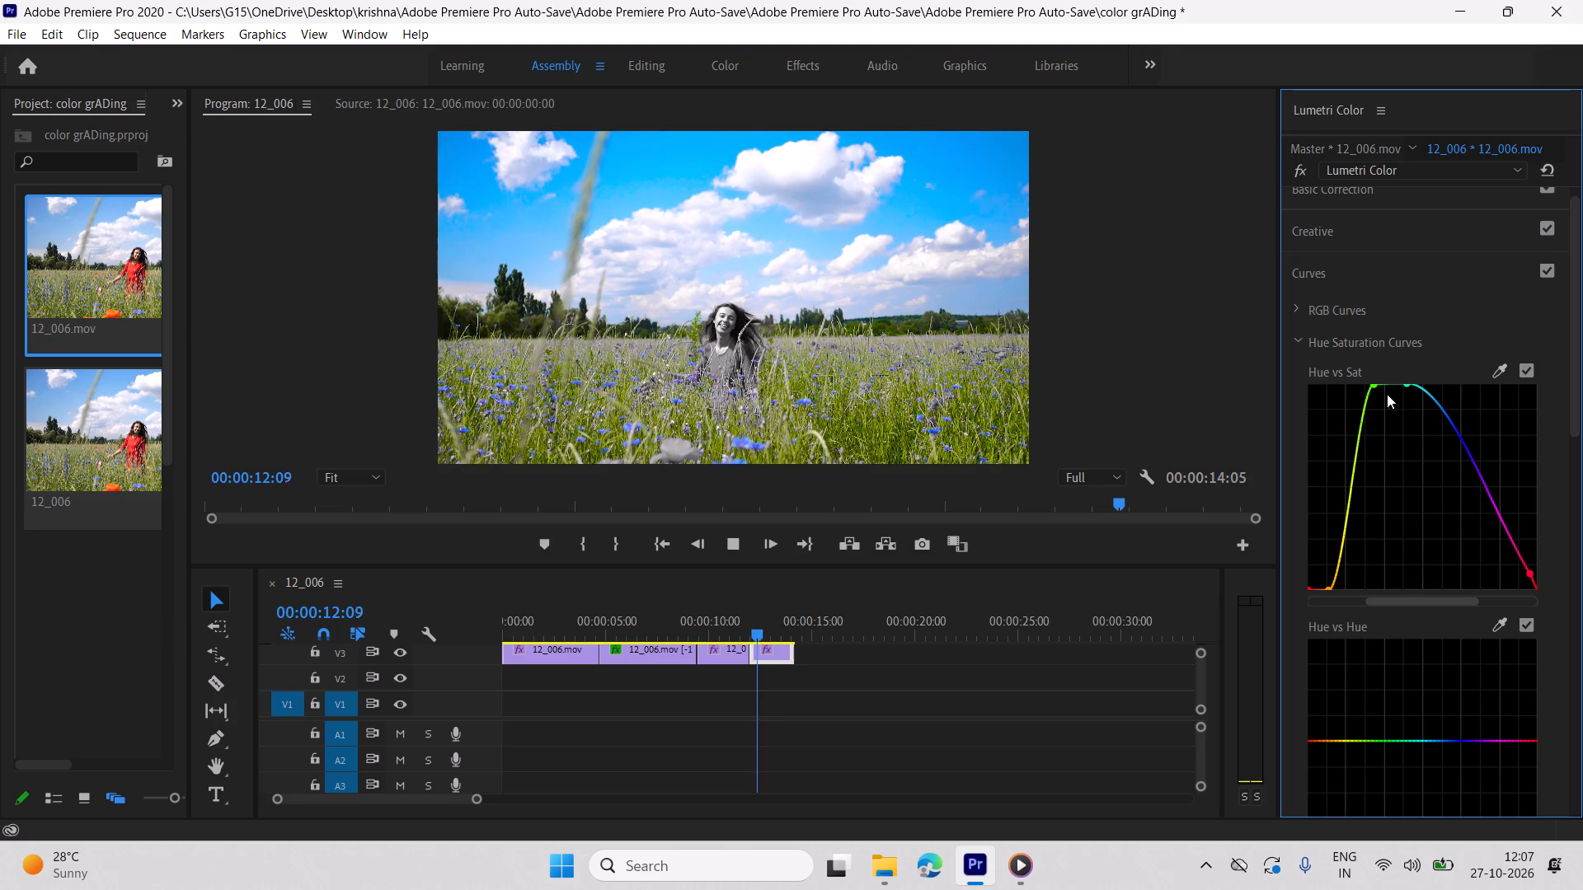
key(space)
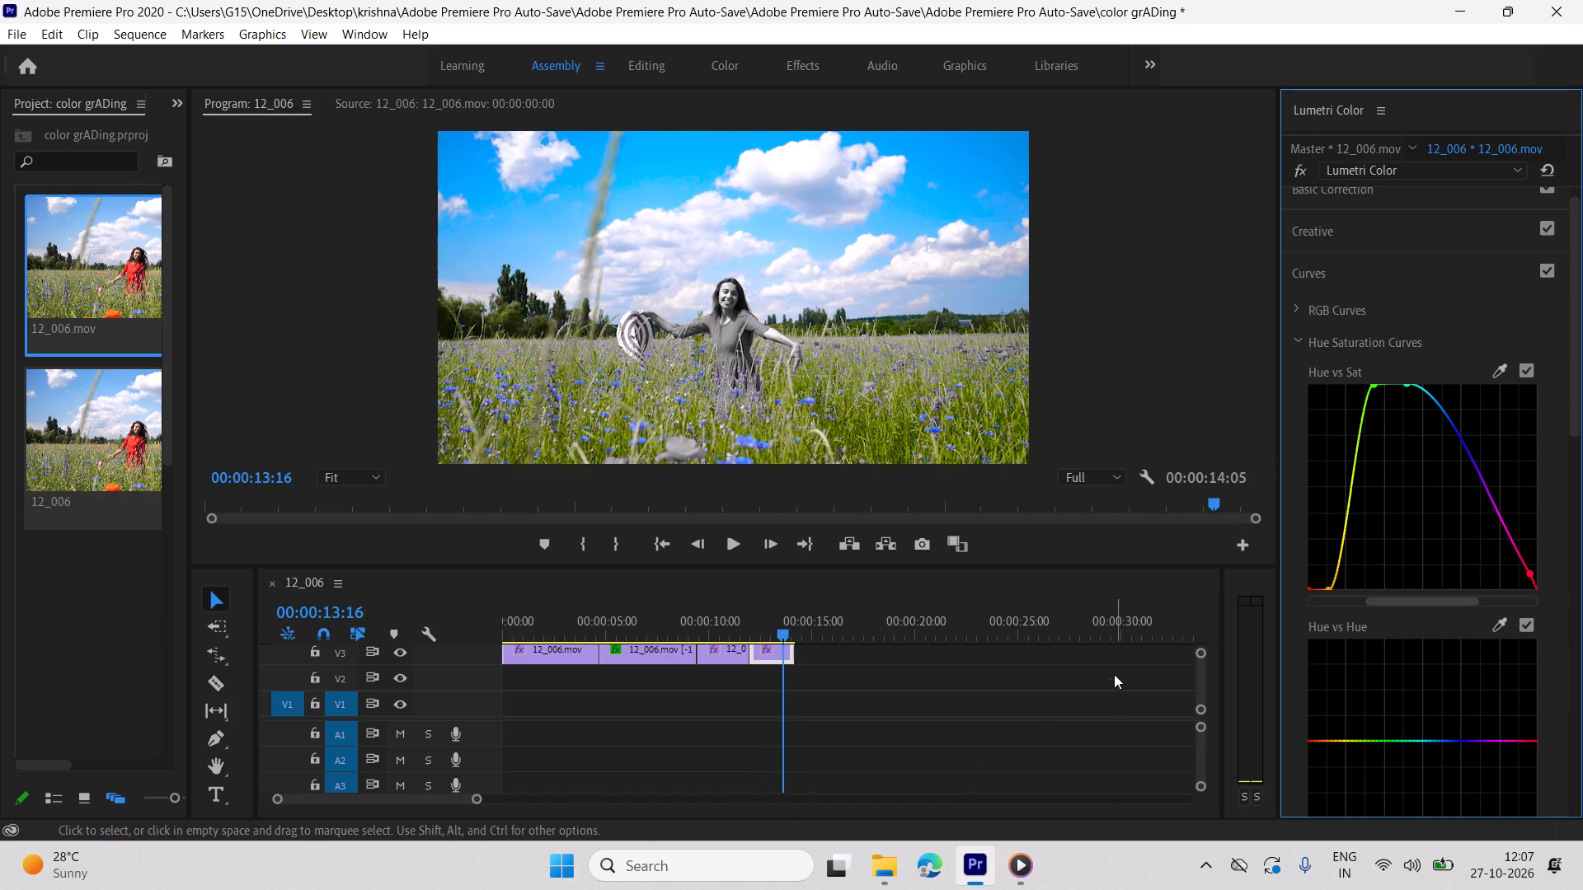
drag(1342, 536, 1335, 465)
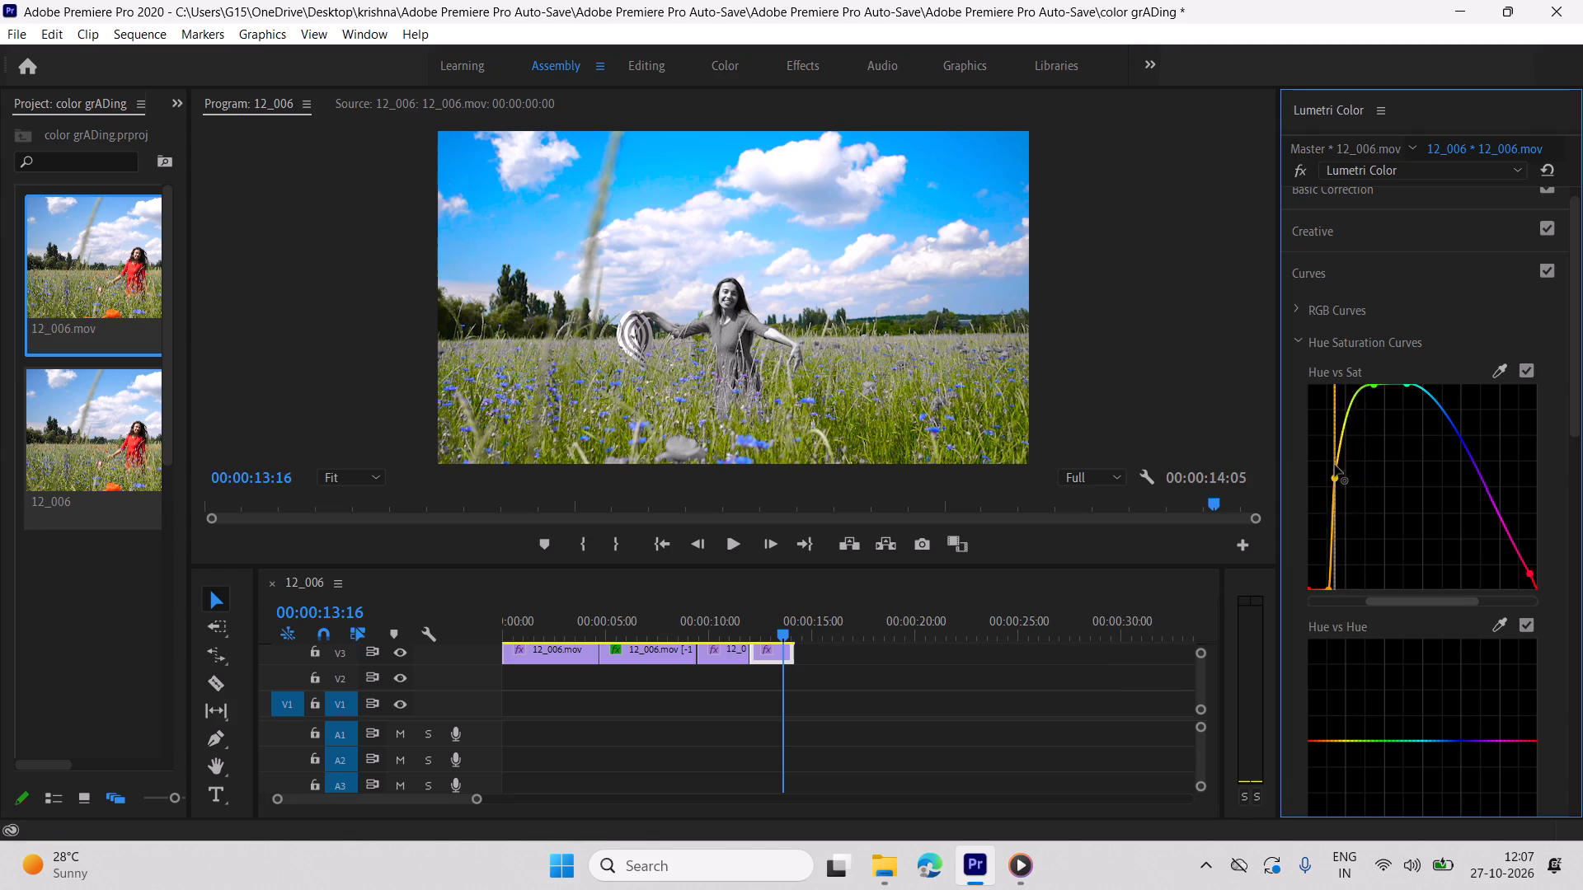
drag(1335, 465, 1332, 361)
Play back the red-only and fourth segments, and review the whole sequence from 00:00:00:00.
drag(782, 635, 712, 650)
key(space)
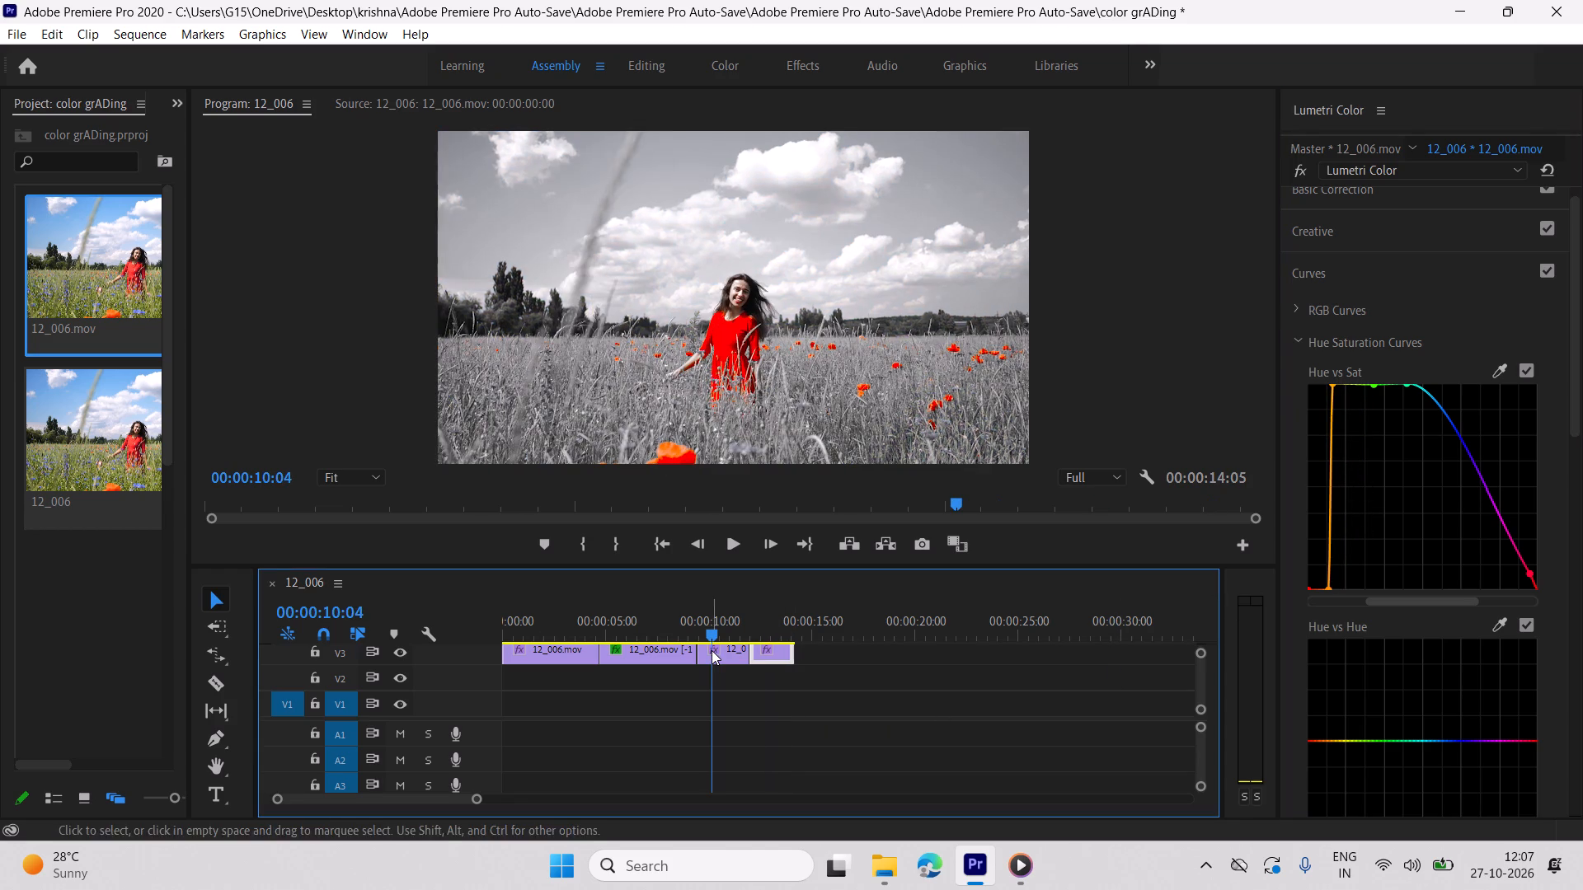
click(213, 599)
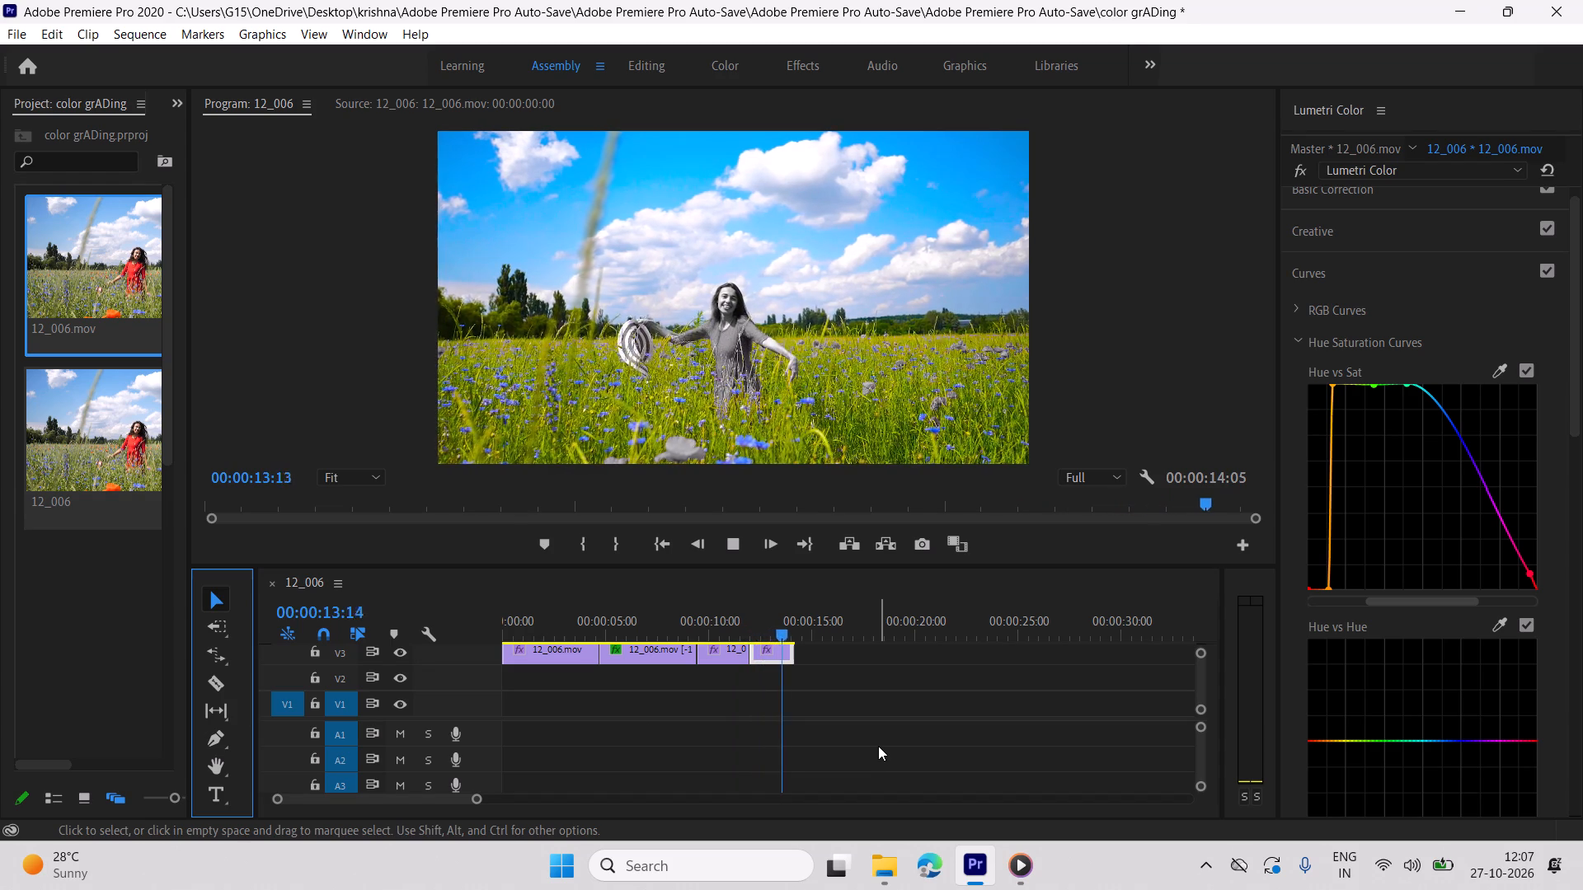
drag(776, 627, 300, 605)
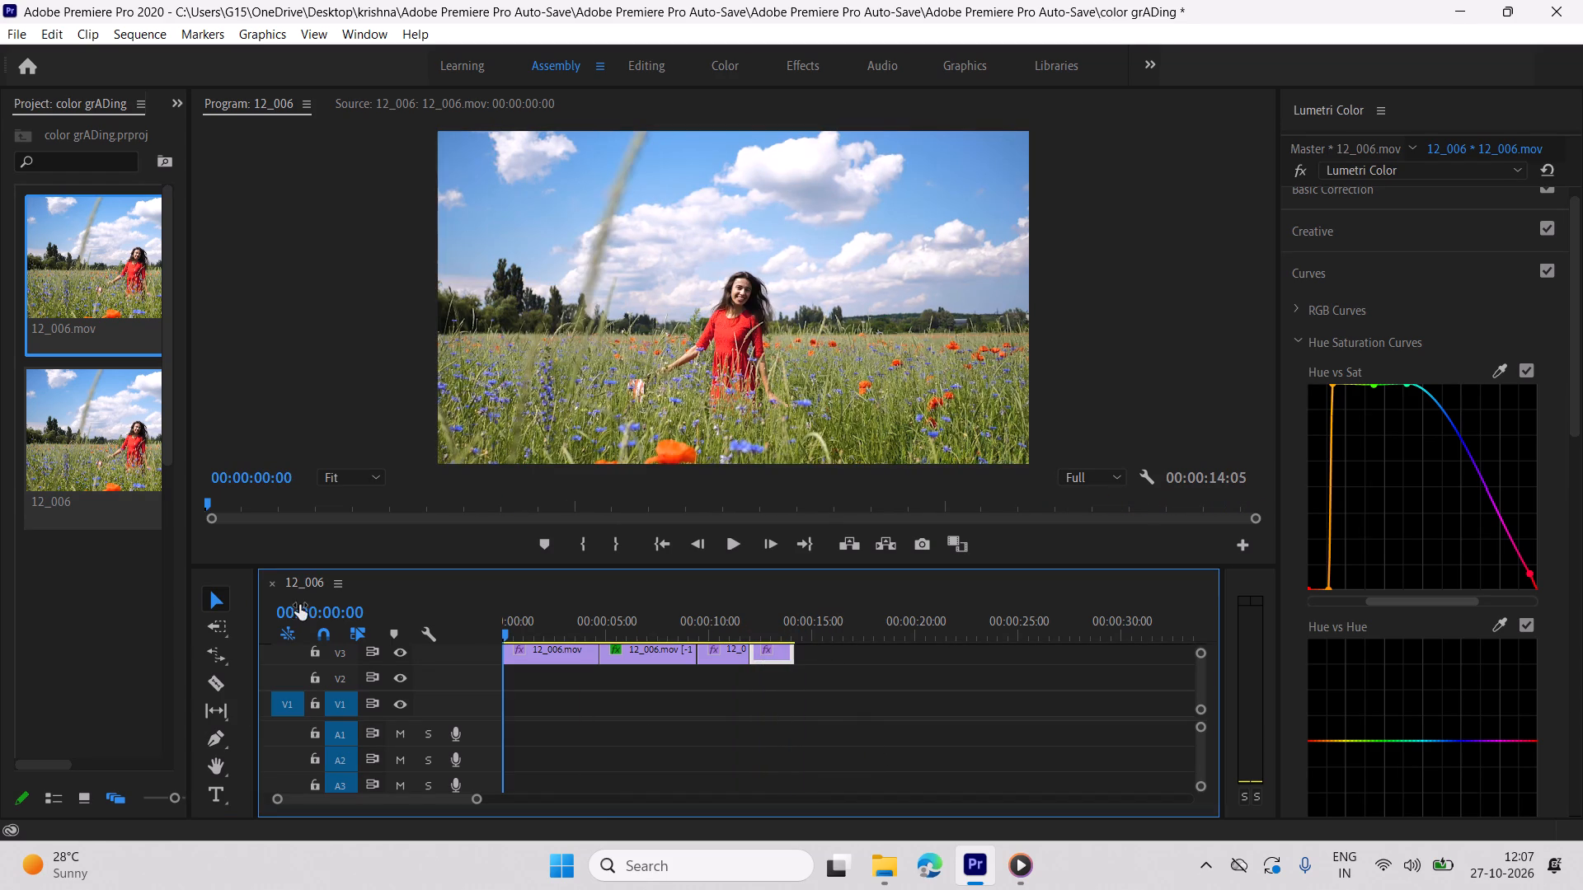
key(space)
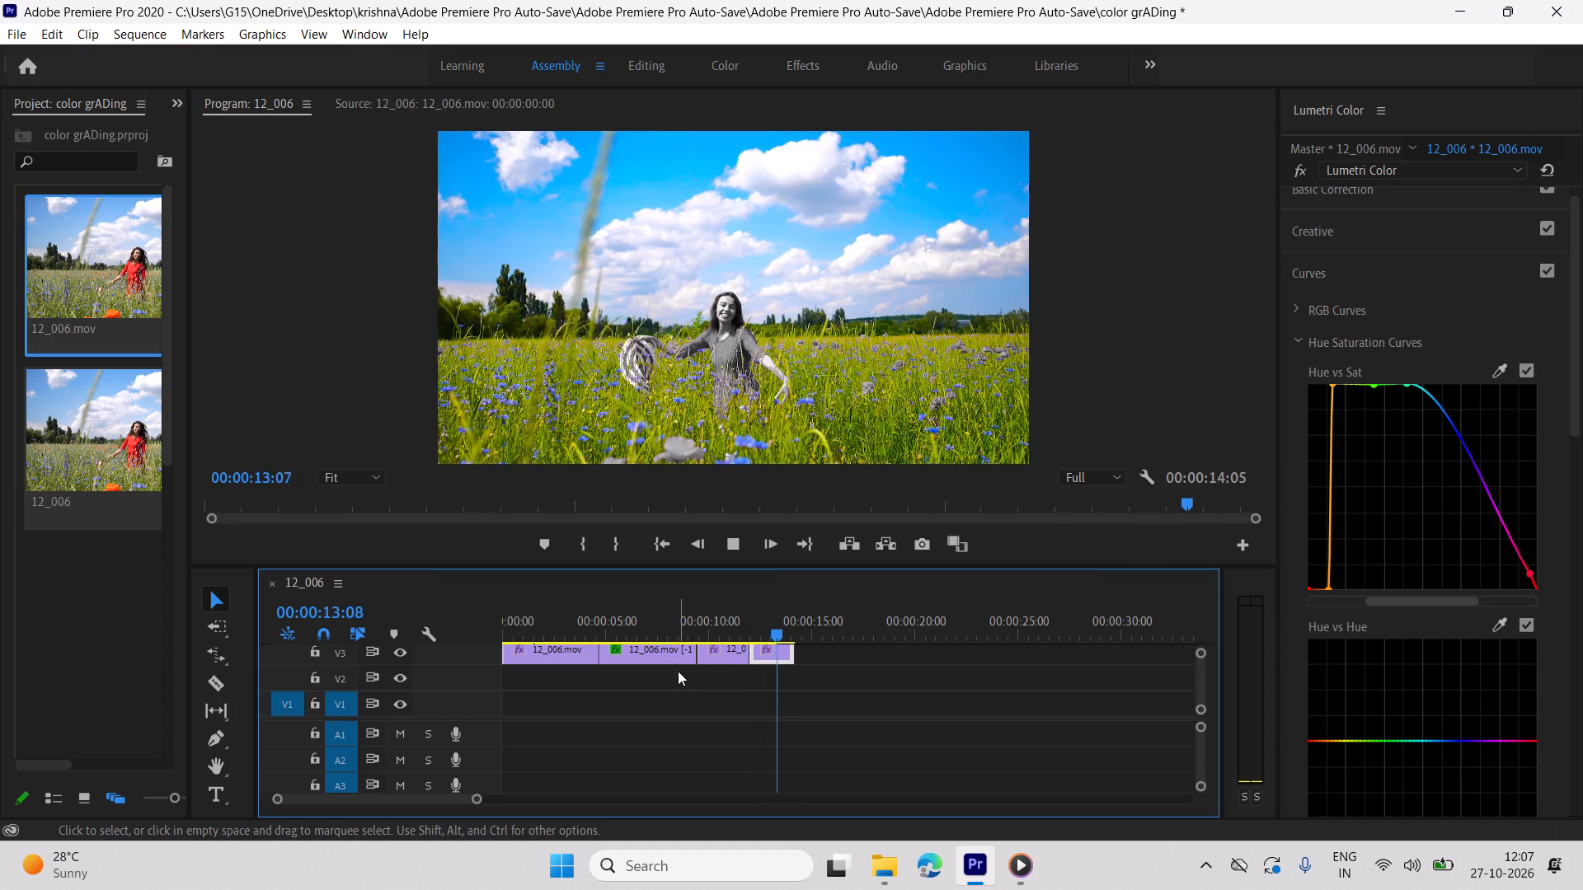
key(space)
Extend the end of the last V3 clip to 00:00:18:11.
alt+click(777, 641)
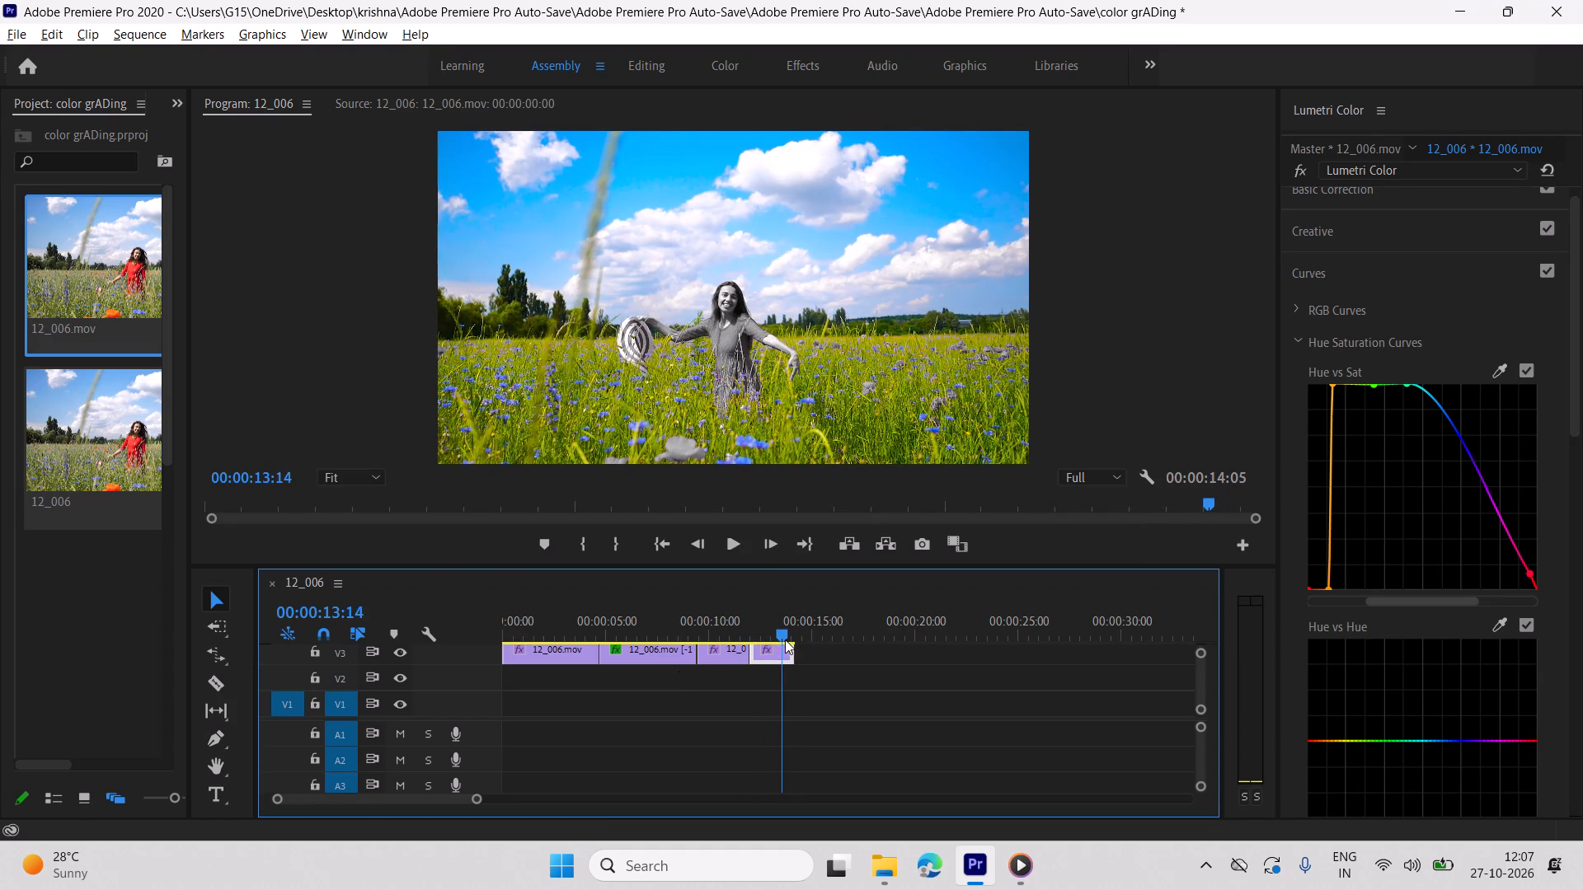
drag(800, 654, 863, 663)
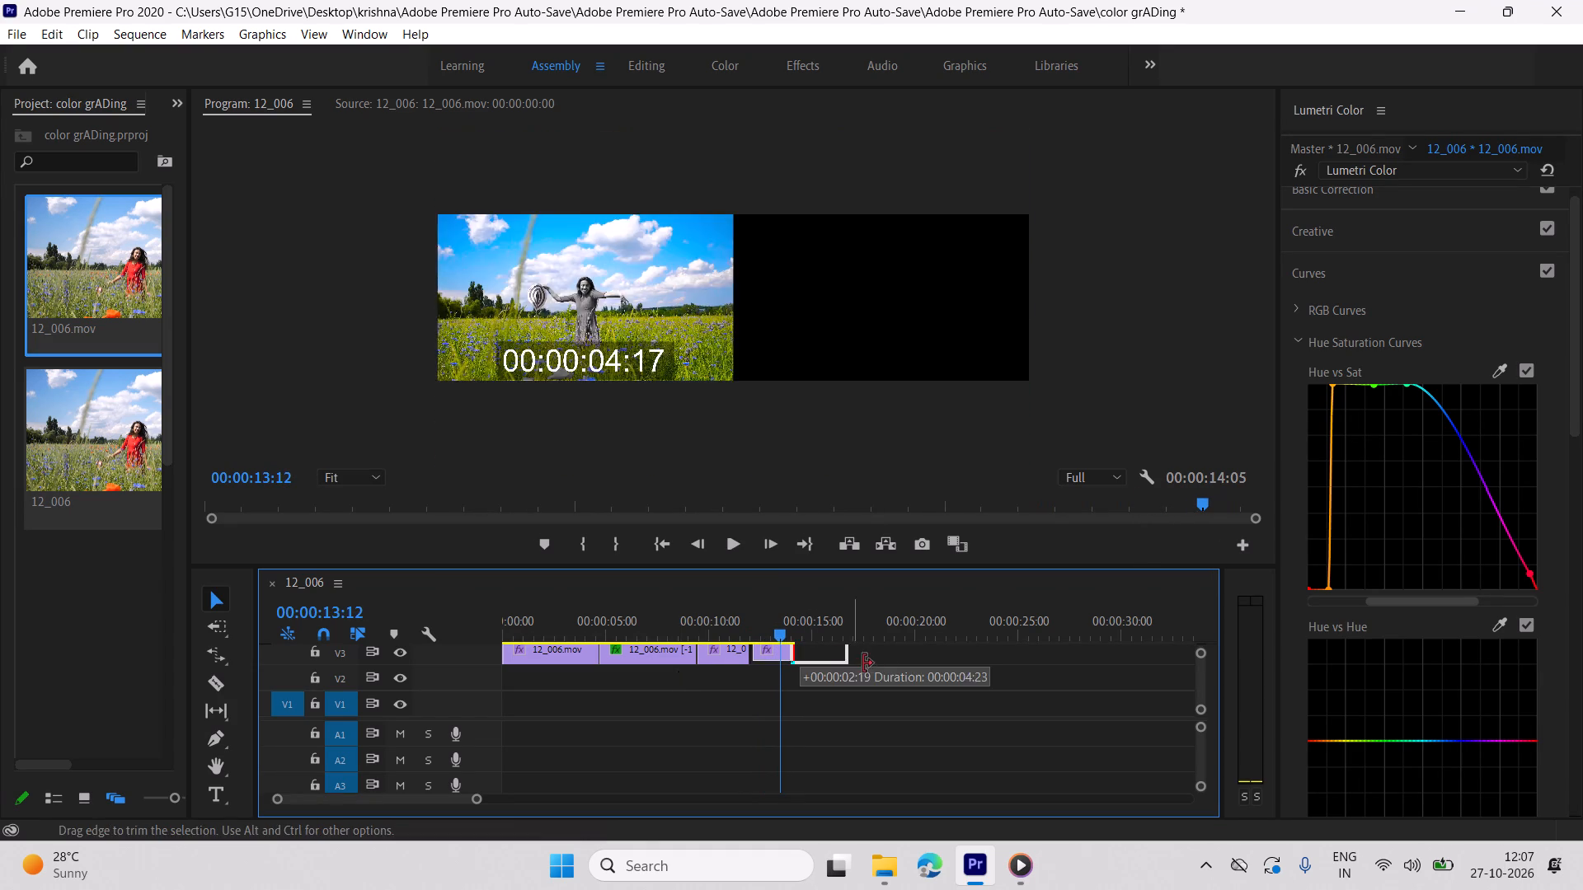
drag(863, 663, 888, 662)
Split the last V3 clip at 00:00:13:17 with the Razor tool, returning to the Selection tool.
key(space)
key(space)
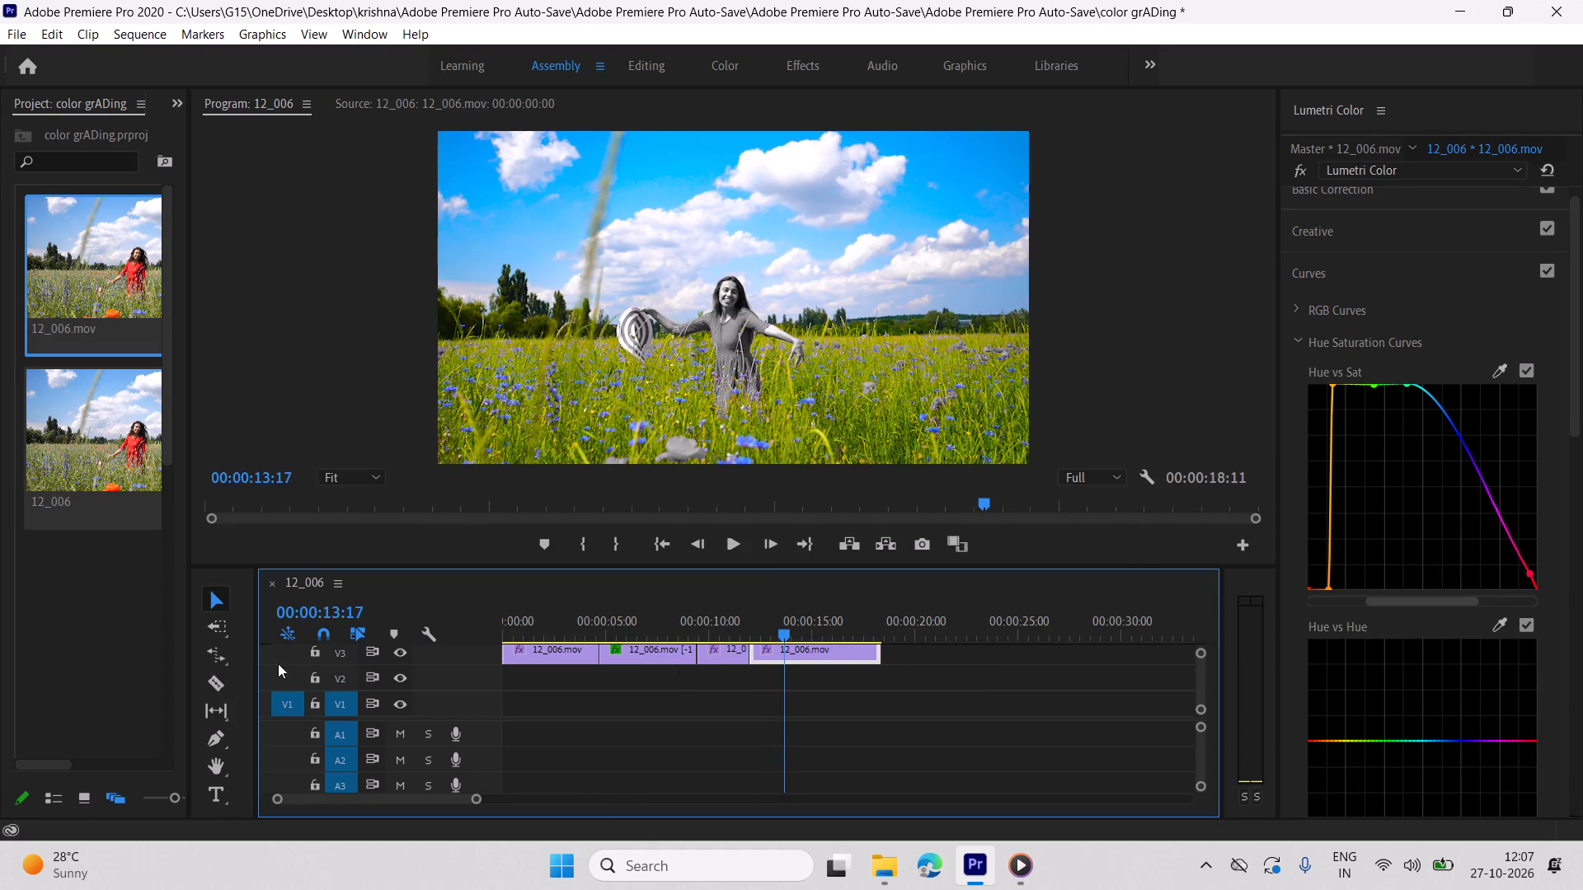
click(204, 685)
click(785, 652)
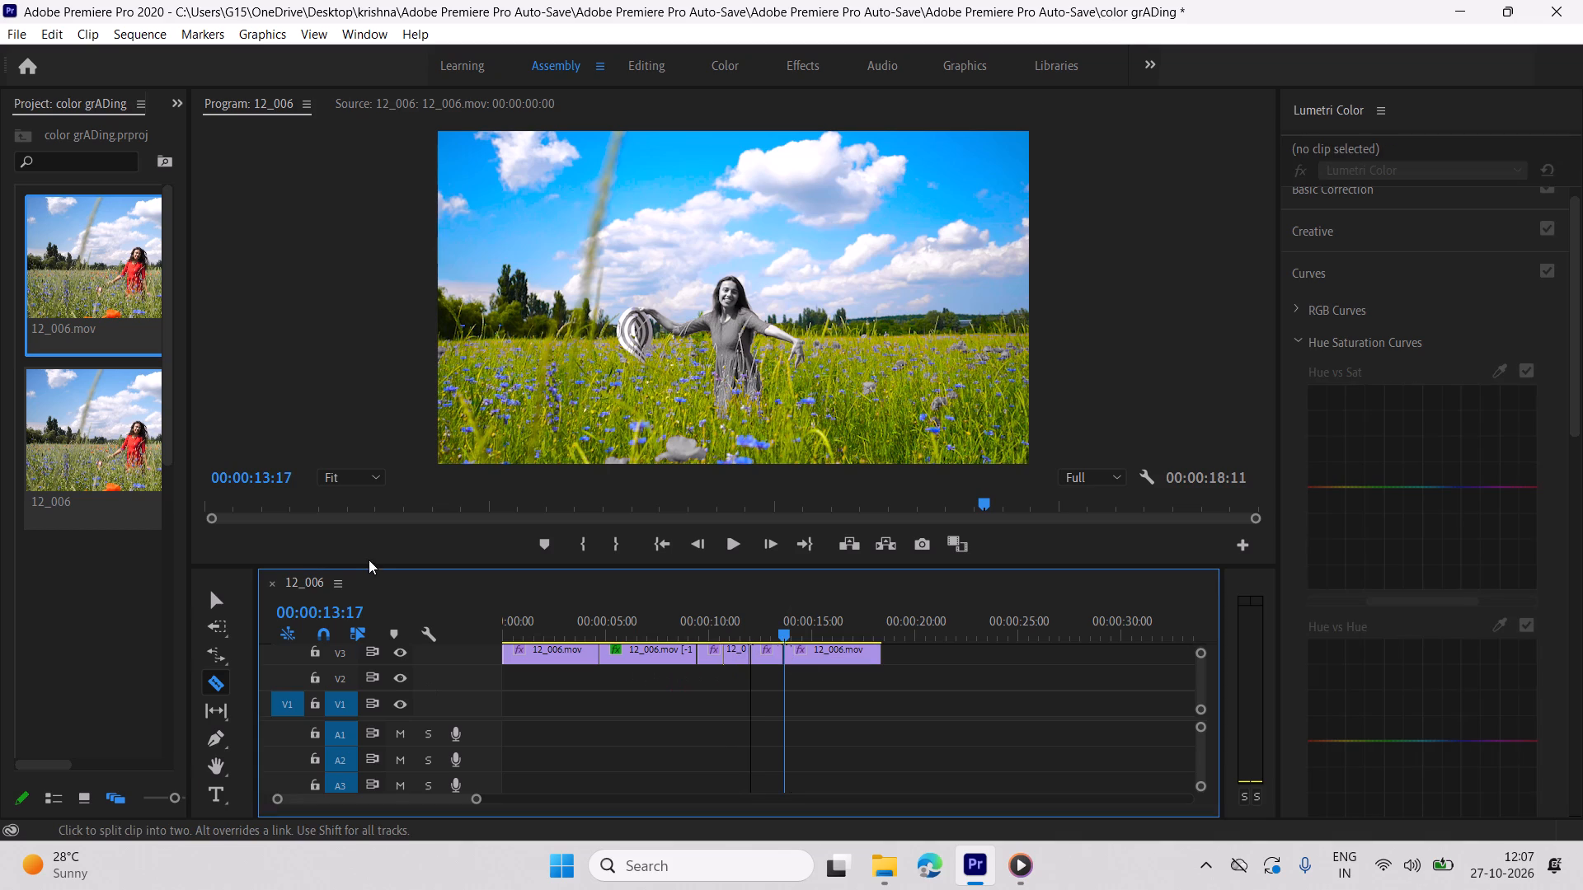
click(218, 601)
On the segment after 00:00:13:17, lower the Hue vs Sat yellow and green points near the bottom, leaving cyan at the top.
key(space)
click(821, 656)
key(space)
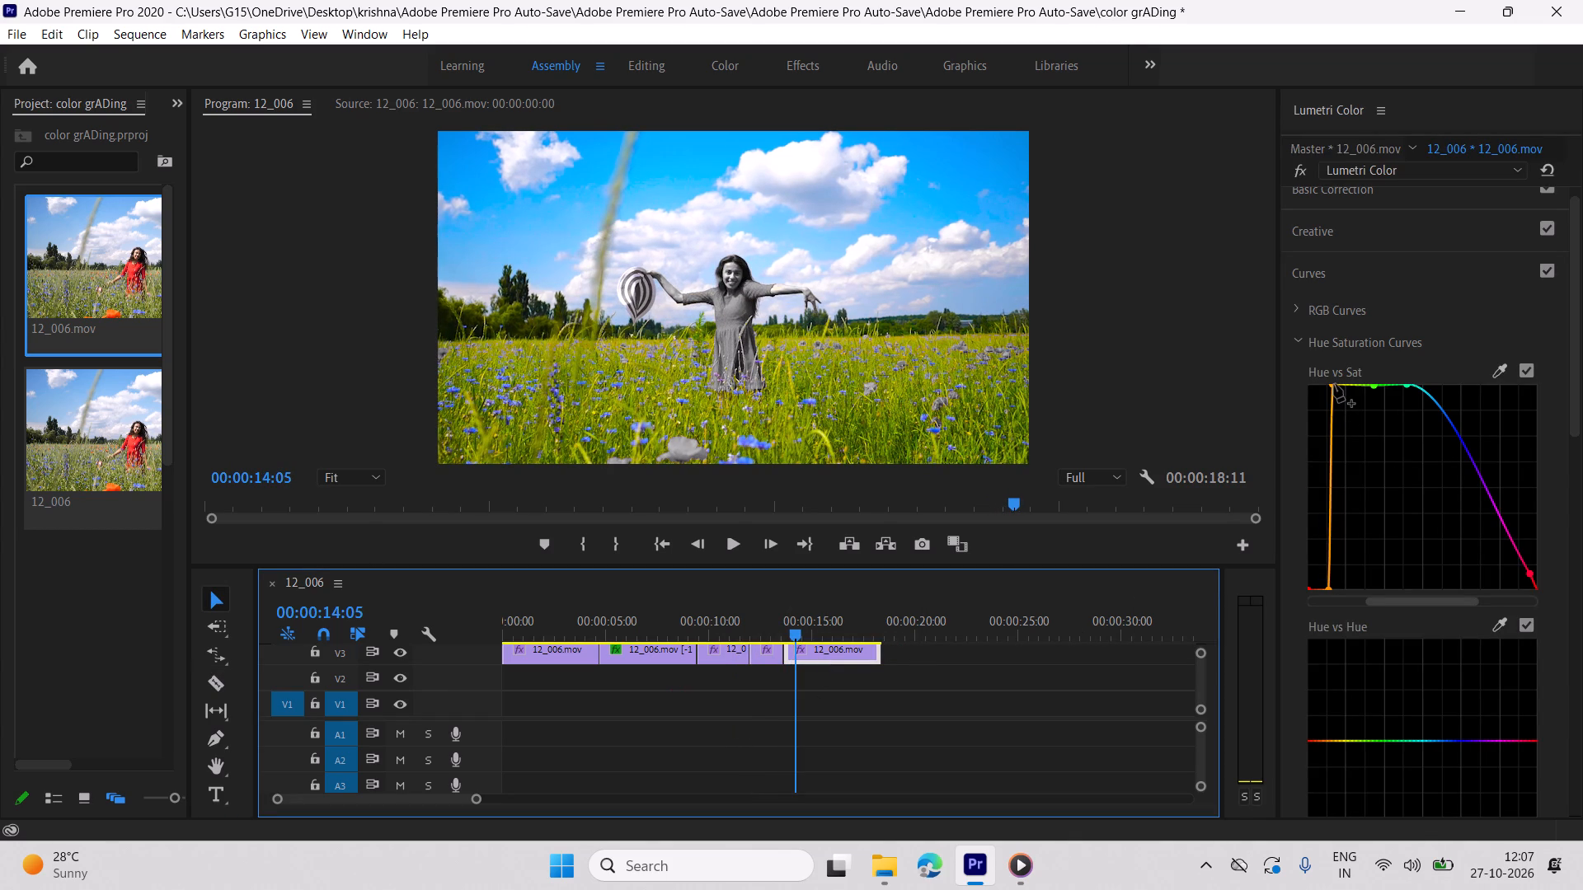
drag(1333, 384, 1348, 468)
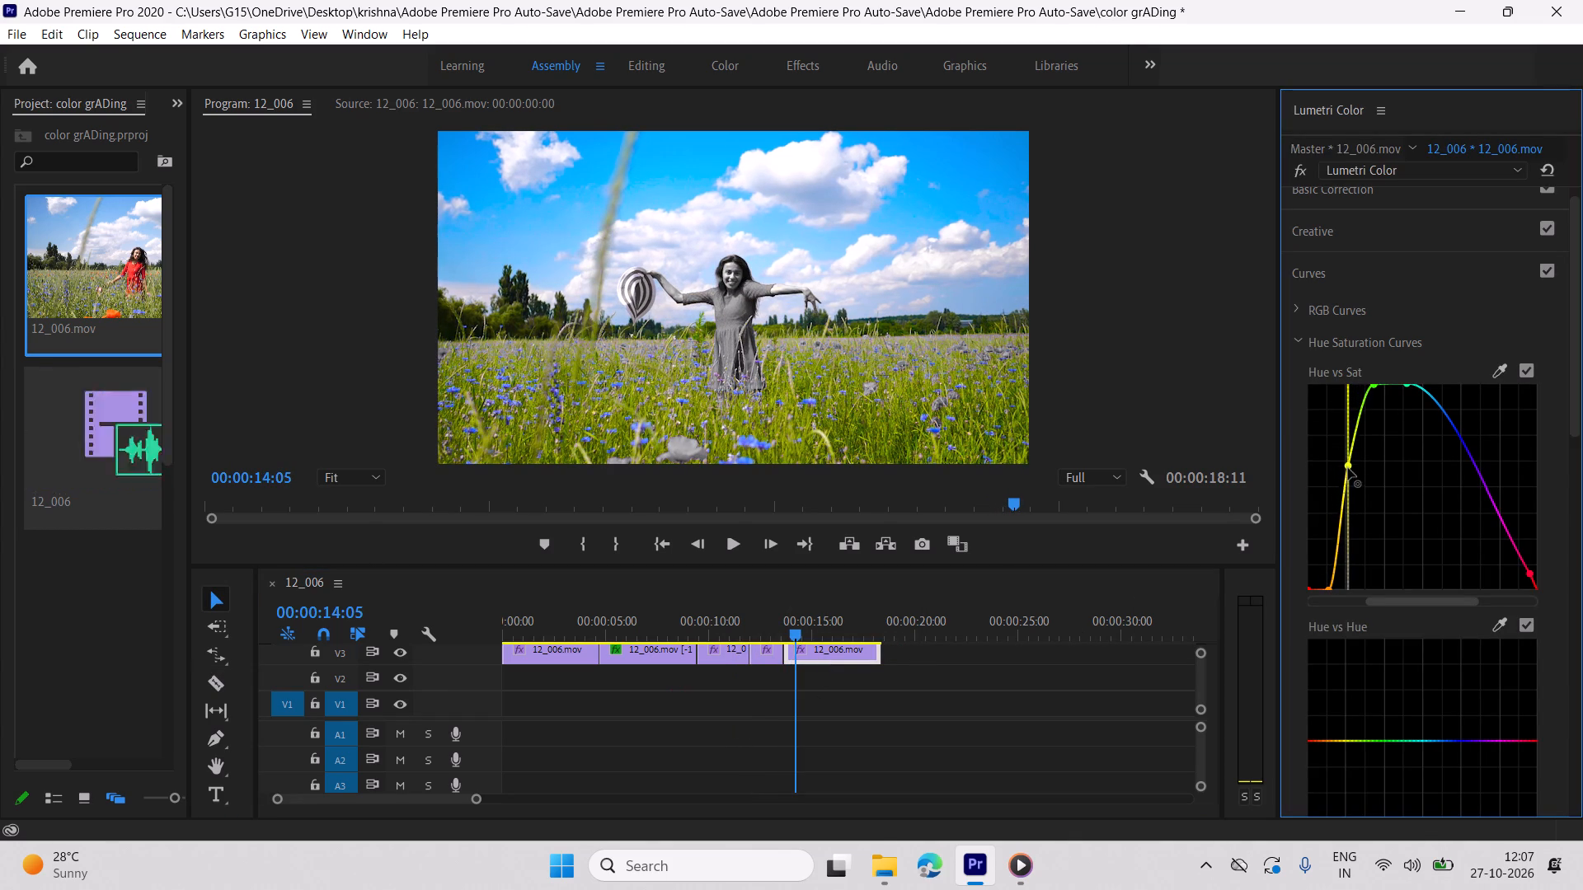
drag(1348, 468, 1350, 505)
drag(1373, 385, 1373, 390)
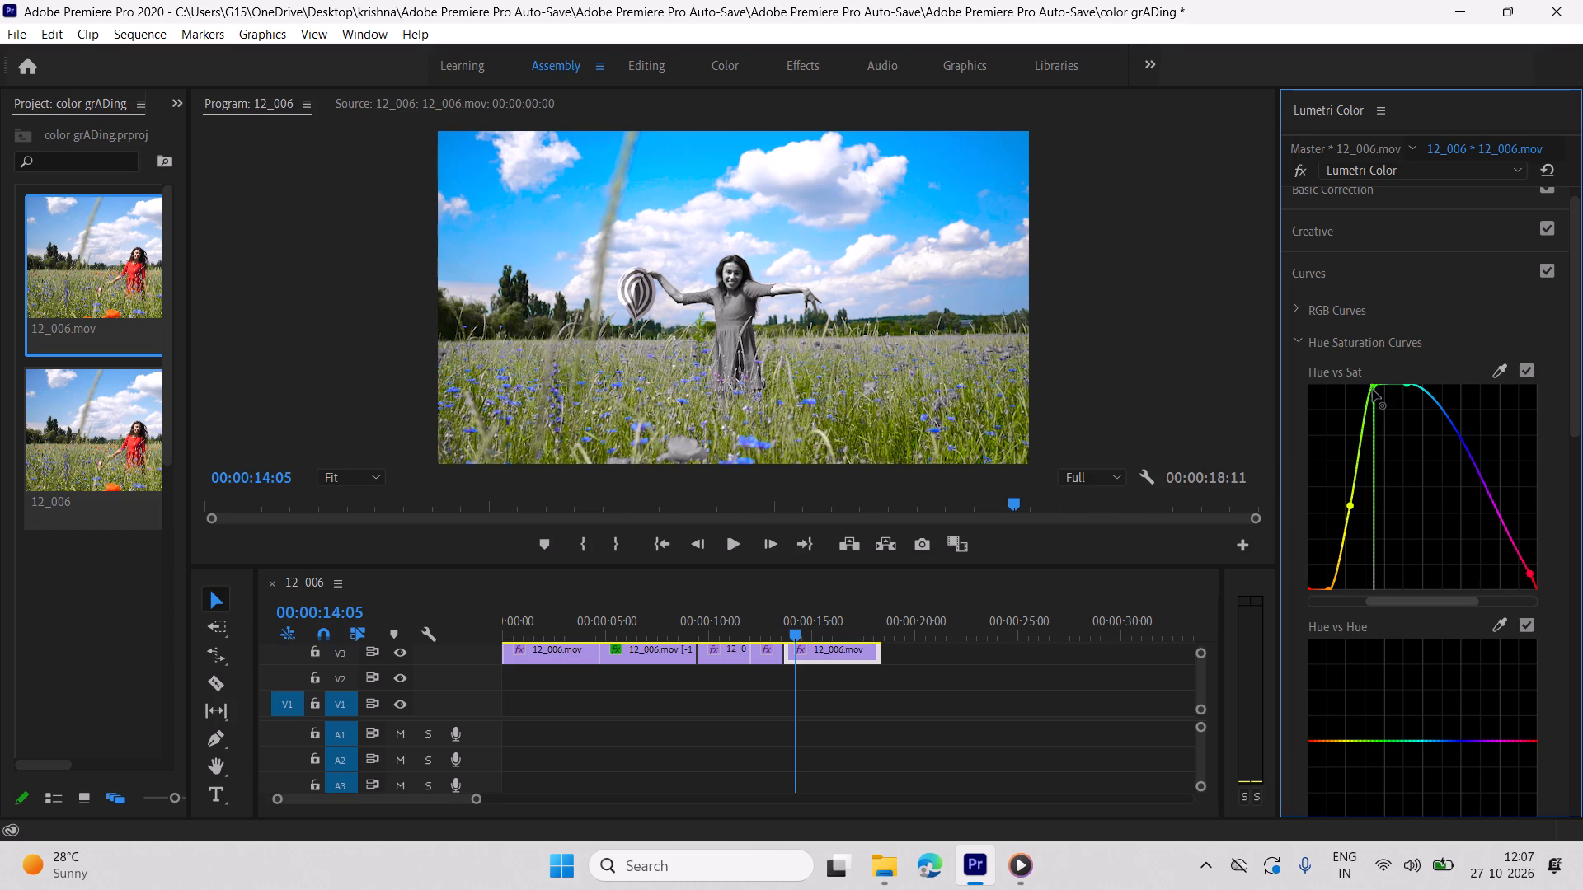
drag(1373, 390, 1379, 488)
drag(1407, 383, 1406, 404)
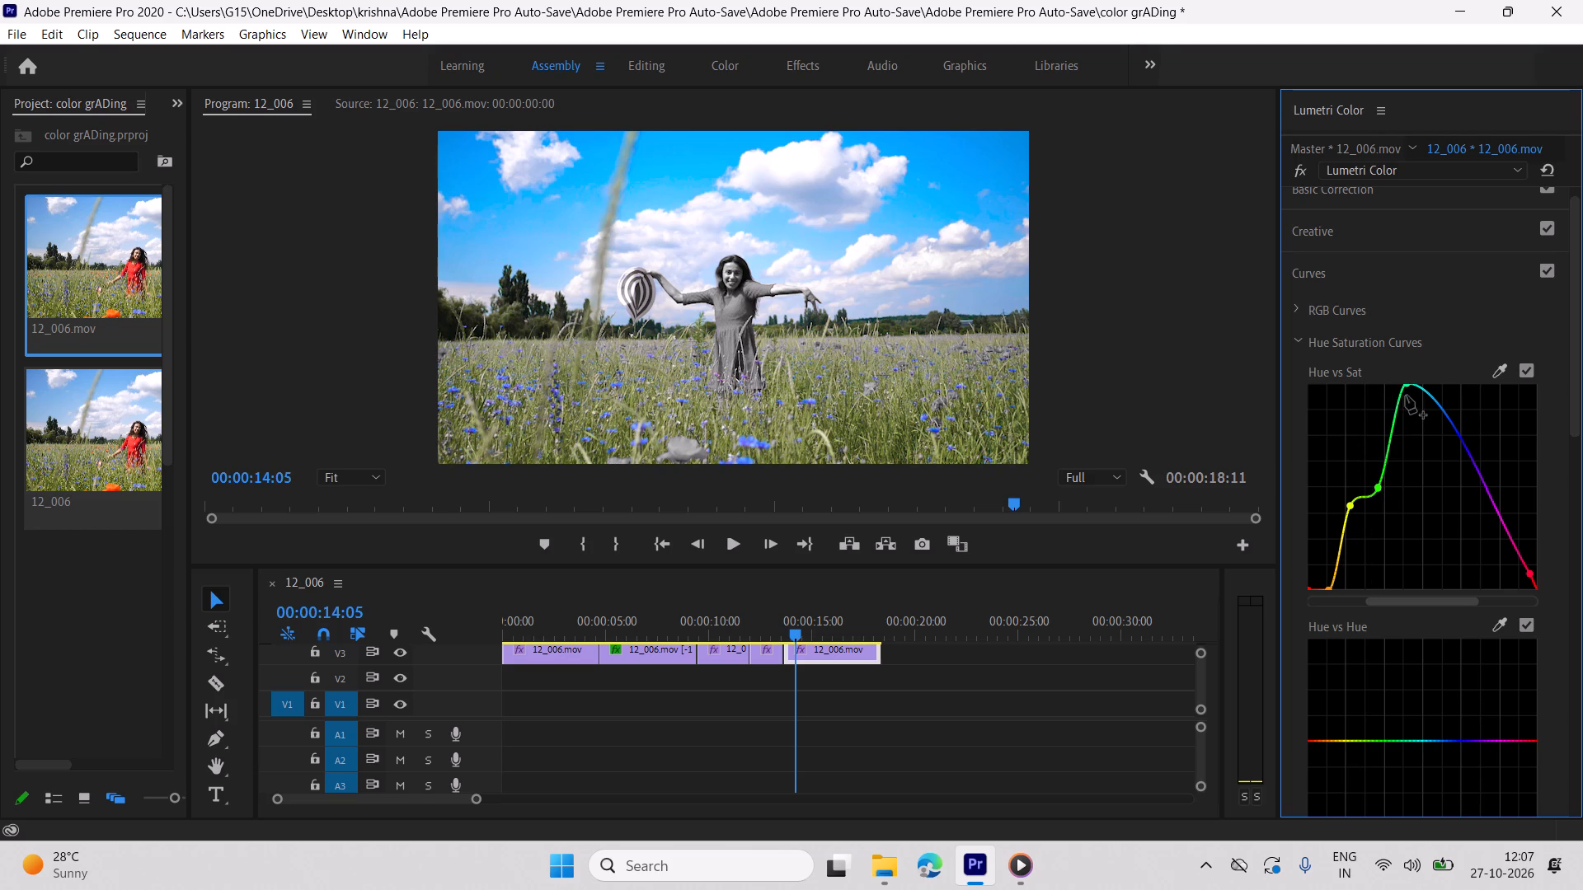
drag(1406, 384, 1416, 499)
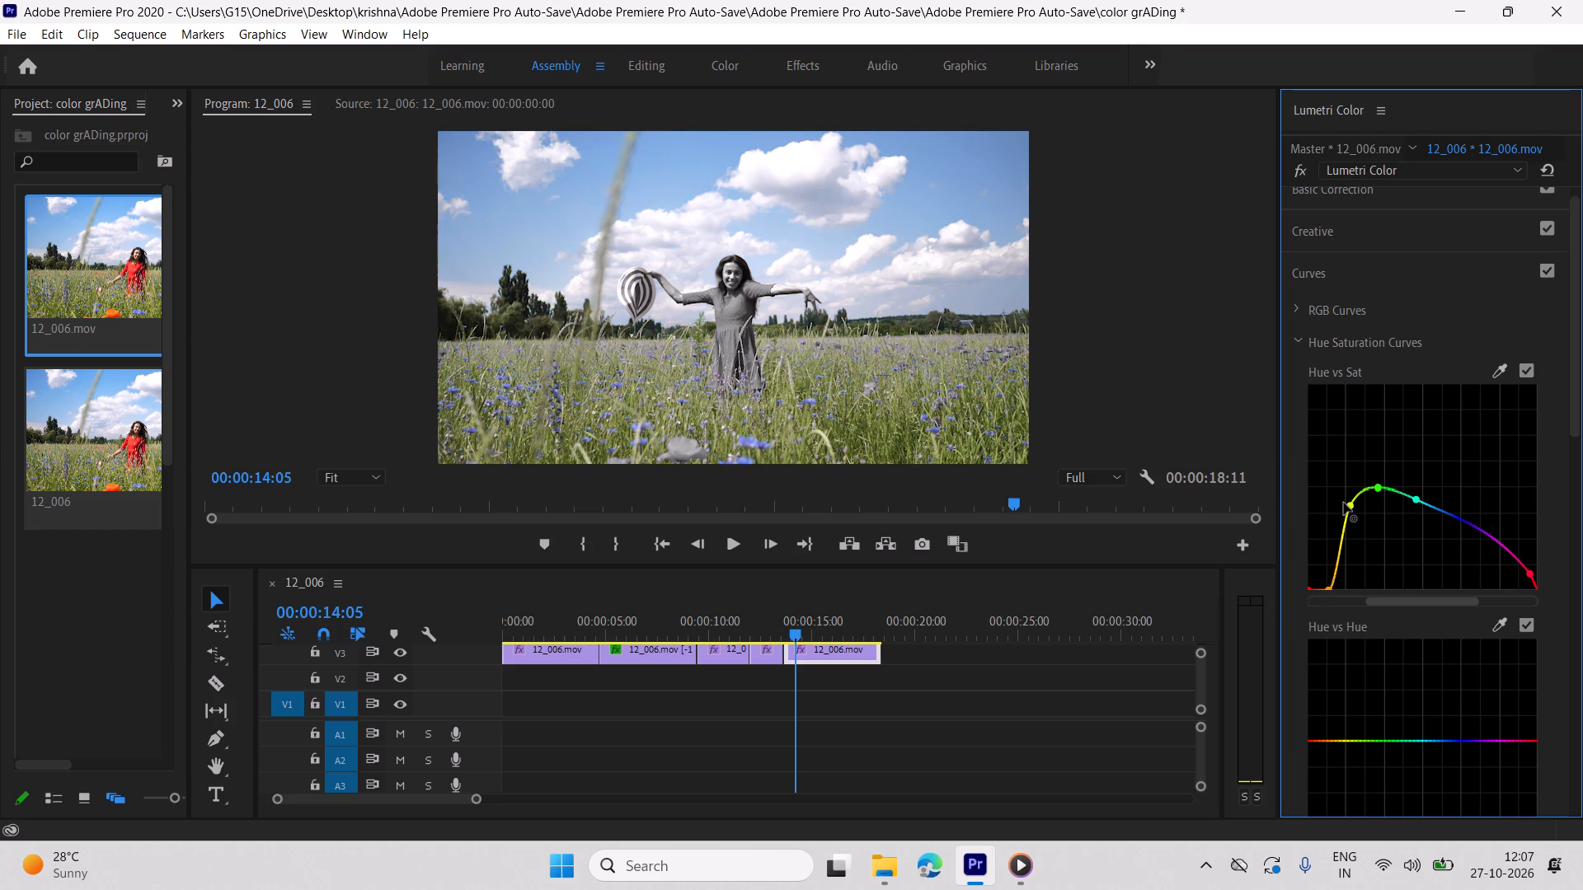
drag(1346, 503, 1350, 564)
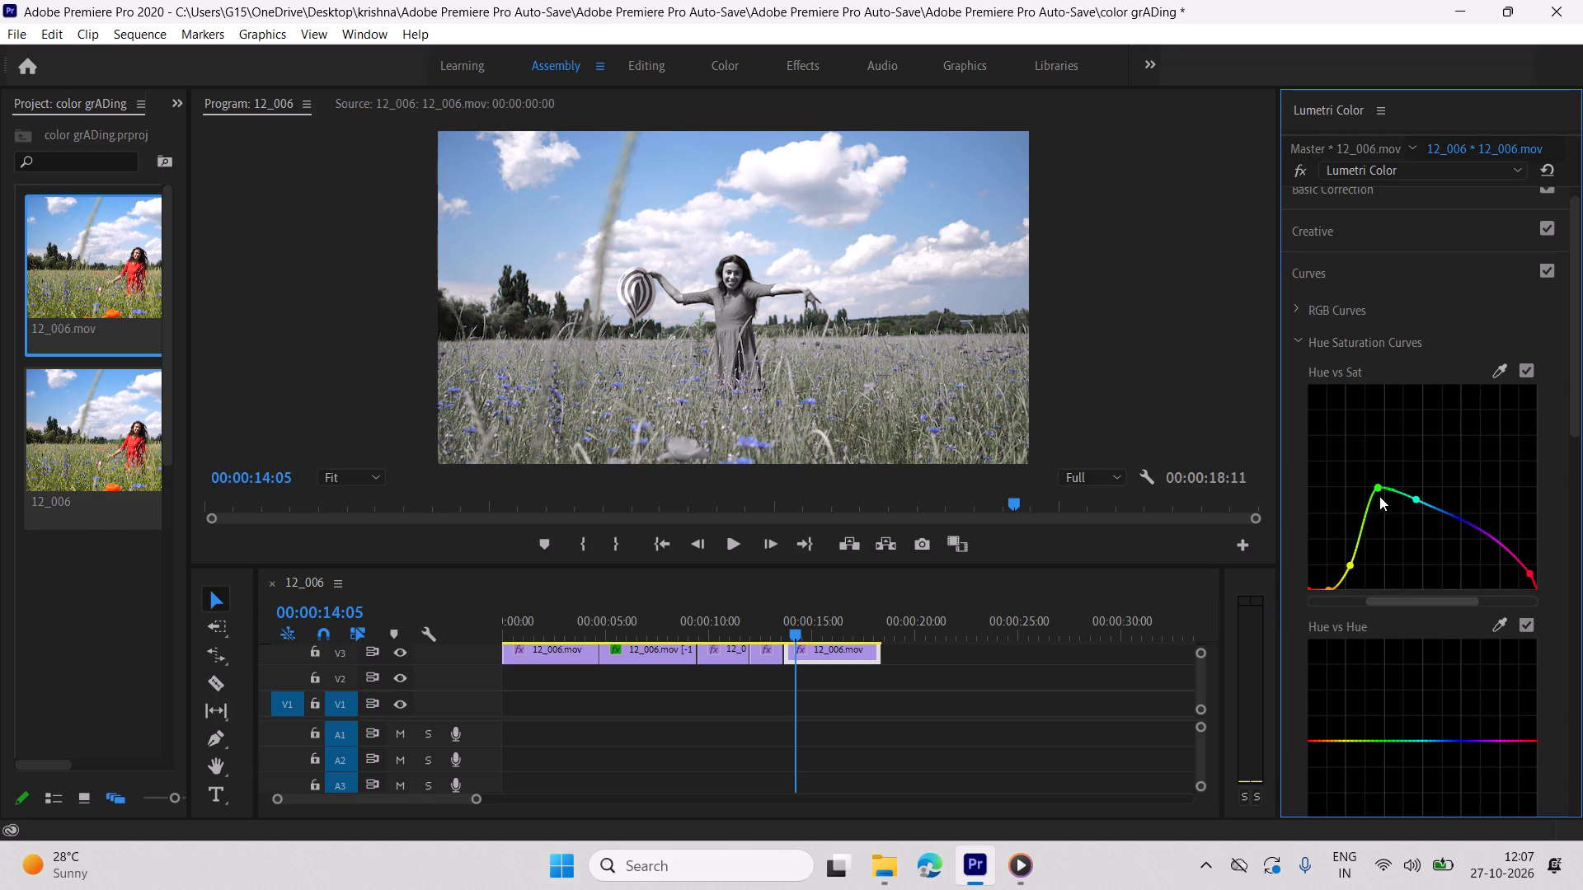
drag(1379, 486, 1374, 562)
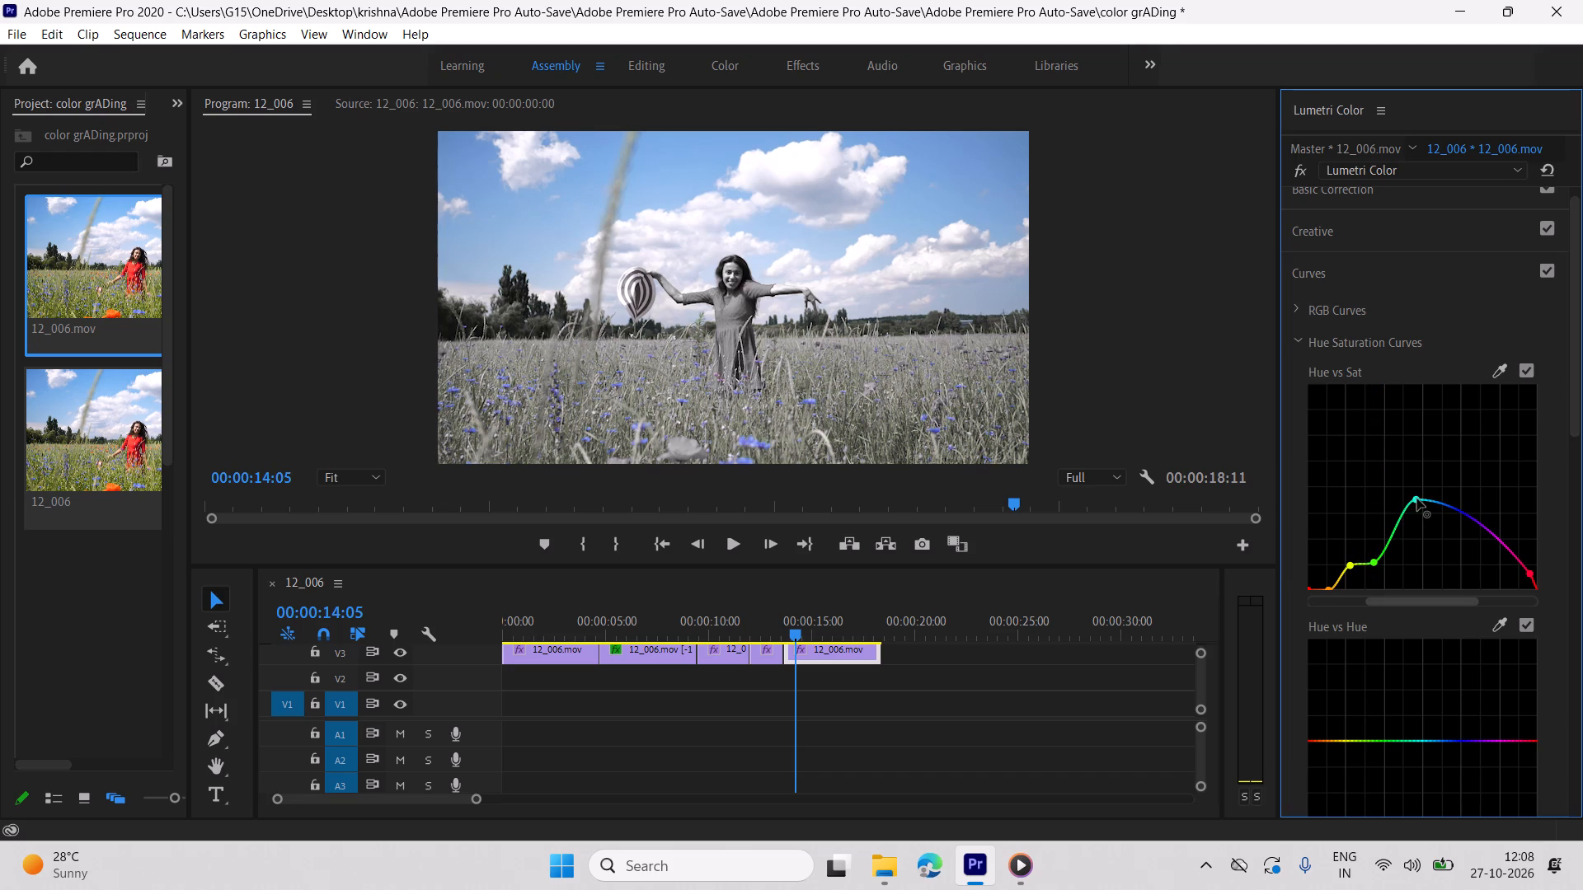
drag(1417, 499, 1409, 345)
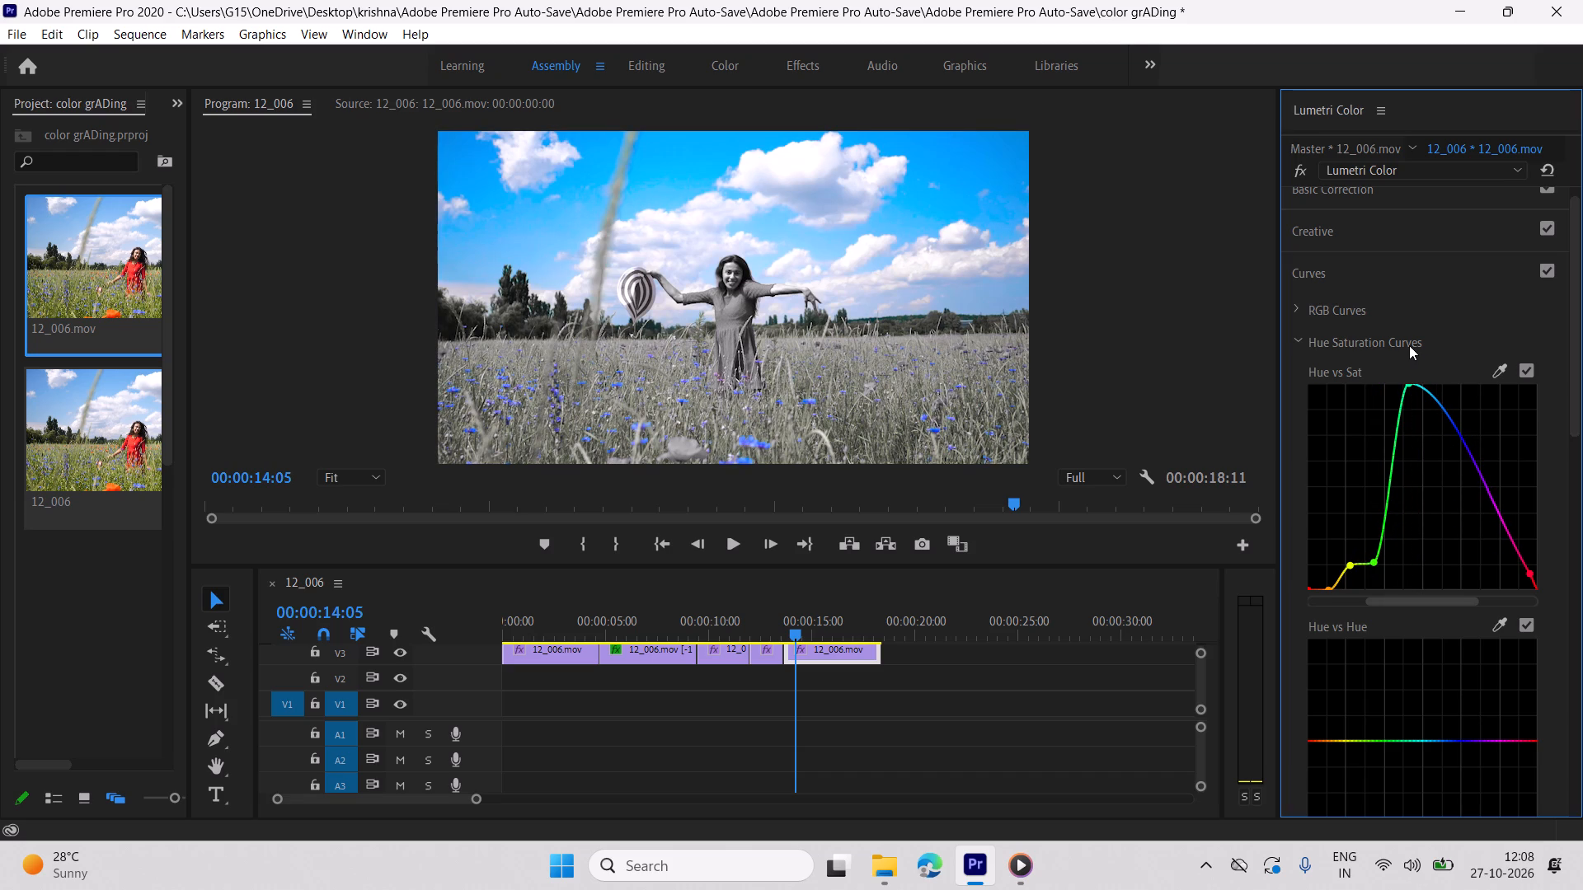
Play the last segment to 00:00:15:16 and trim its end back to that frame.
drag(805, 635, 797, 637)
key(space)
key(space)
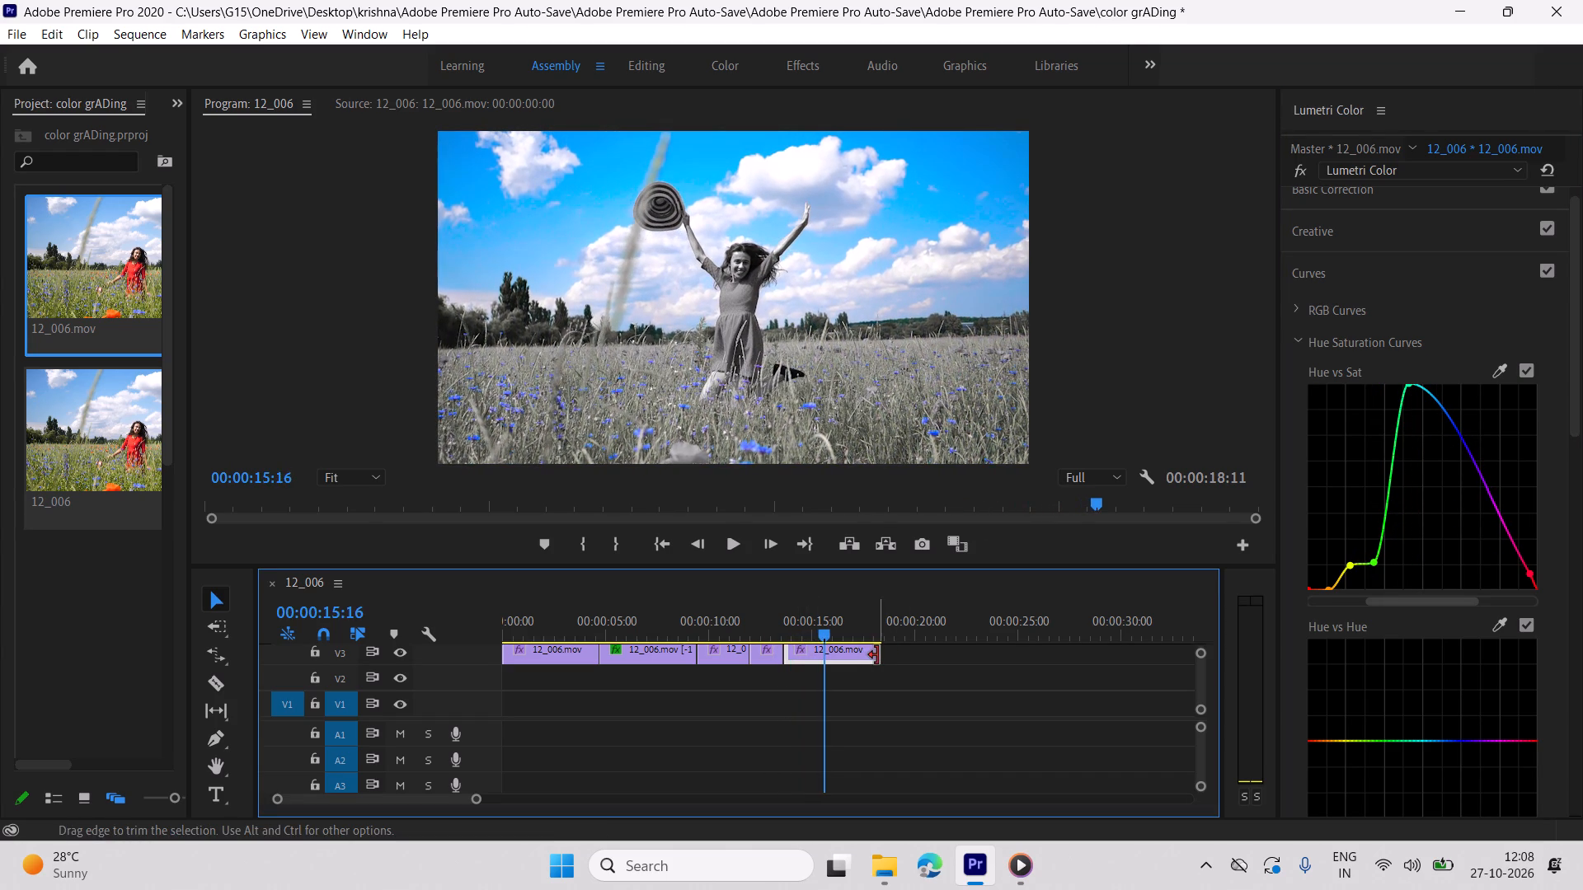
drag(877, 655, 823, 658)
Scrub the last segments to 00:00:14:21 and extend the final V3 clip's end to 00:00:19:01.
drag(821, 630, 737, 644)
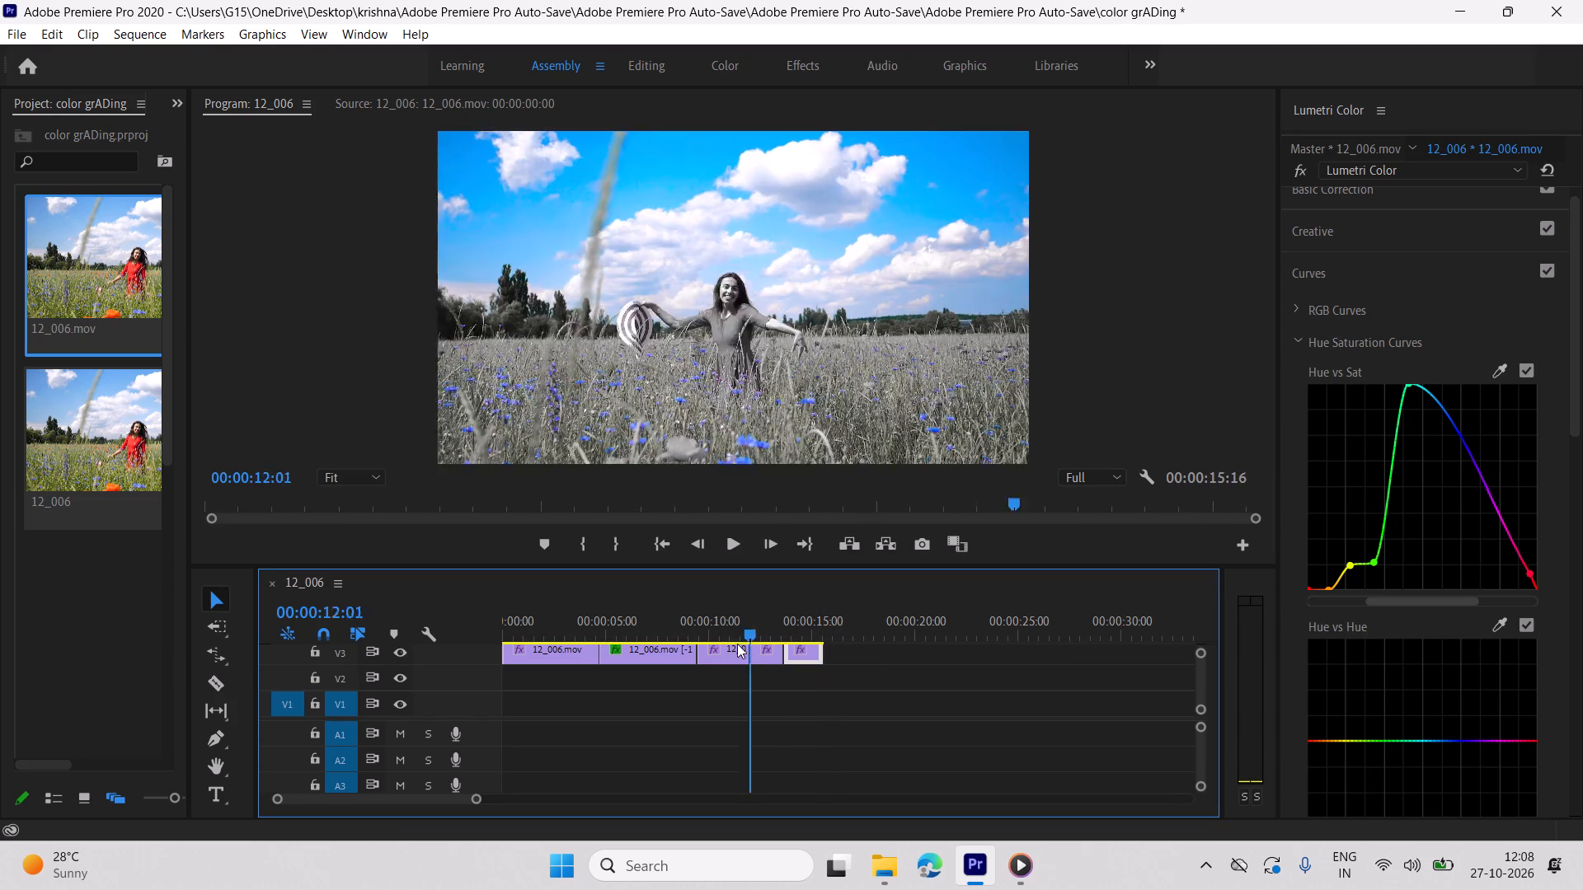
drag(737, 644, 806, 641)
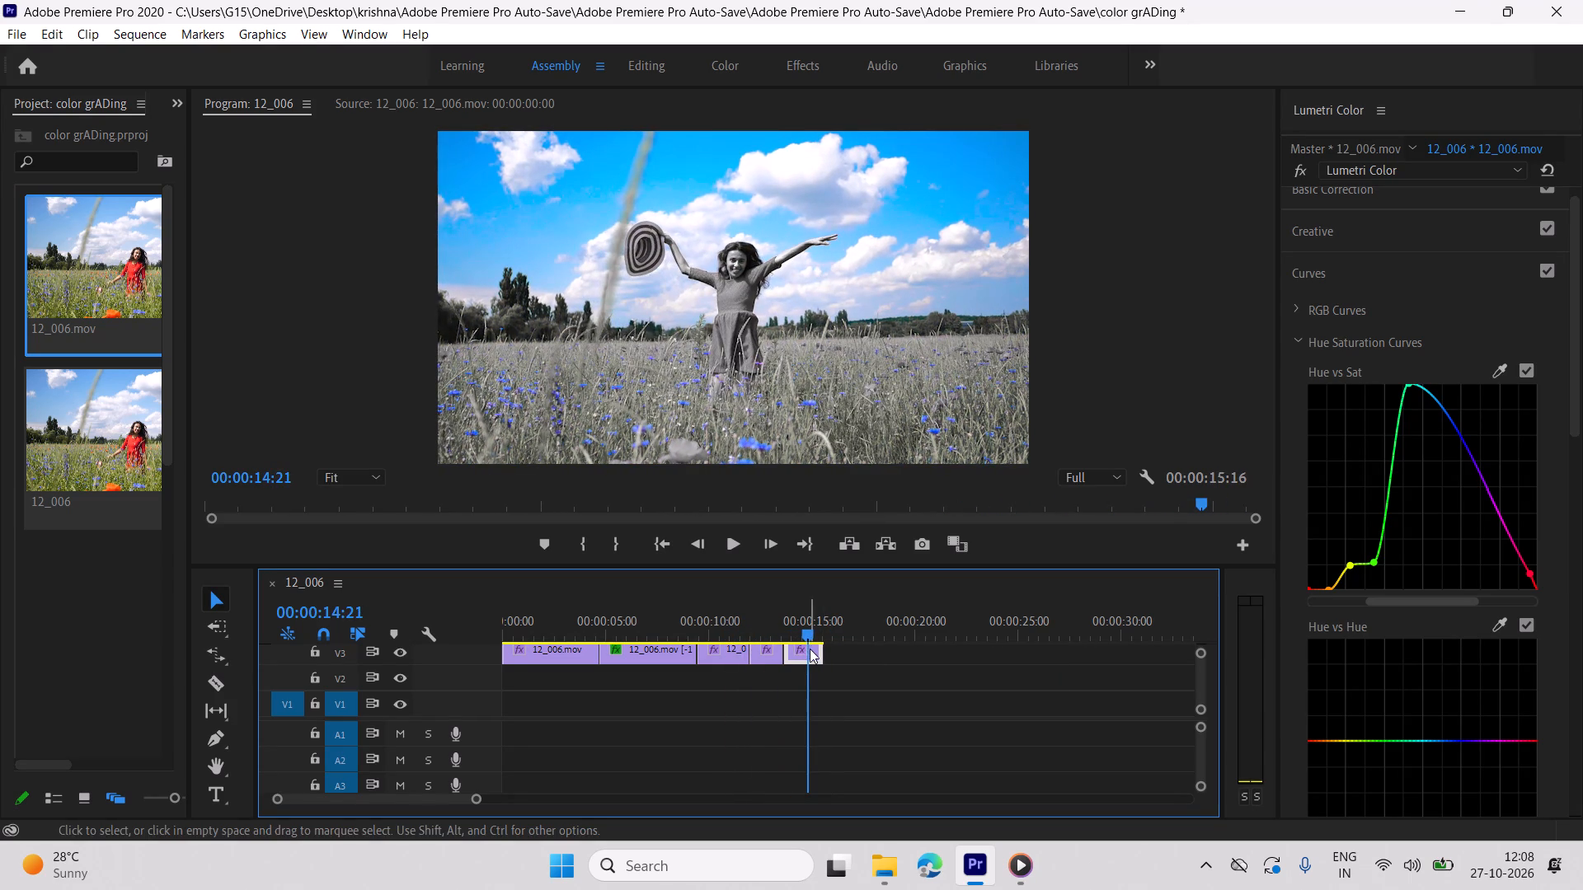
alt+click(807, 653)
drag(821, 653, 892, 655)
Play to 00:00:15:05 and split the final V3 clip there with the Razor tool, returning to the Selection tool.
key(space)
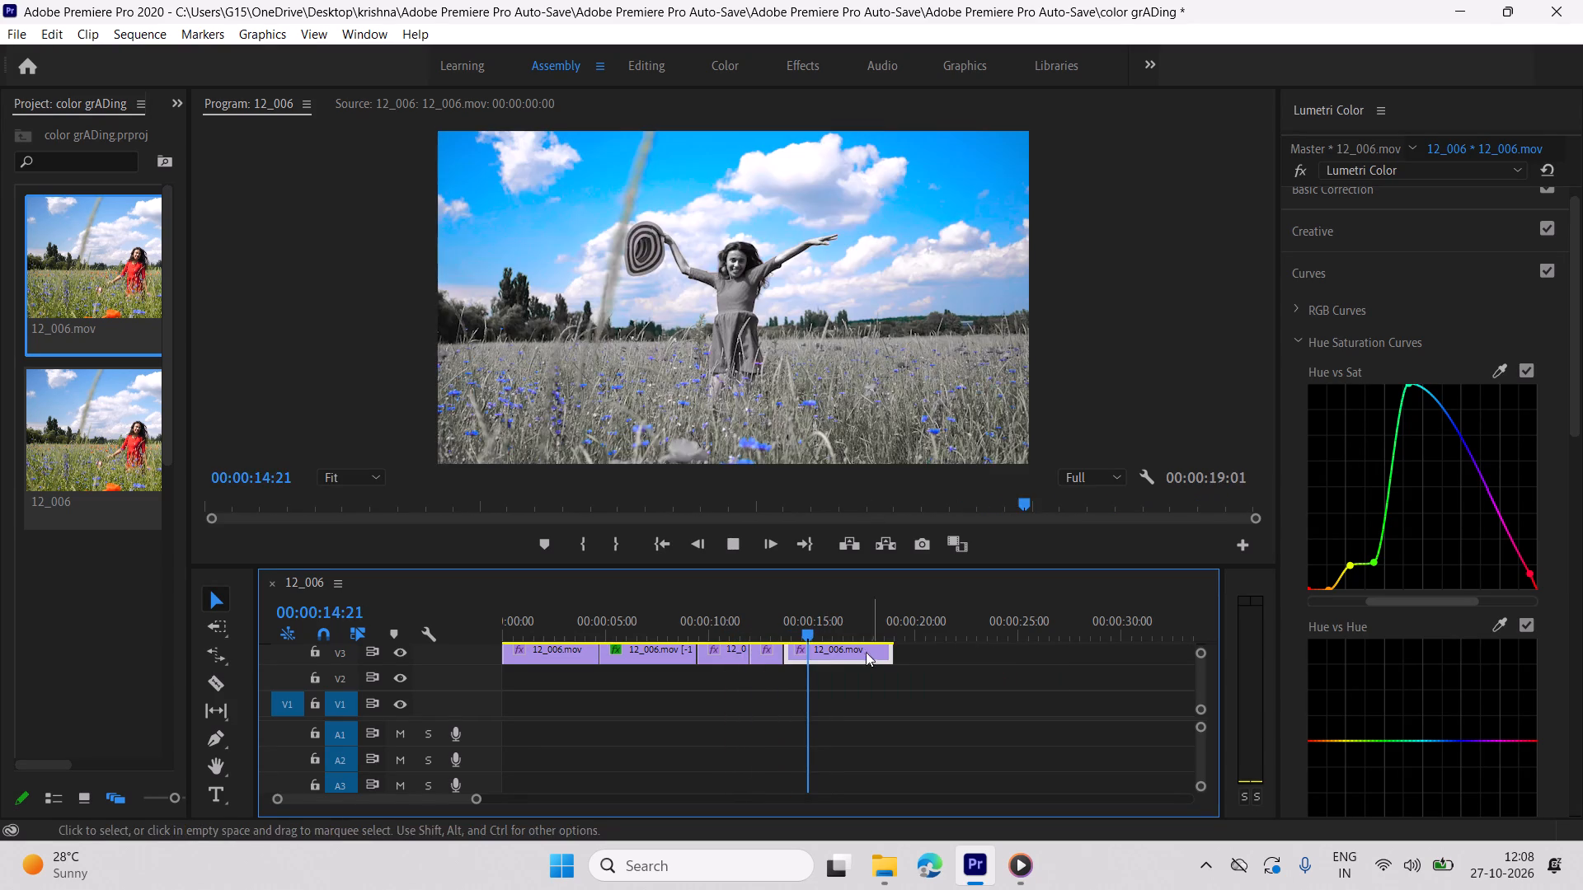
key(space)
click(217, 686)
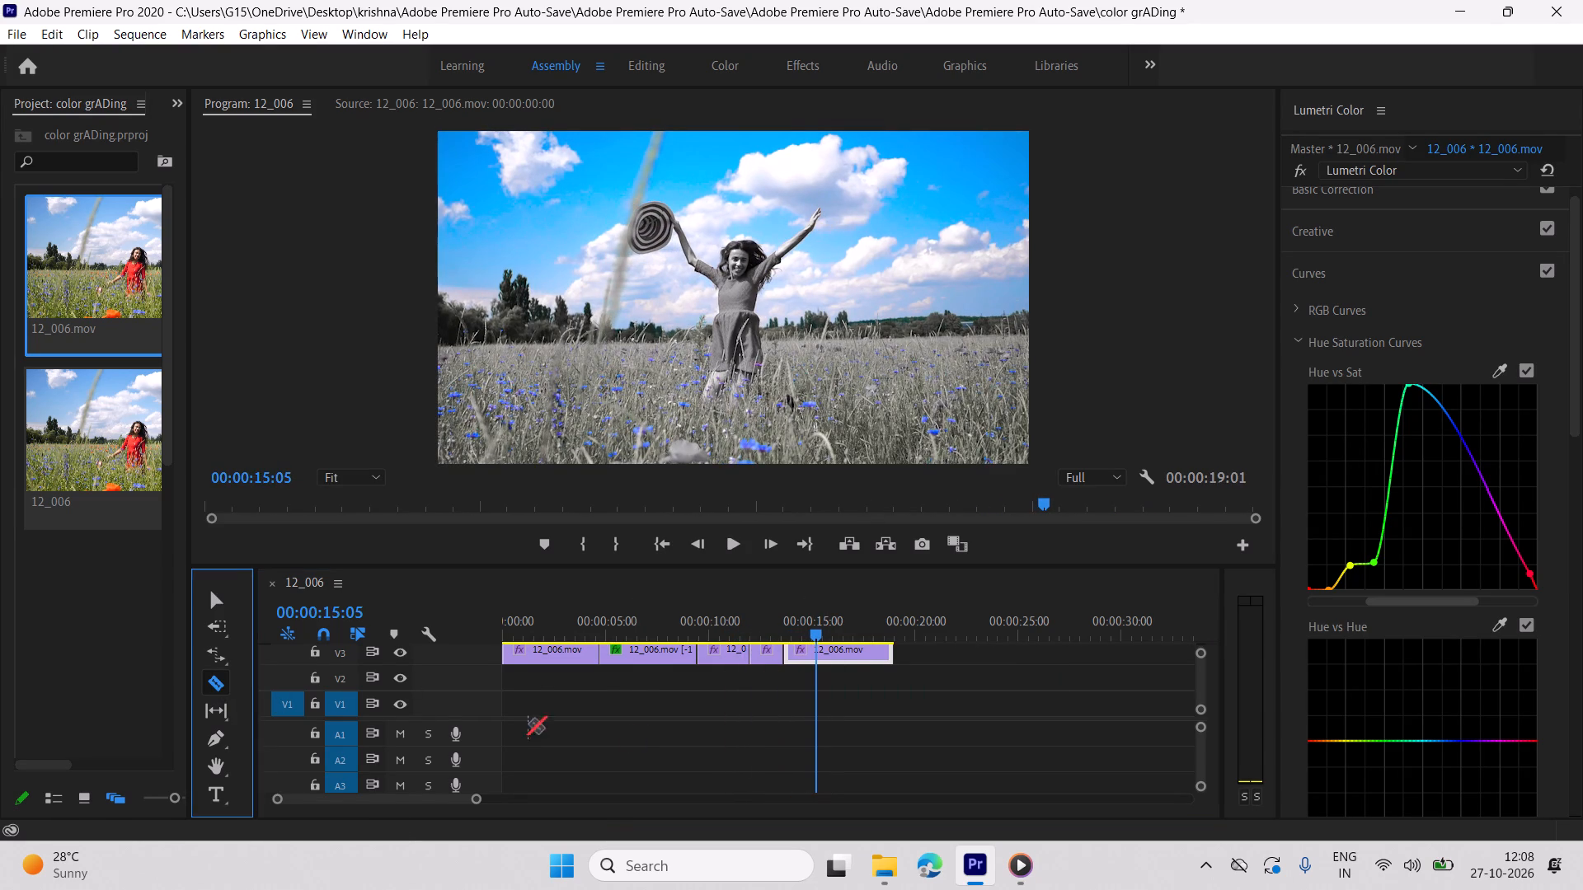
click(816, 651)
key(space)
click(214, 593)
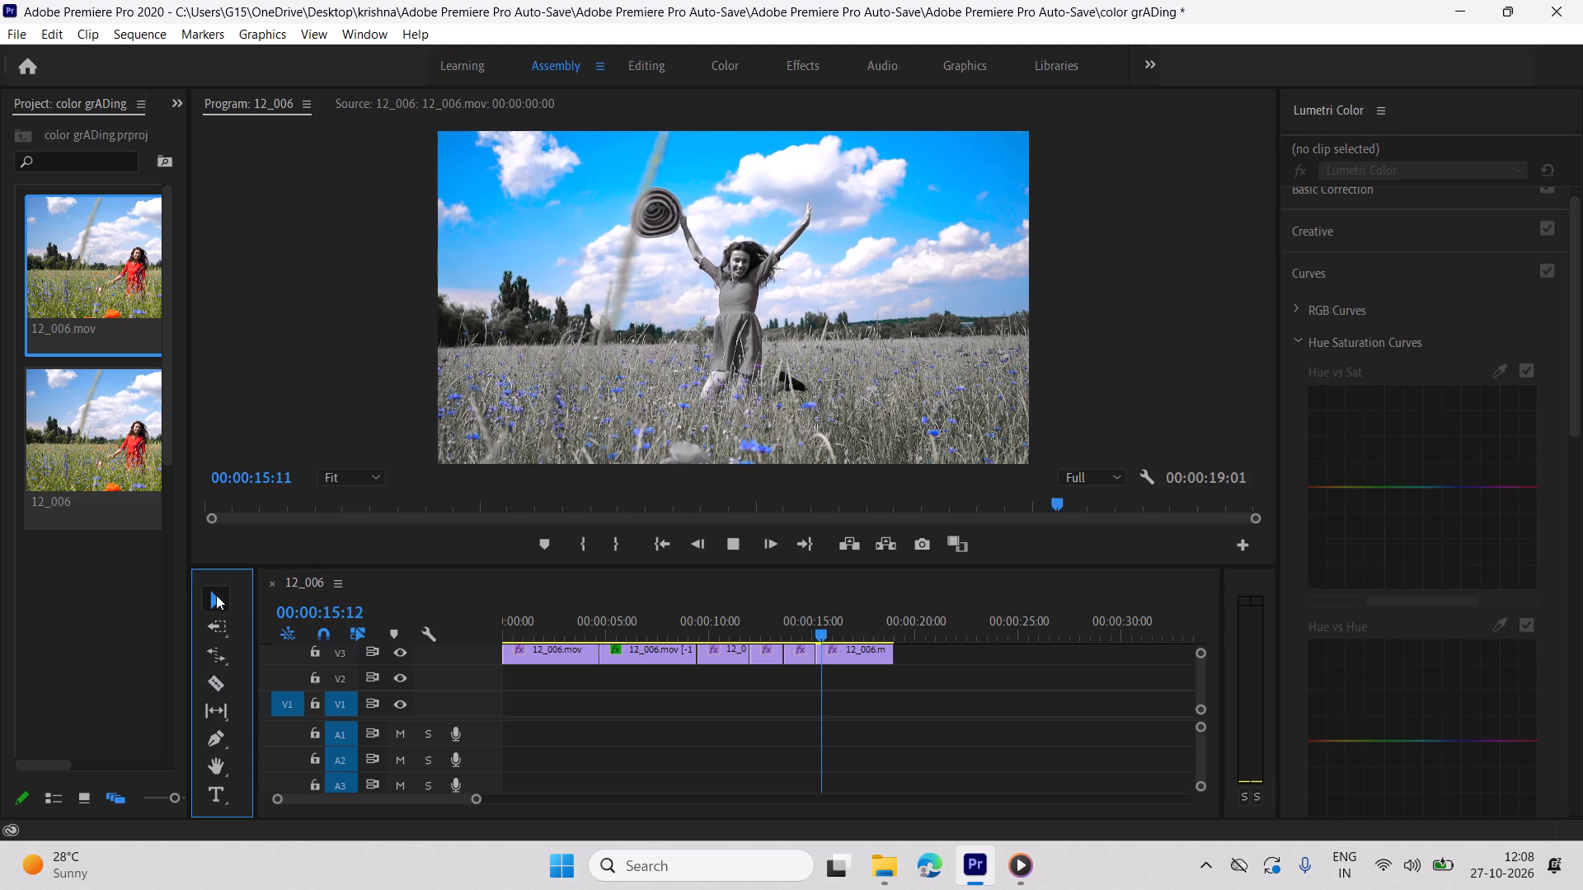
On the final V3 segment, try a green-only Hue vs Sat look with green at the top and cyan and yellow at the bottom.
key(space)
key(space)
key(space)
click(858, 654)
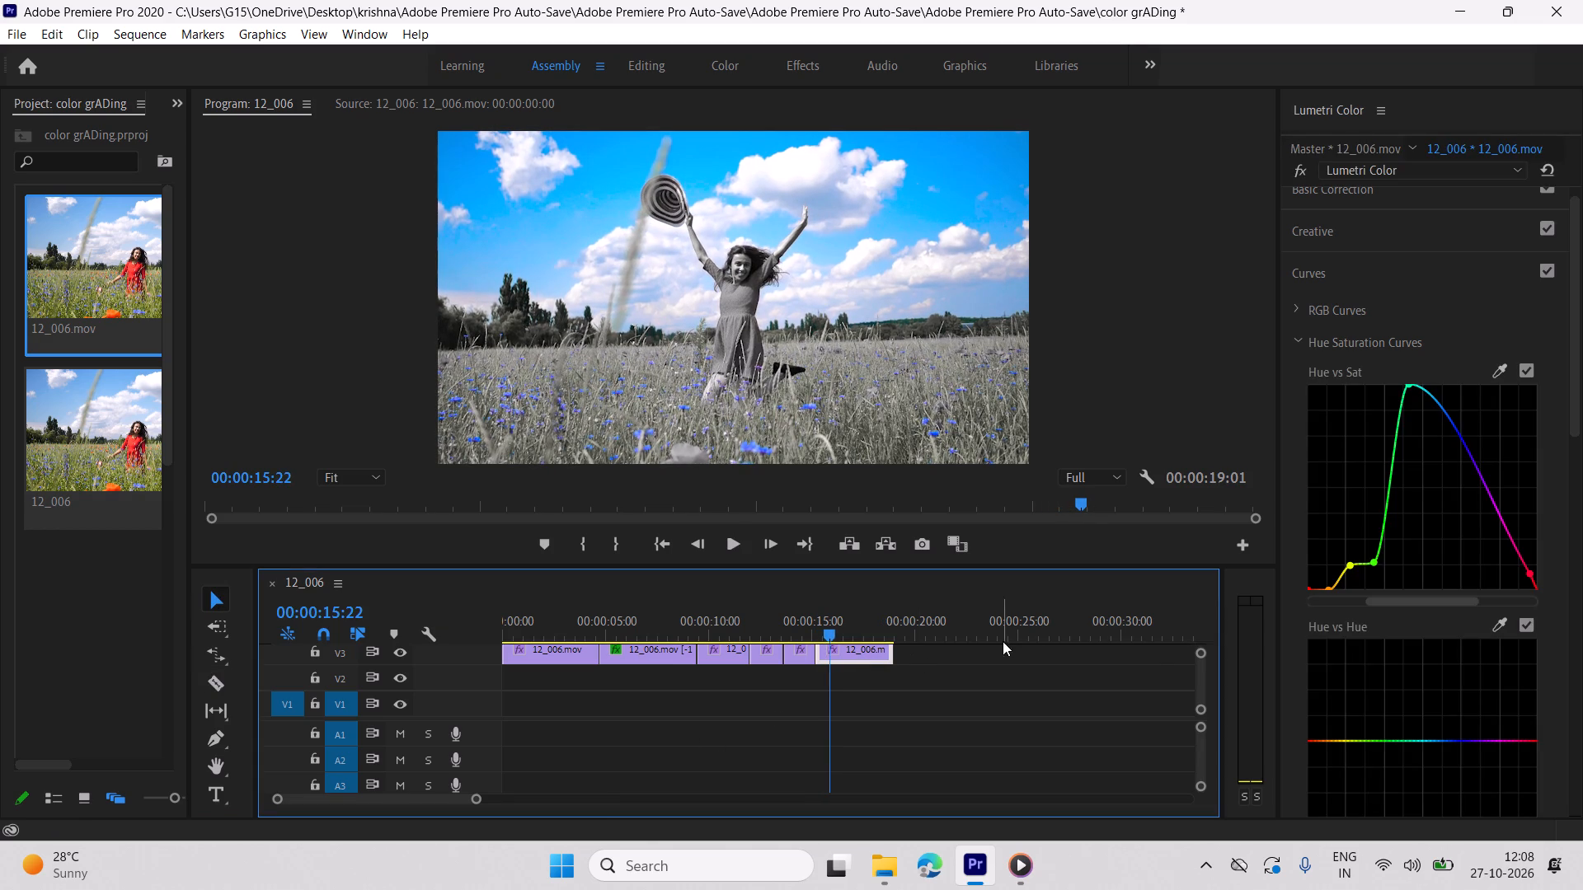
drag(1410, 386, 1412, 546)
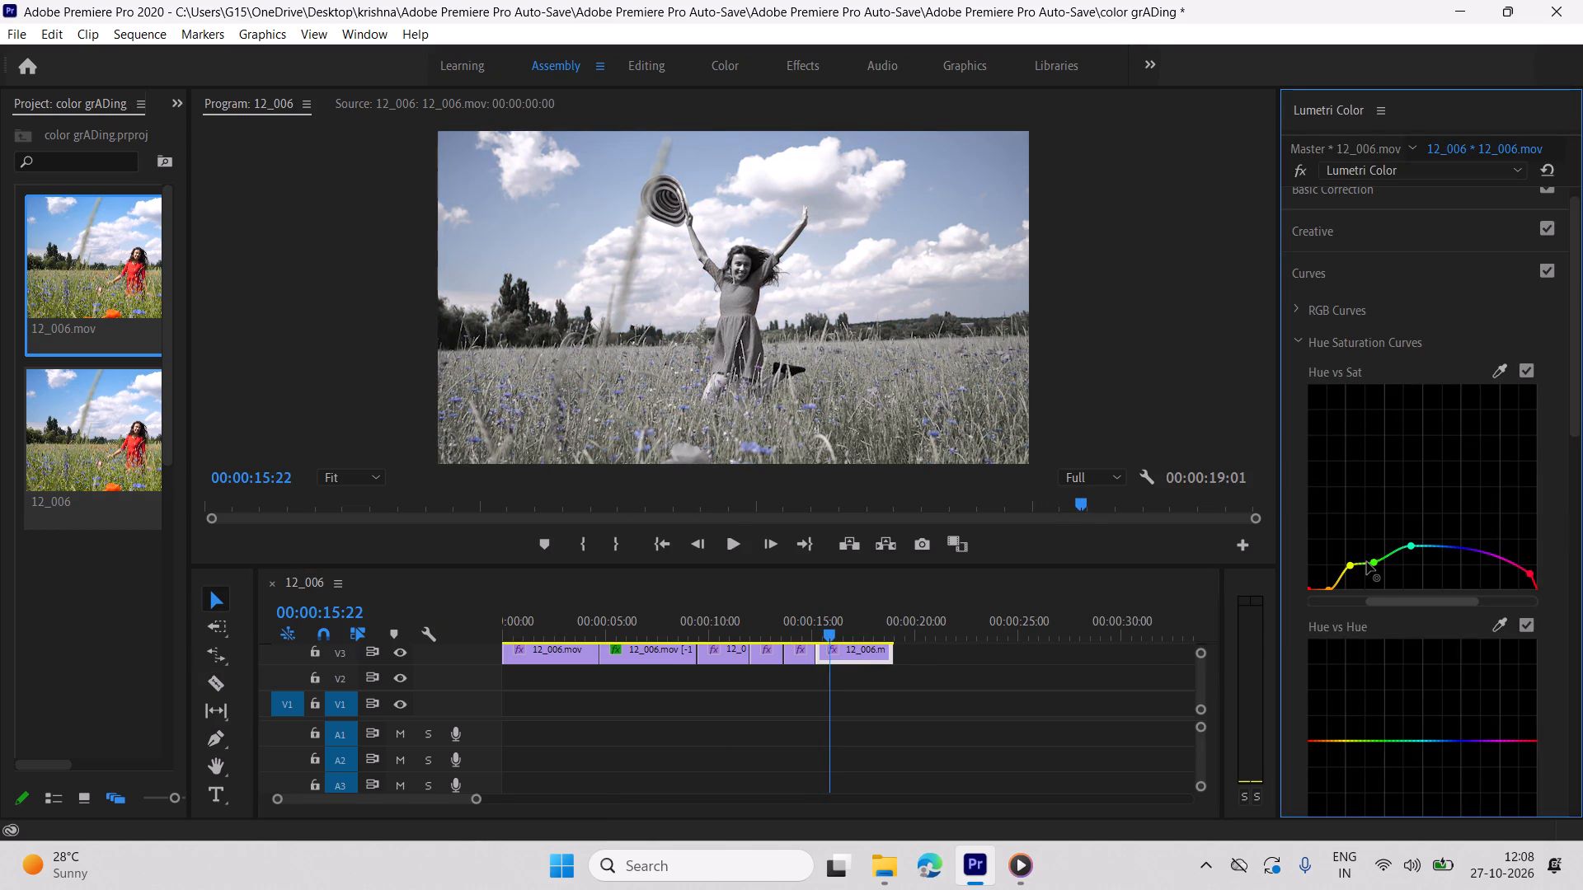
drag(1367, 562, 1379, 397)
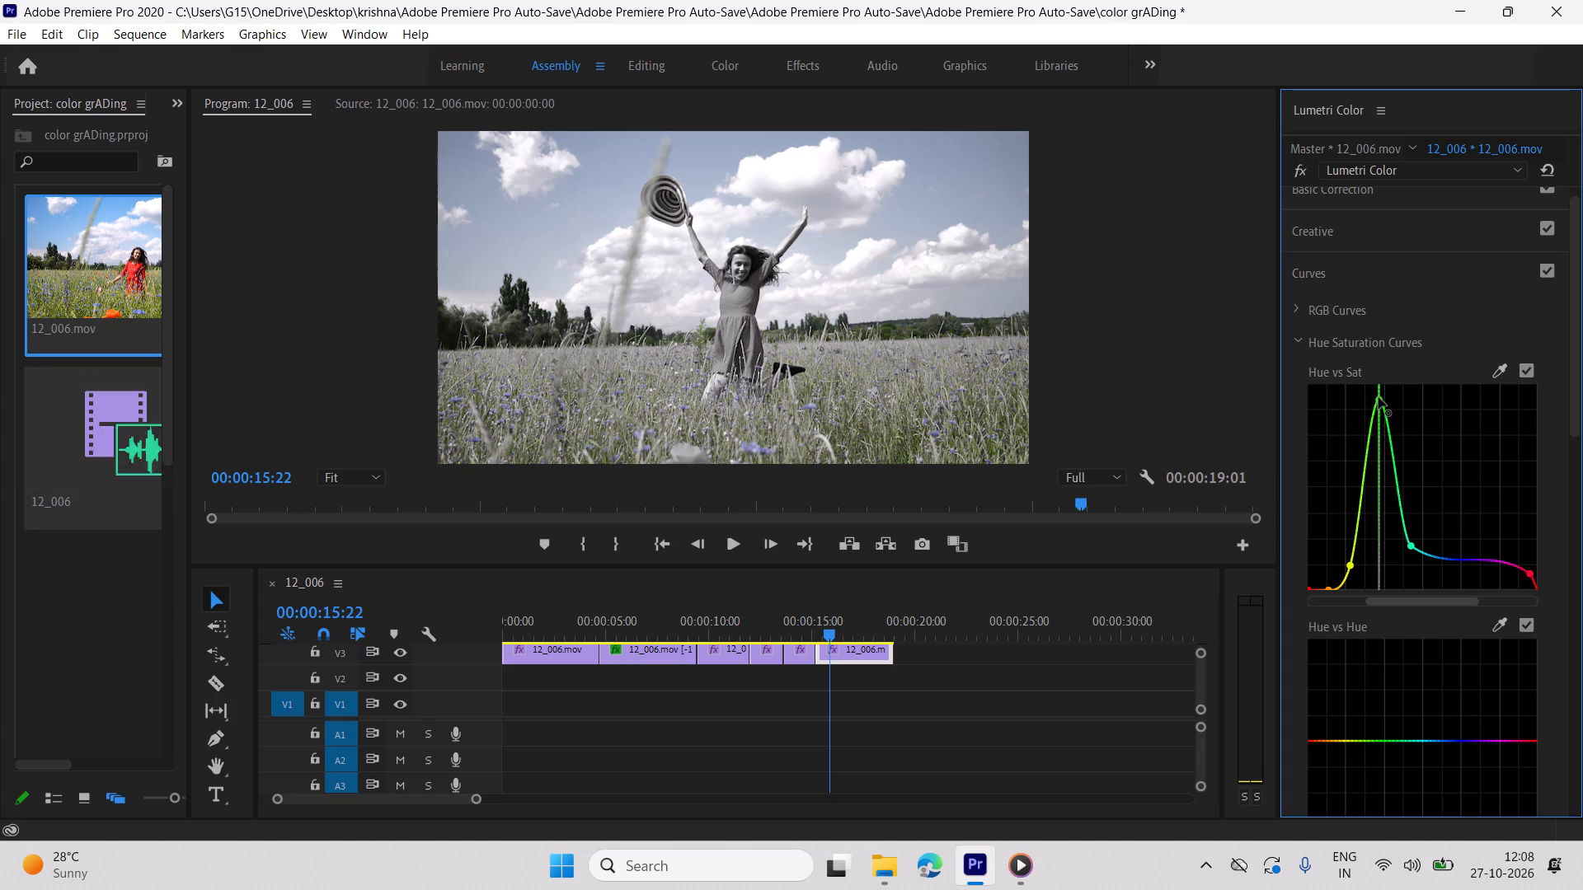
drag(1379, 397, 1378, 383)
drag(1410, 550, 1420, 397)
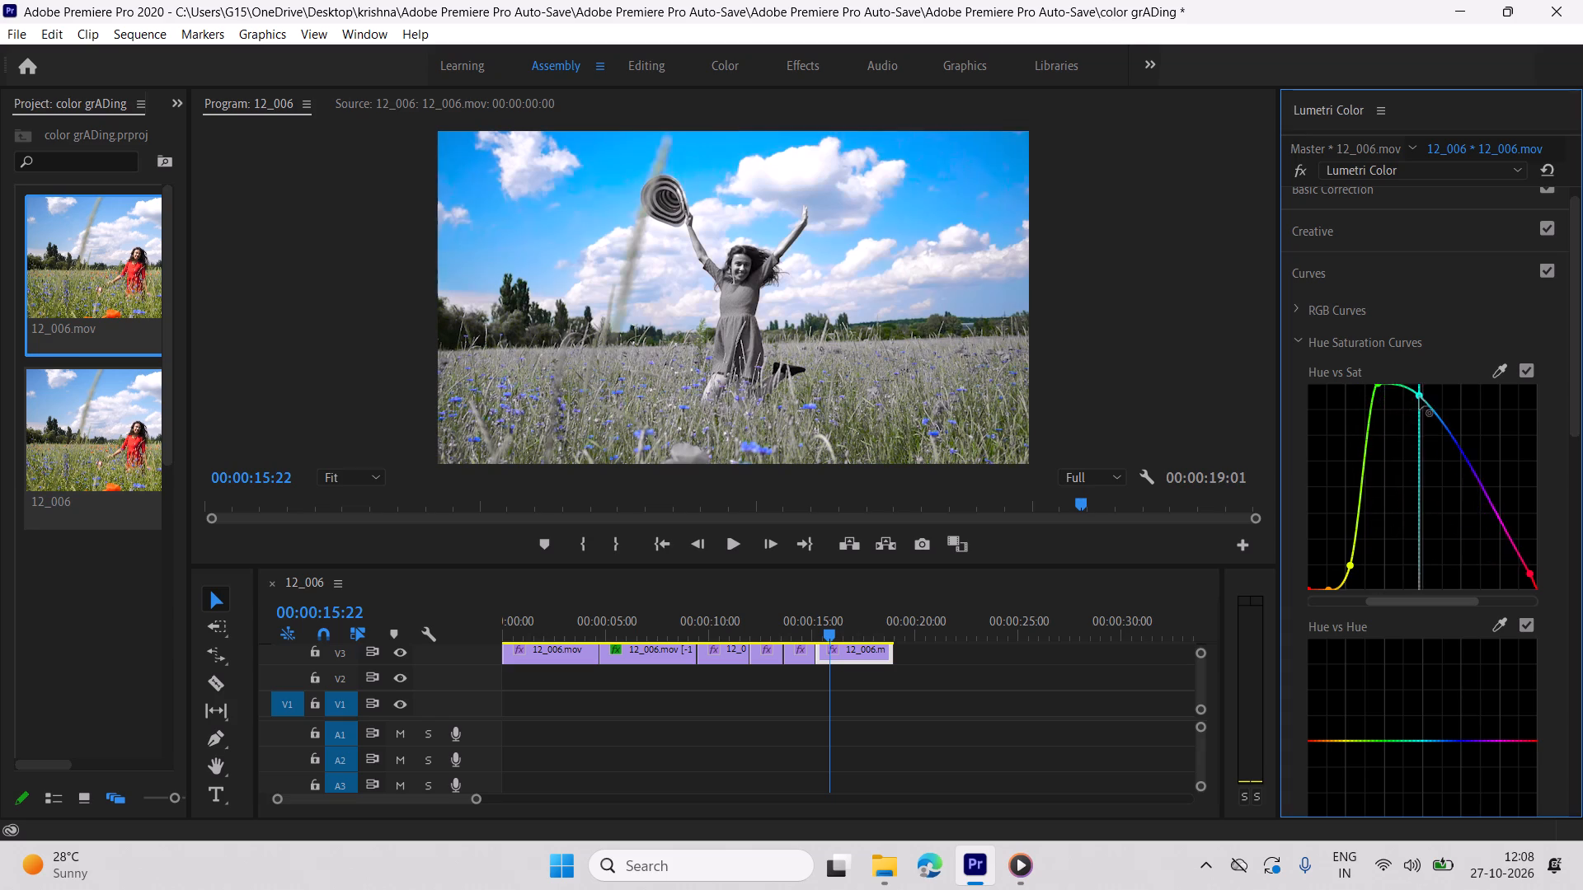
drag(1420, 397, 1409, 624)
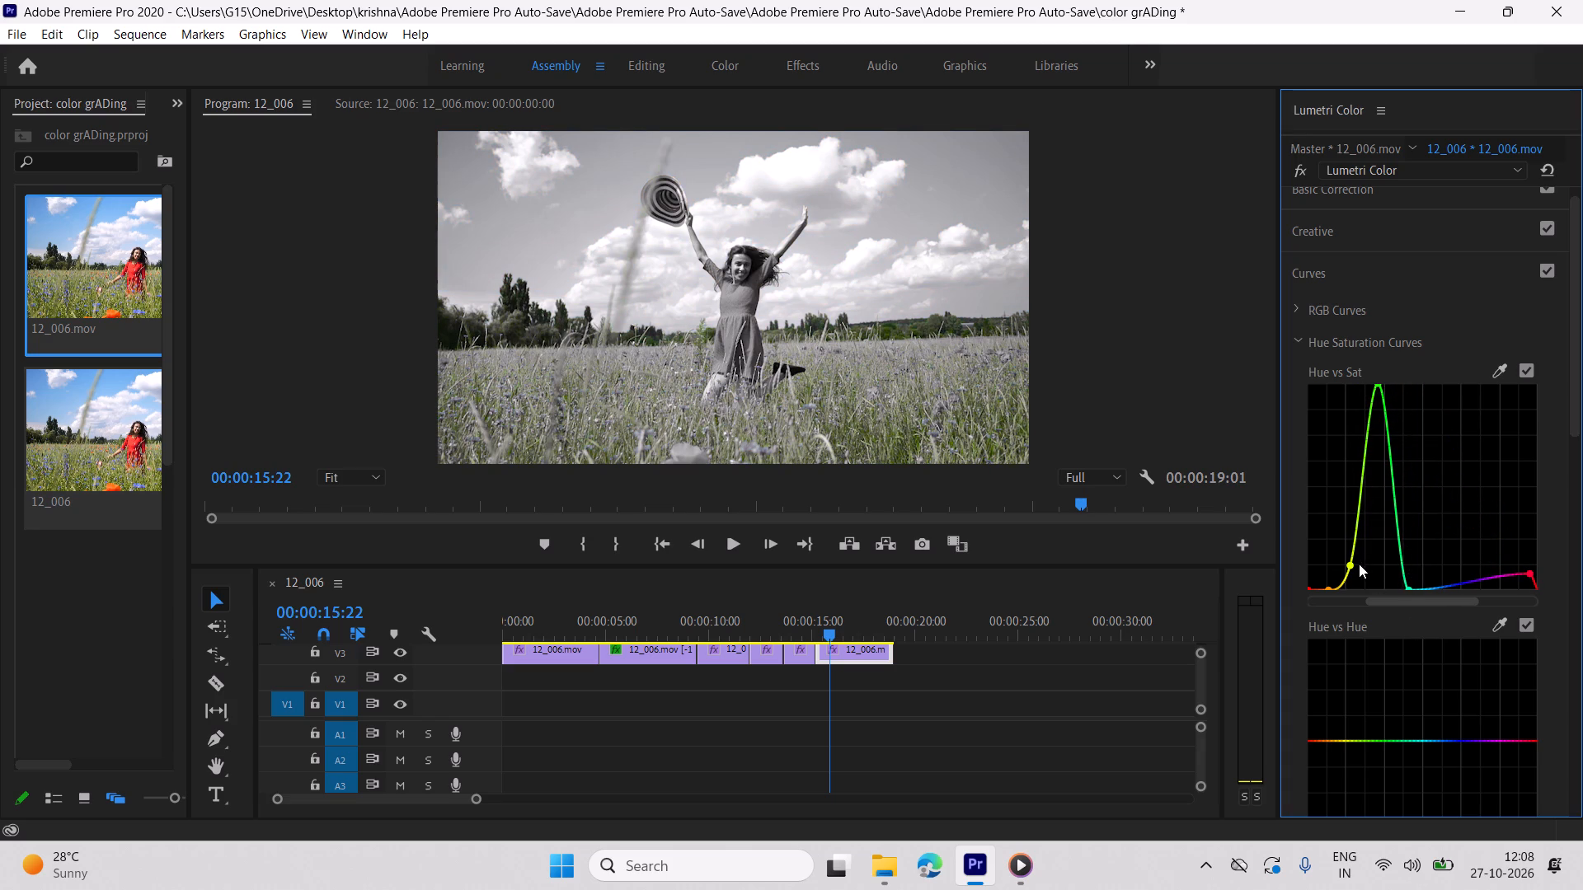
drag(1351, 564, 1358, 363)
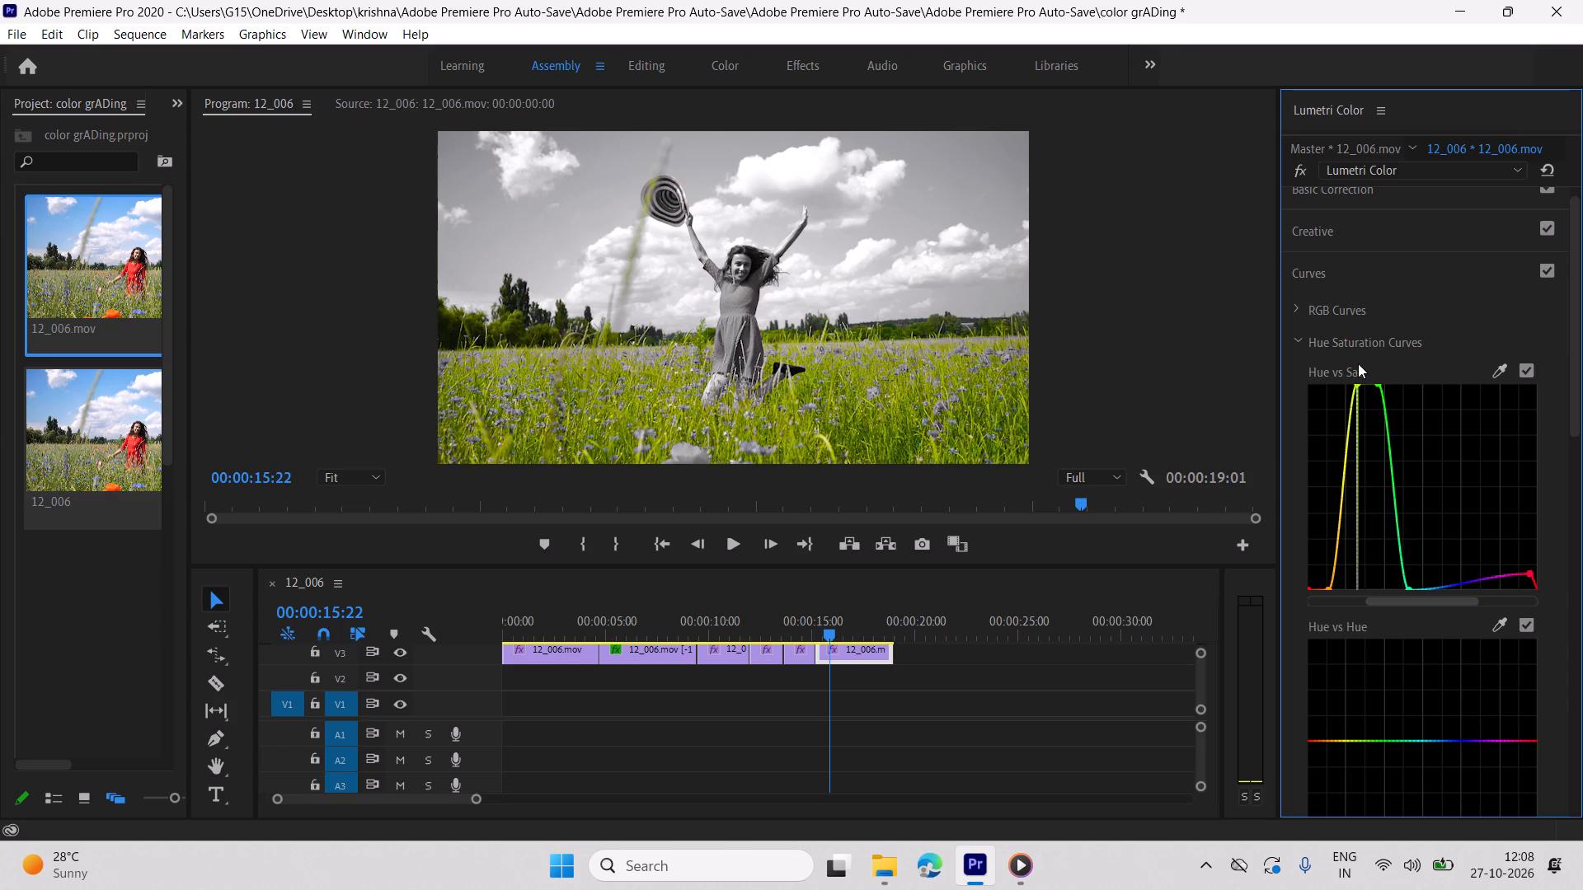
drag(1358, 363, 1331, 611)
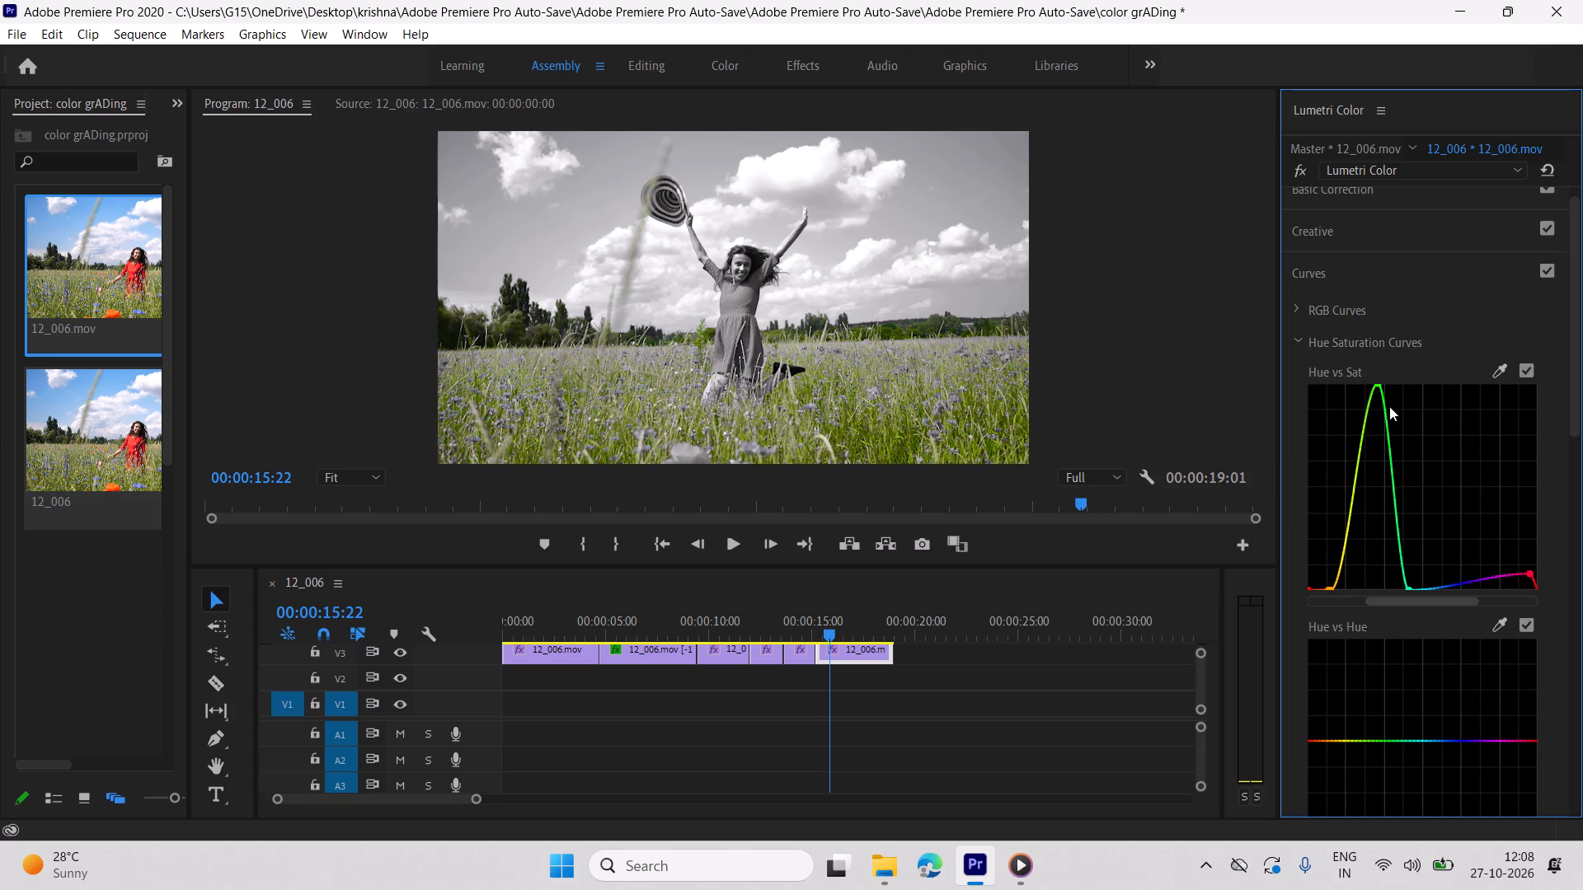
Drop the green Hue vs Sat point to the bottom and move the red-end point to cyan near the top for a blue-only look.
drag(1381, 386, 1388, 601)
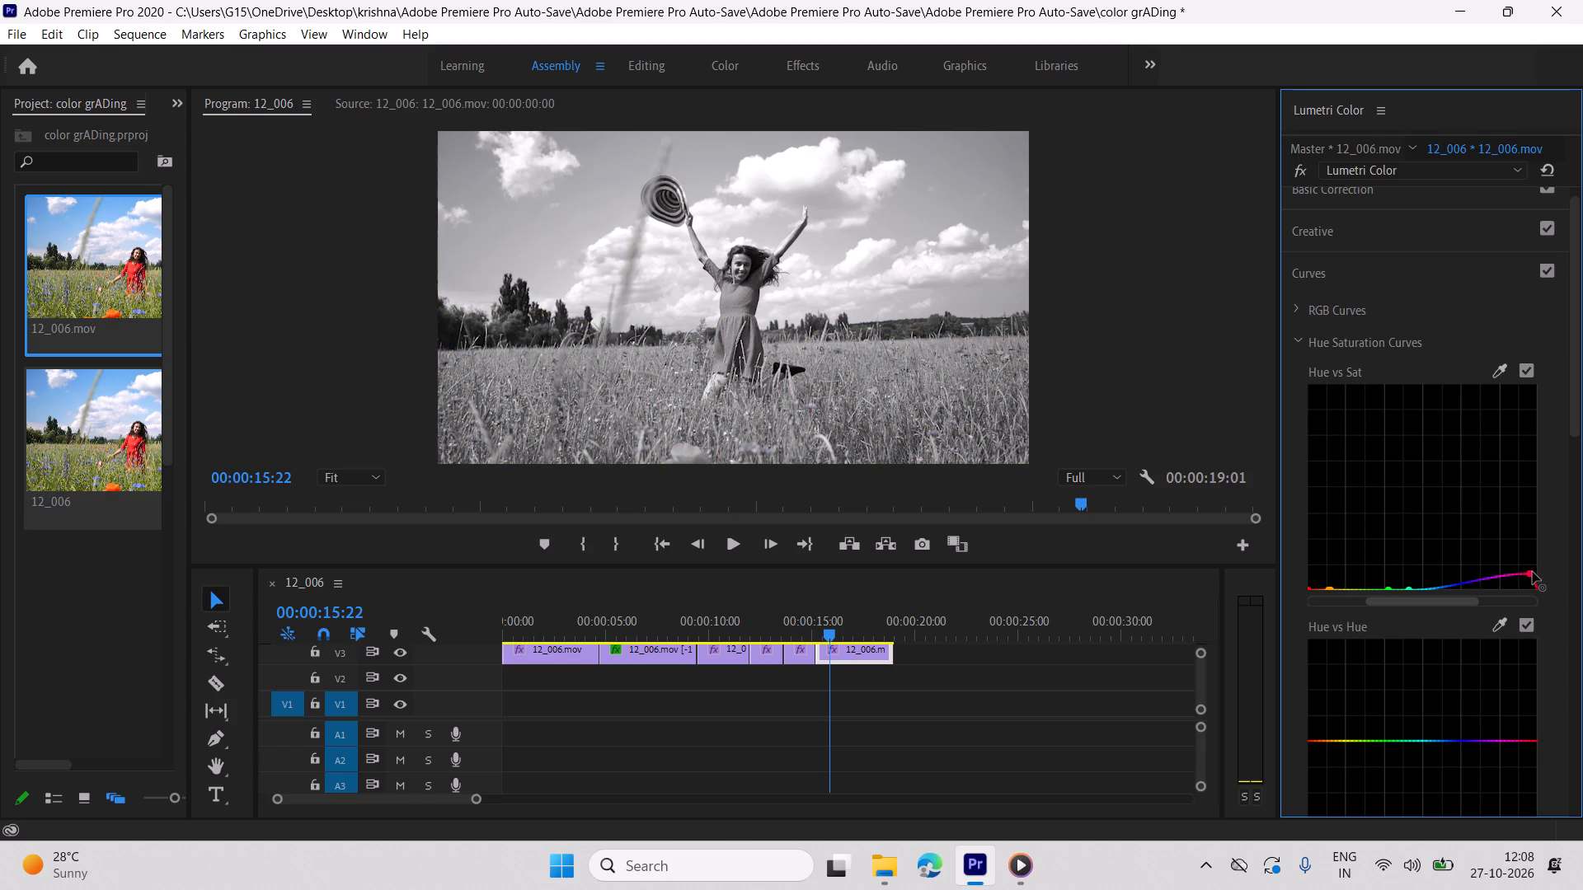
drag(1533, 572, 1425, 390)
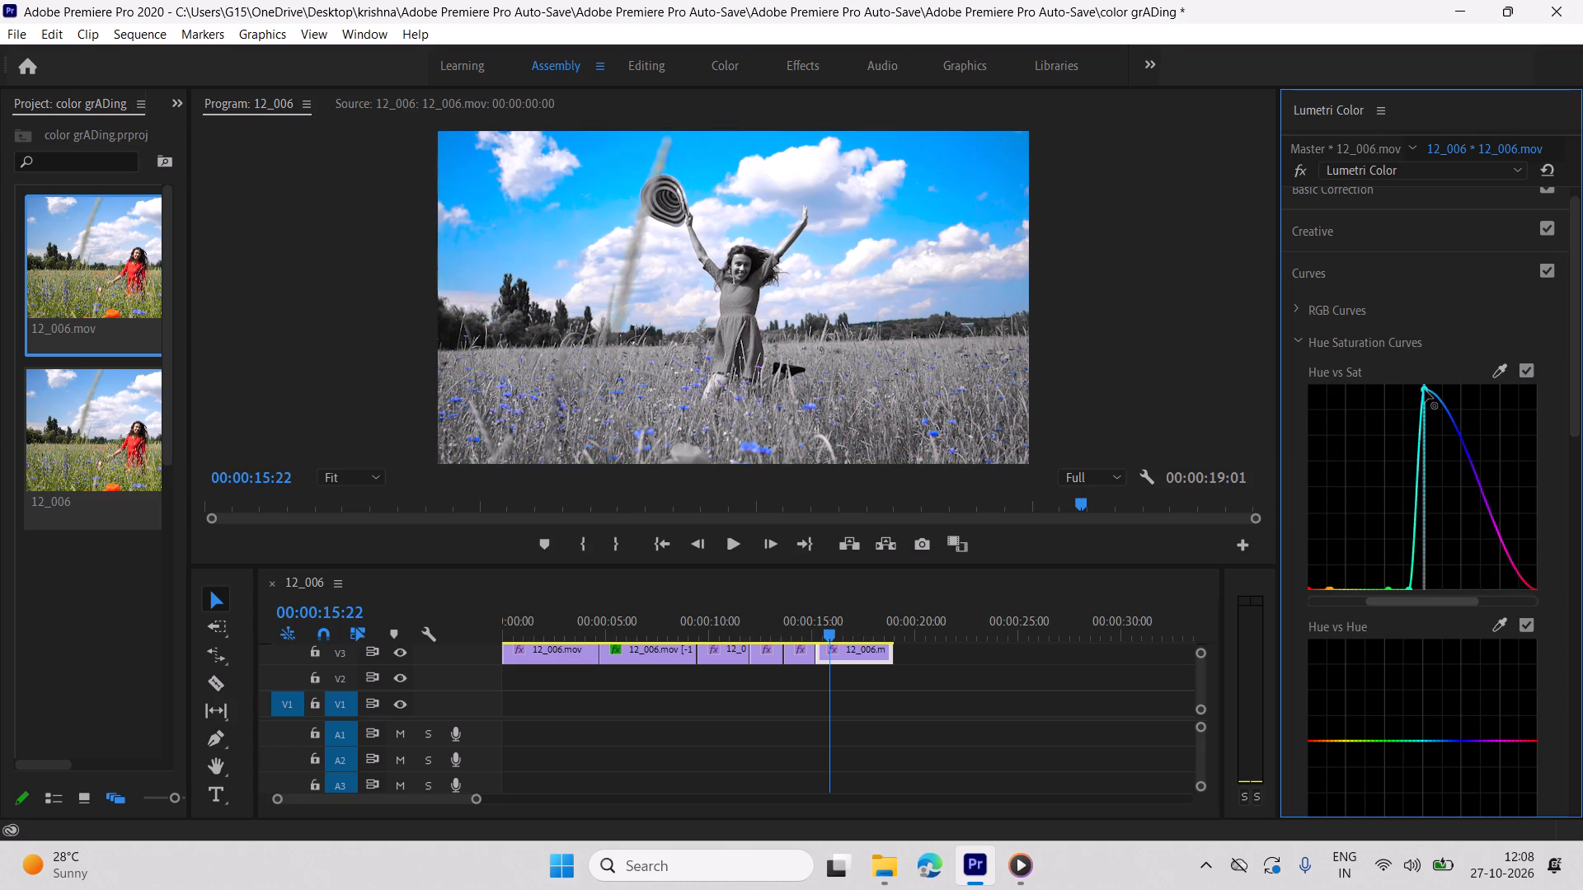
drag(1425, 390, 1392, 408)
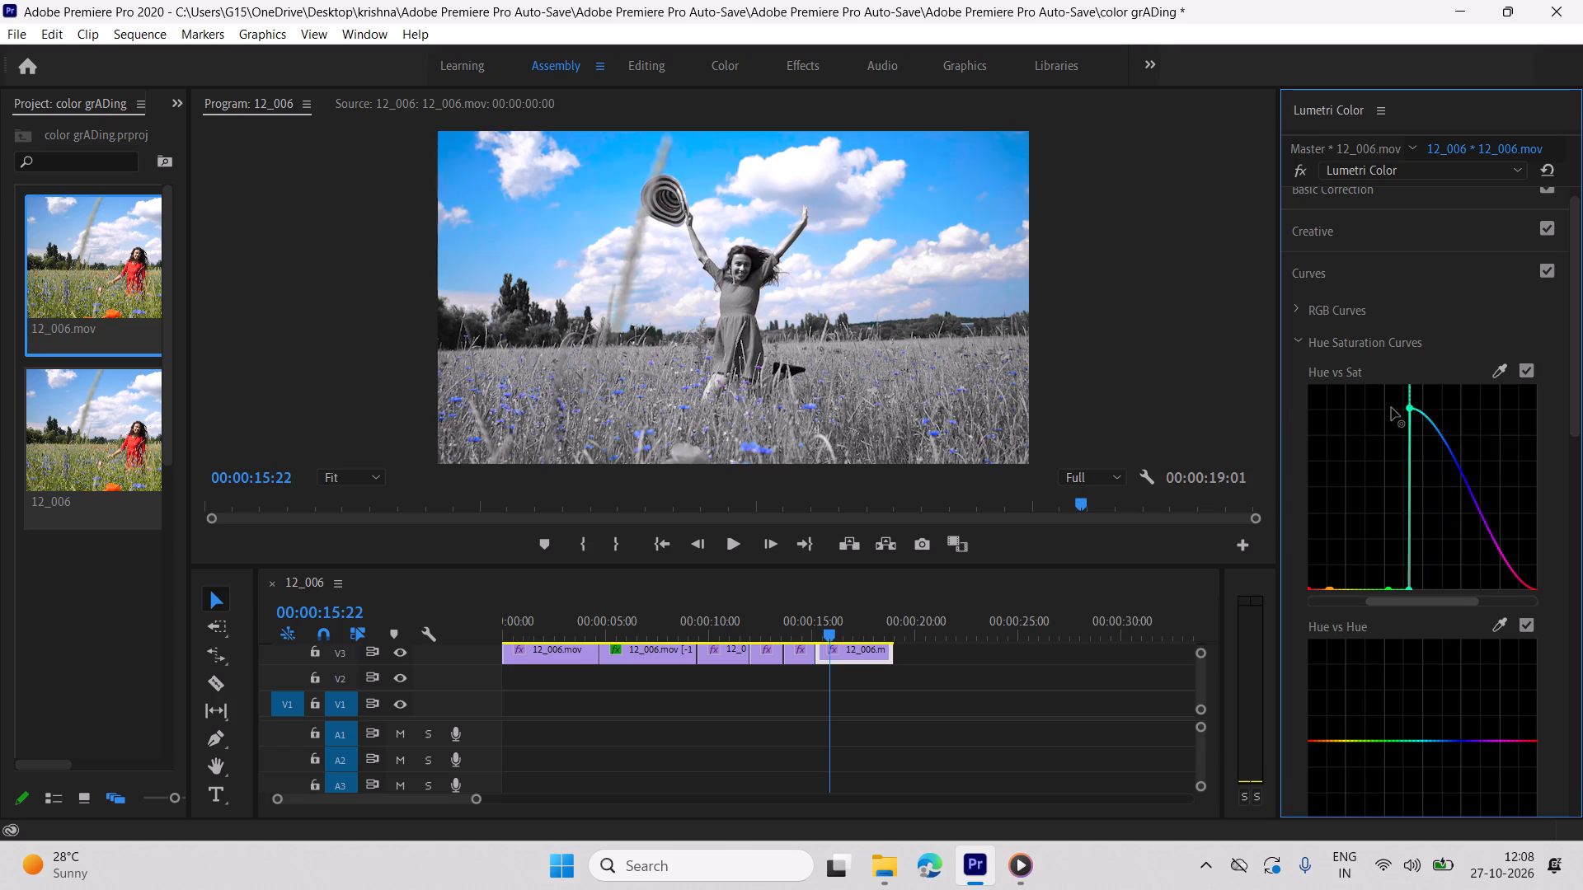
drag(1392, 408, 1337, 396)
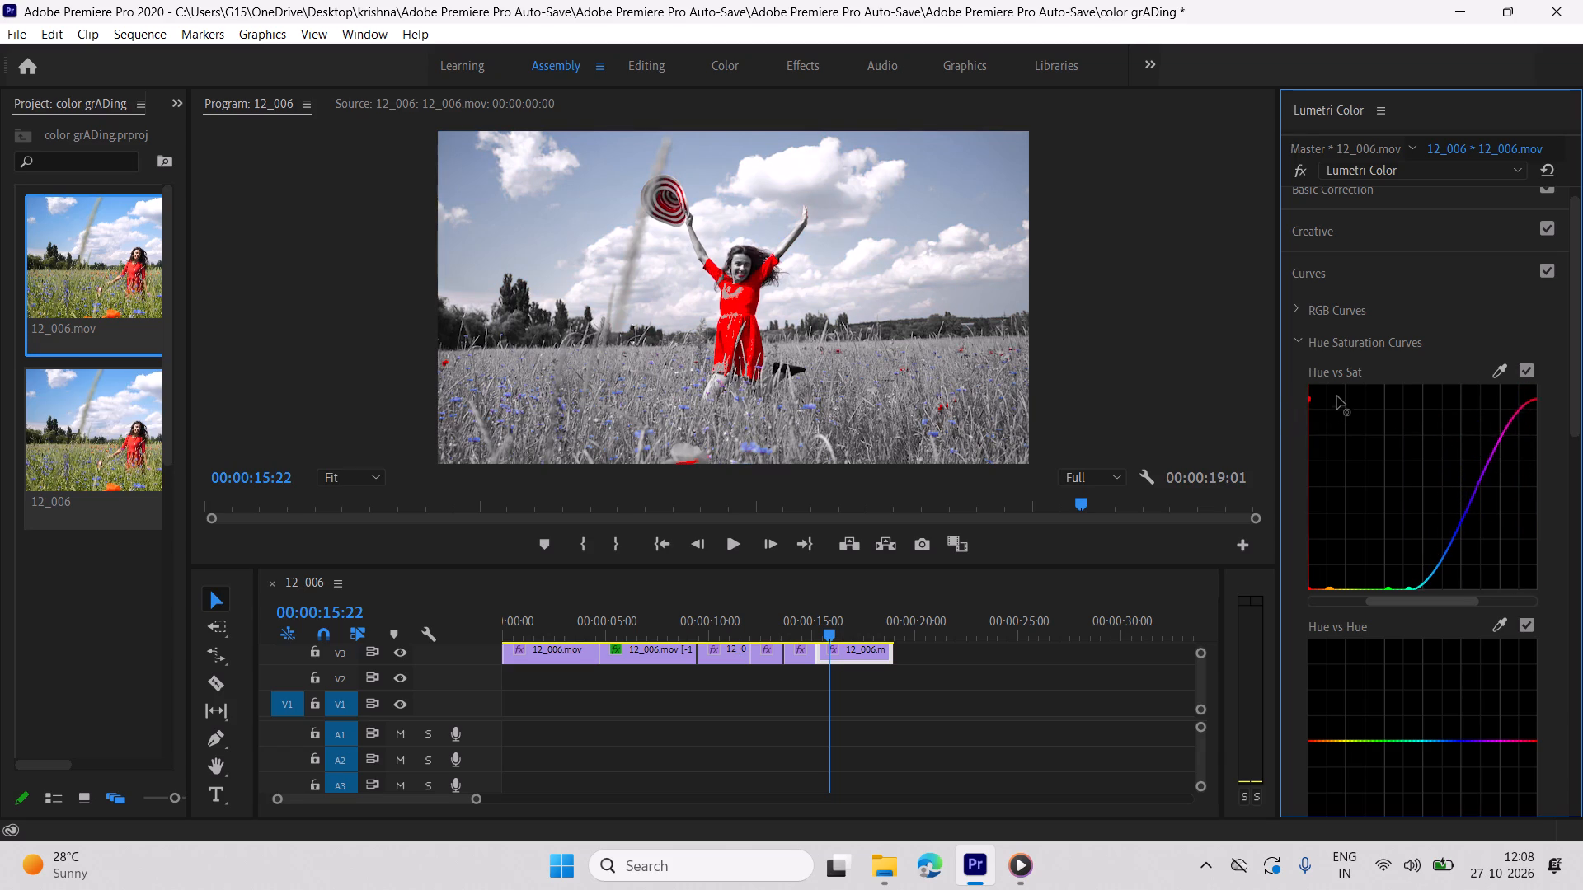
drag(1337, 396, 1149, 398)
Play back the regraded final segment to its end and continue from the sequence start to check the look.
key(space)
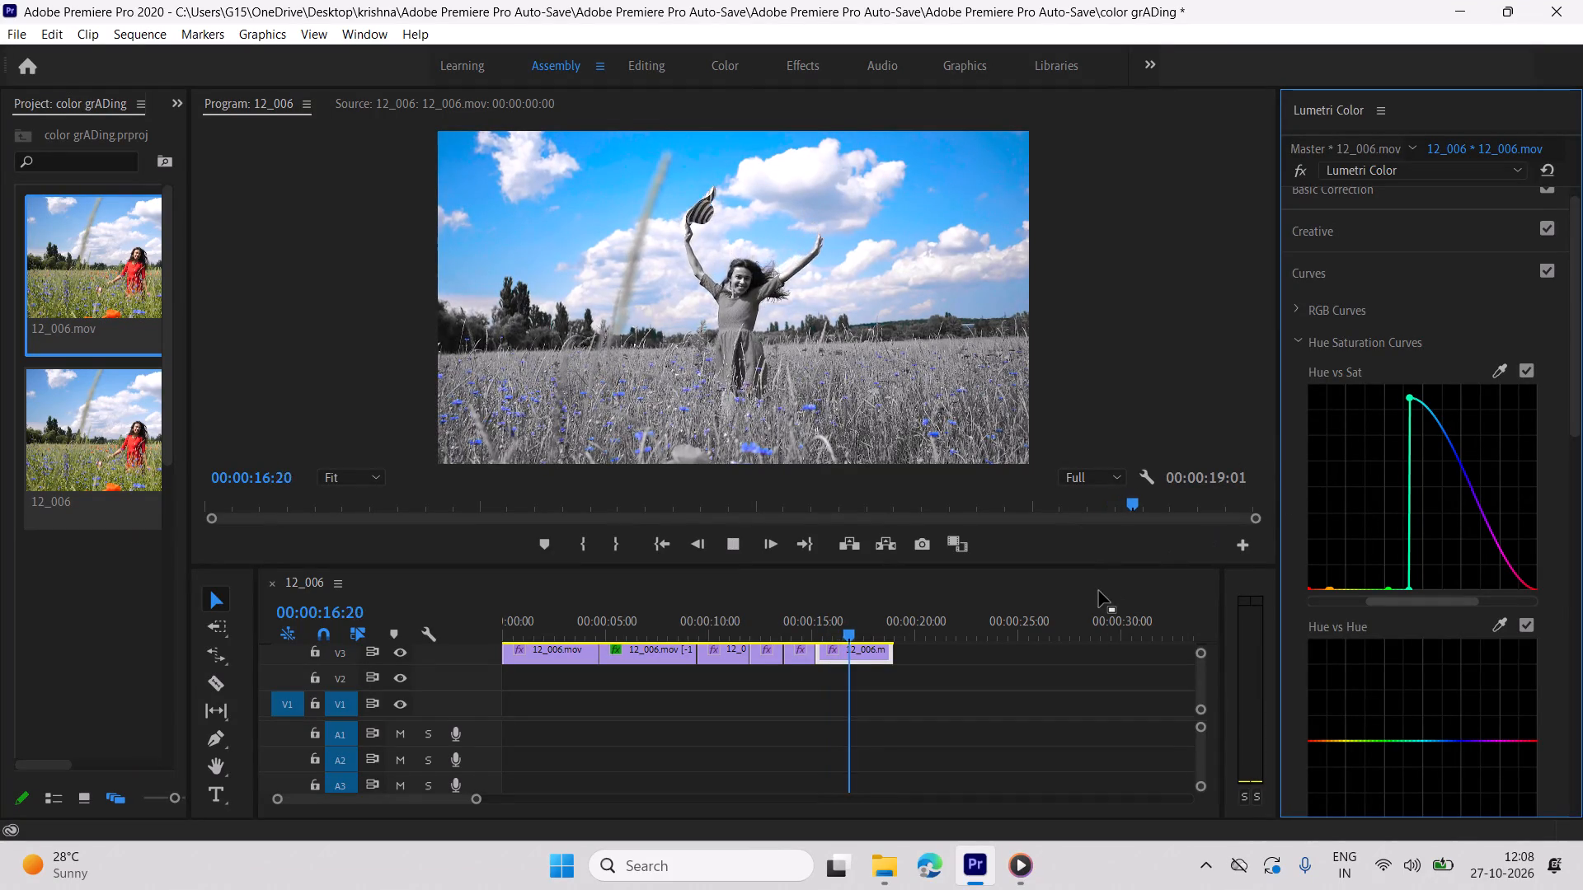
key(space)
key(space)
key(space)
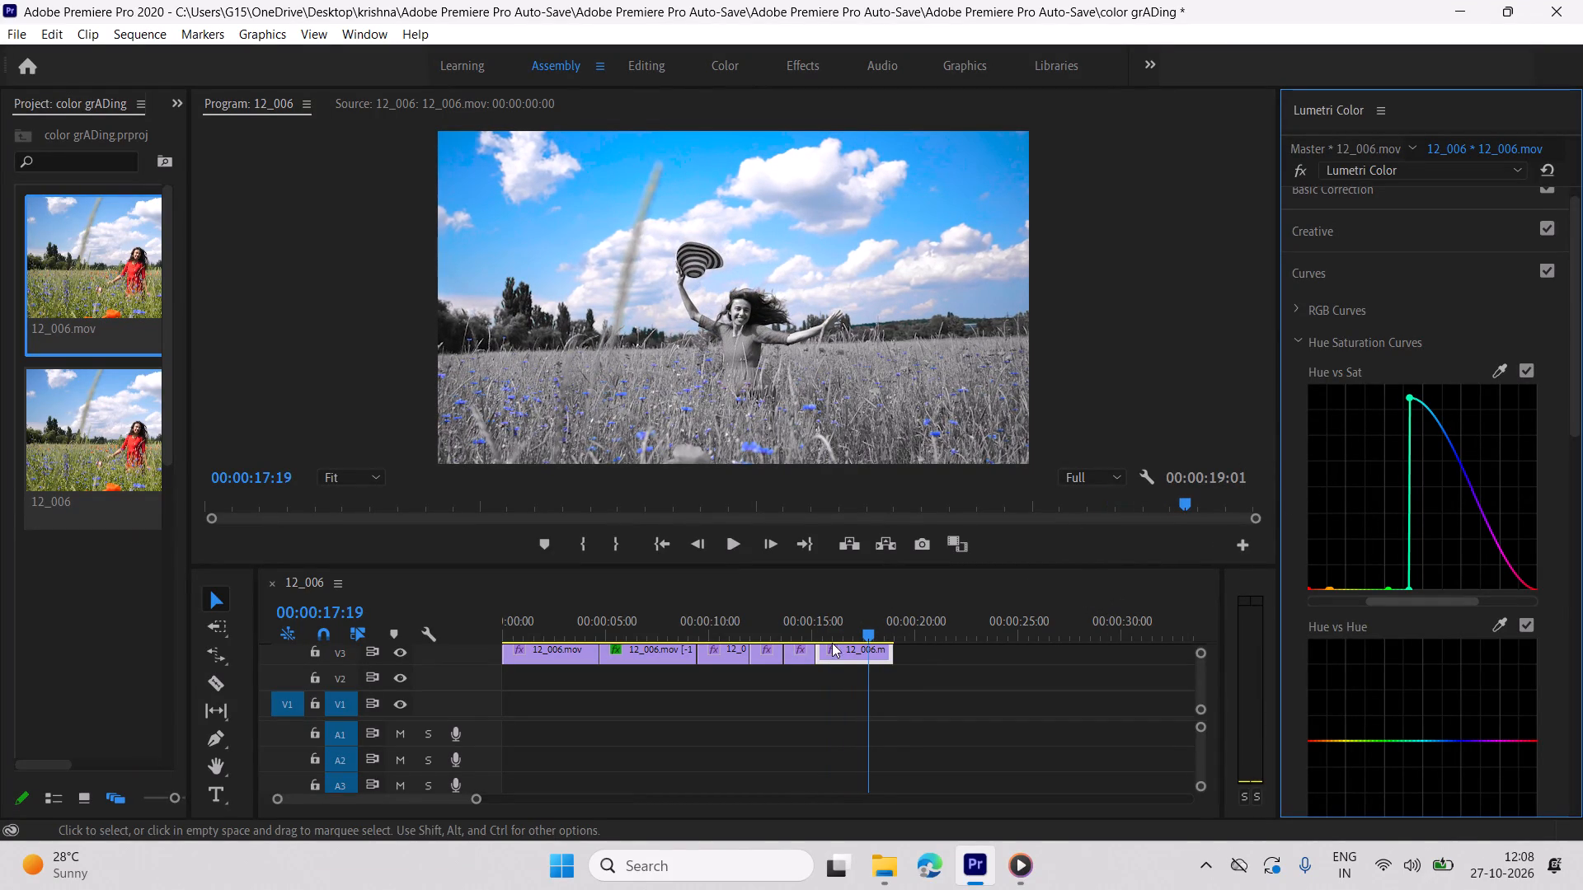
key(space)
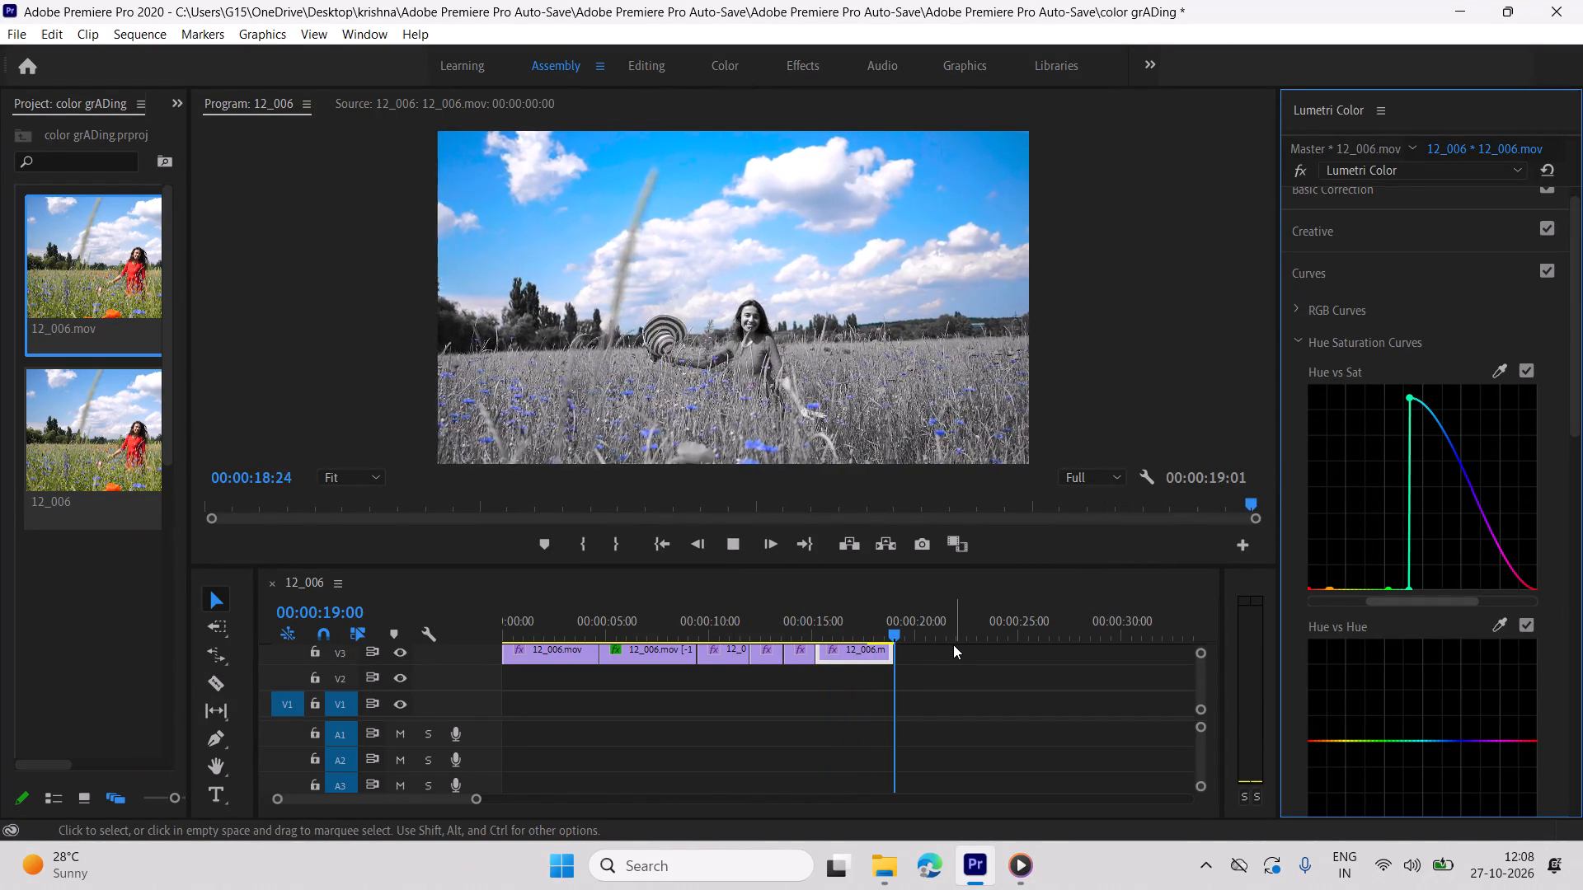
key(space)
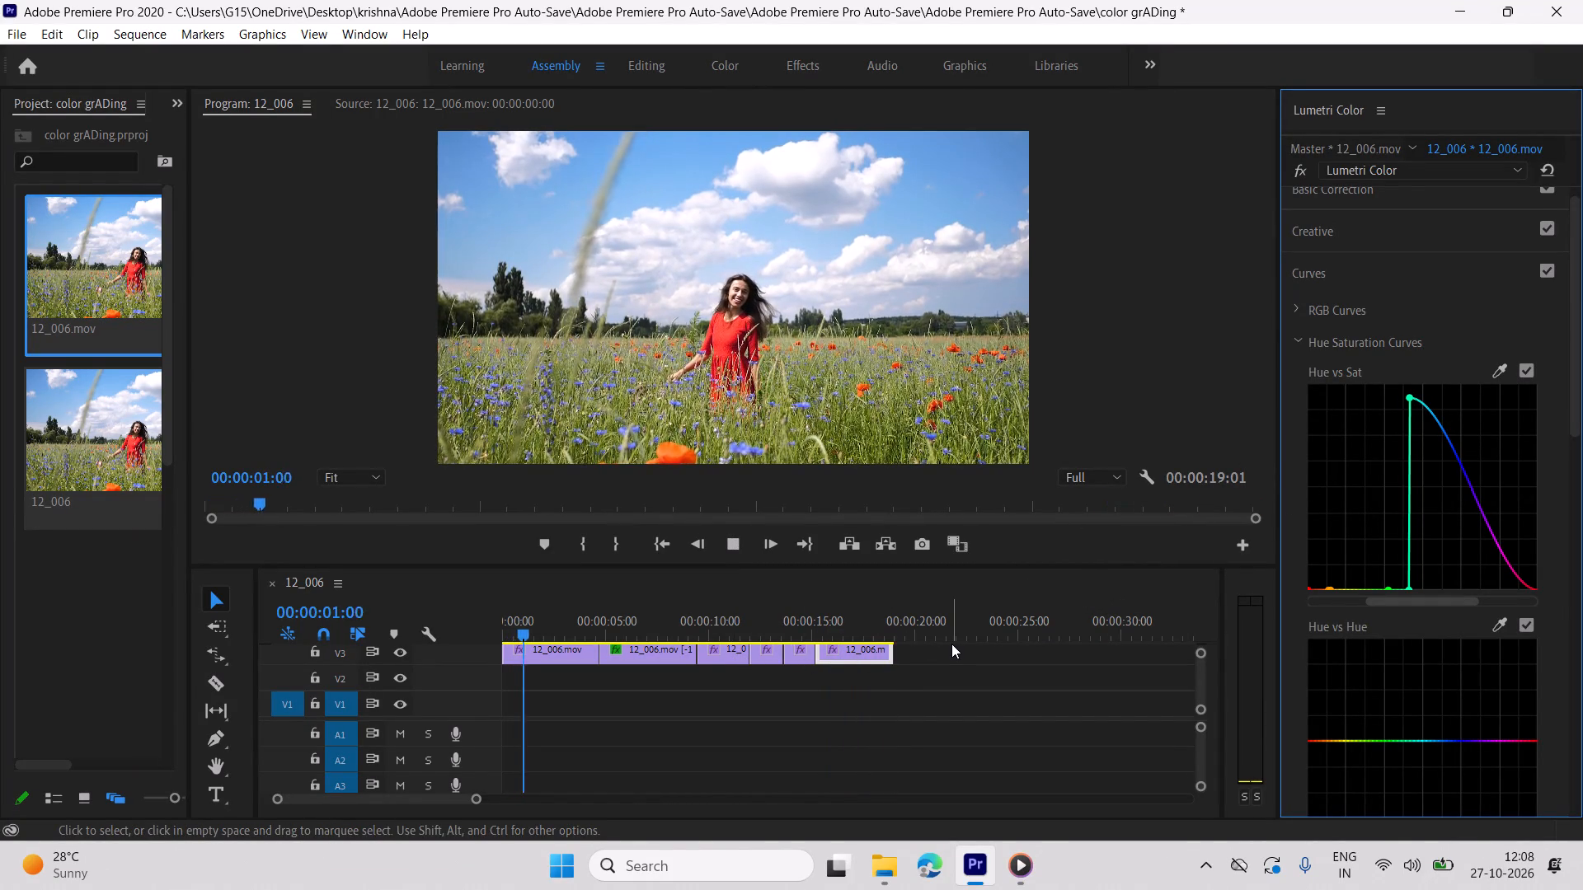
Add a text title reading "raw clip" in the sky at the frame's upper right corner.
click(216, 798)
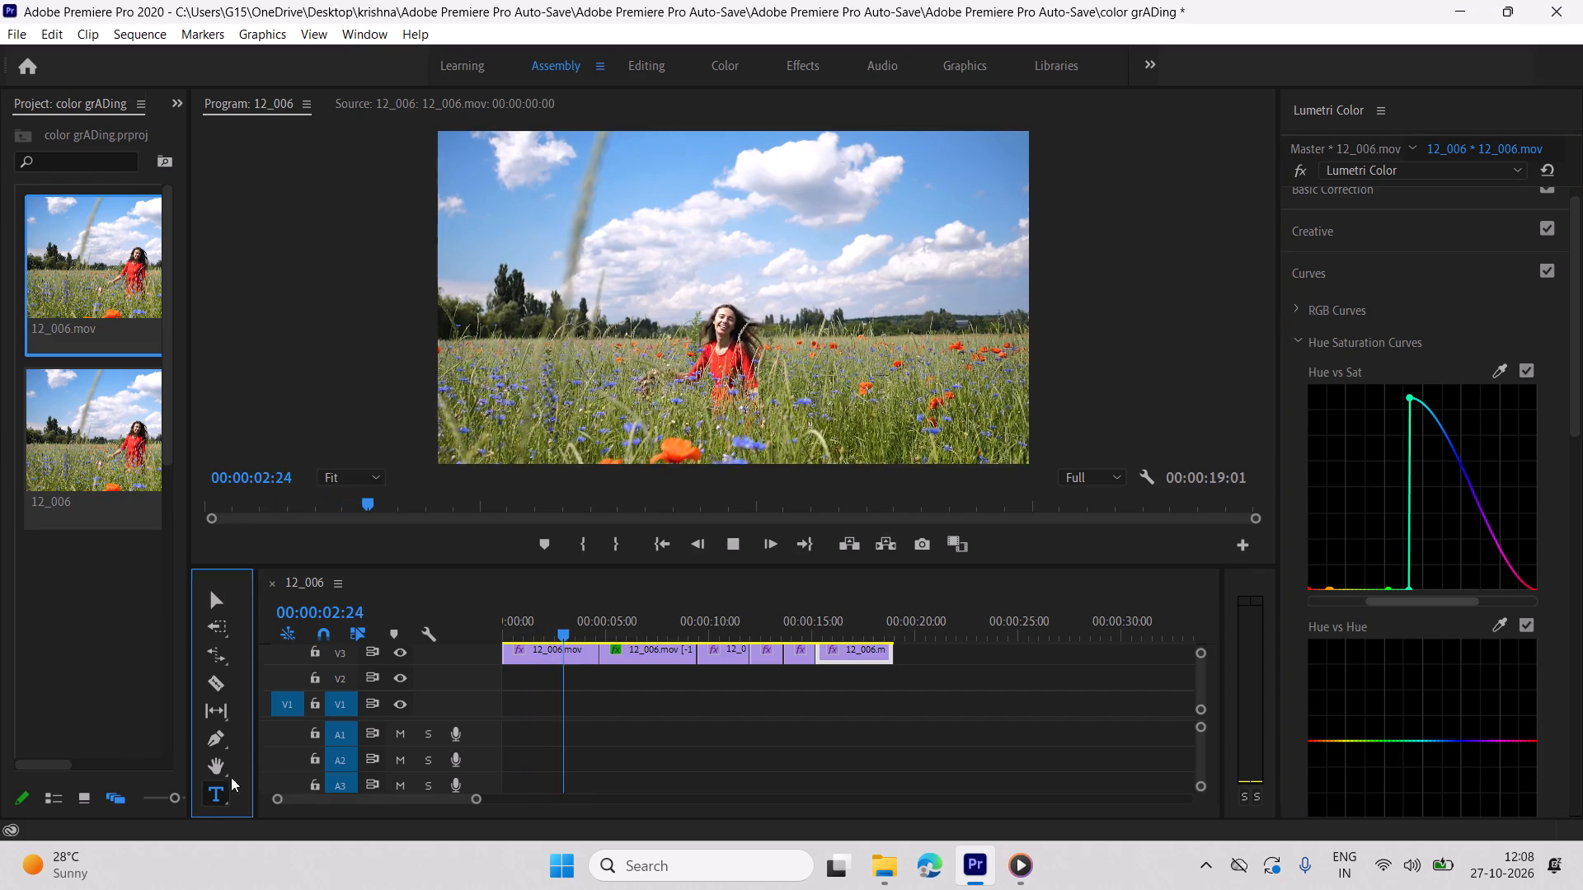
click(914, 156)
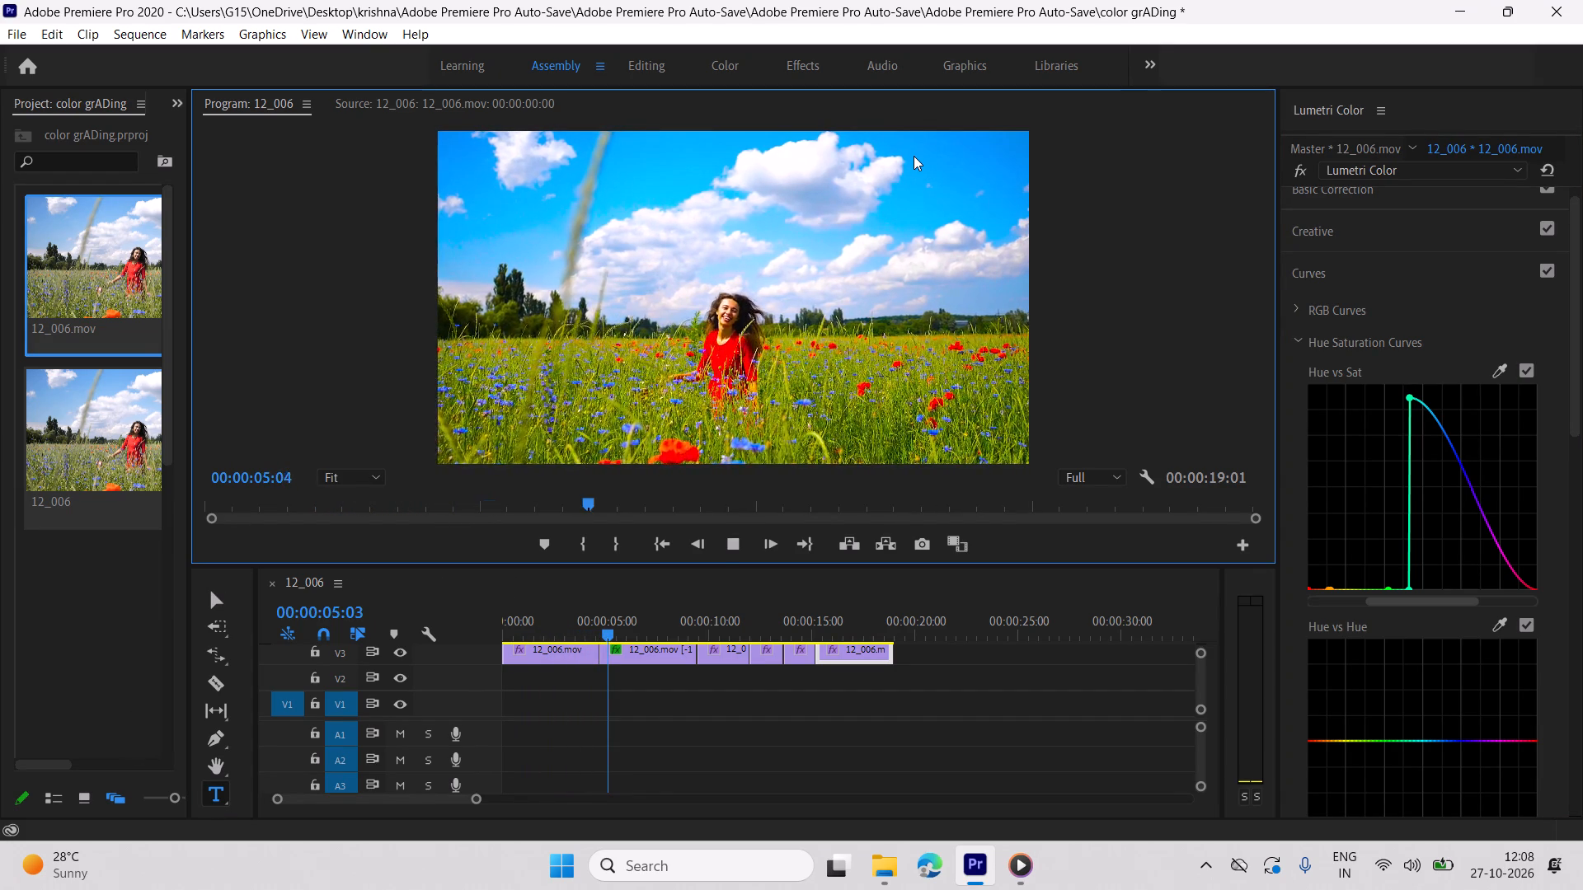
text(ra)
text(w c;o)
key(BackSpace)
key(BackSpace)
text(lip)
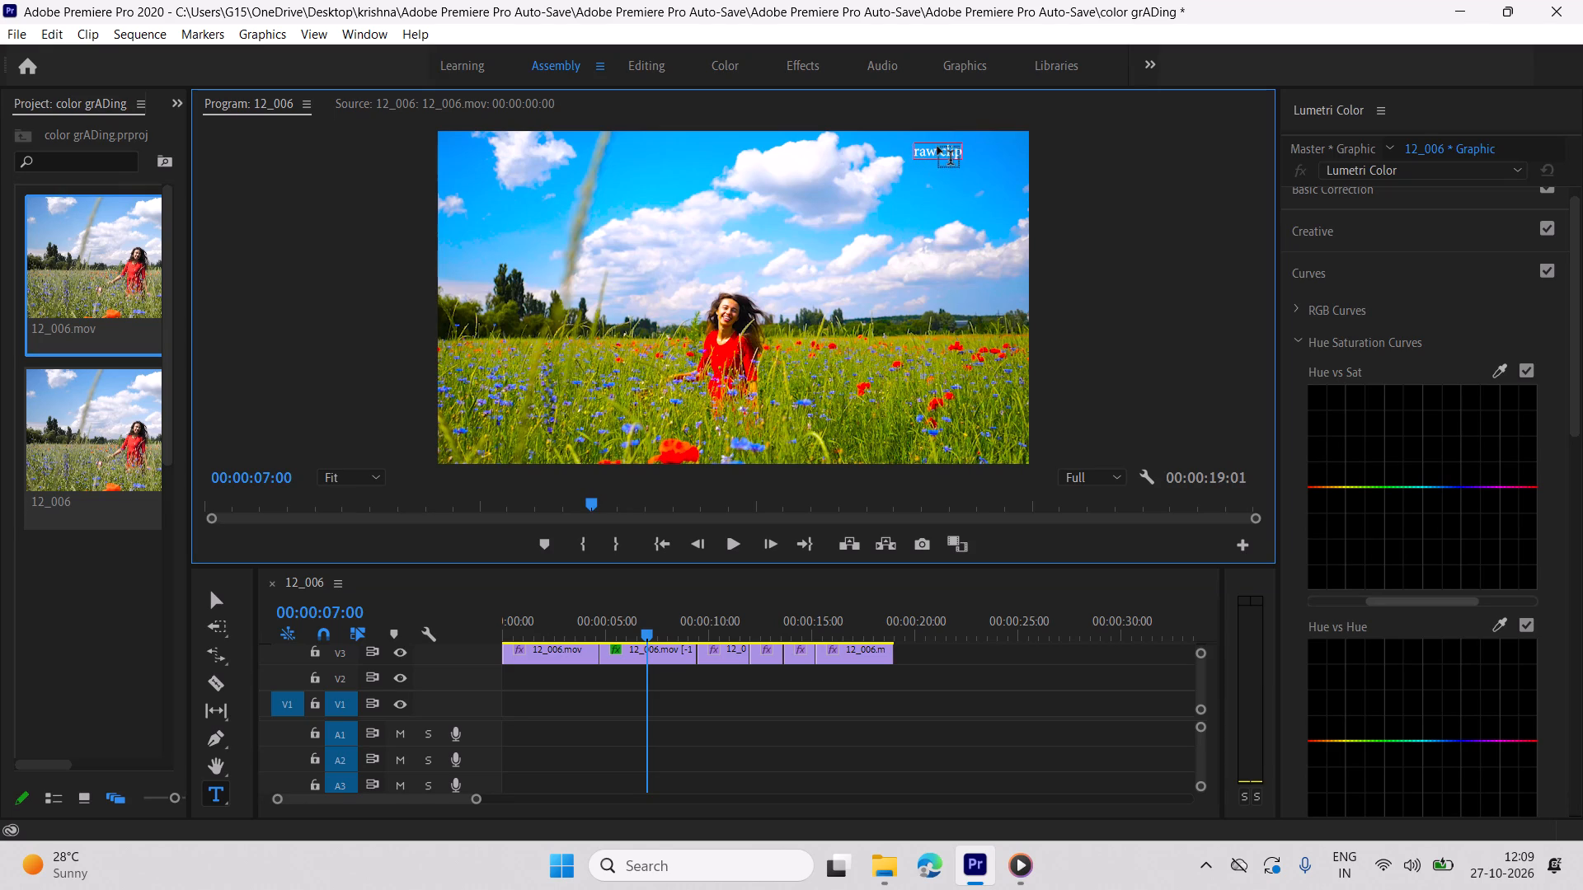
Set the "raw clip" title's font to SF Pro Display Bold and return to the Selection tool.
key(ctrl+a)
drag(188, 134, 270, 138)
scroll(184, 96, down, 5)
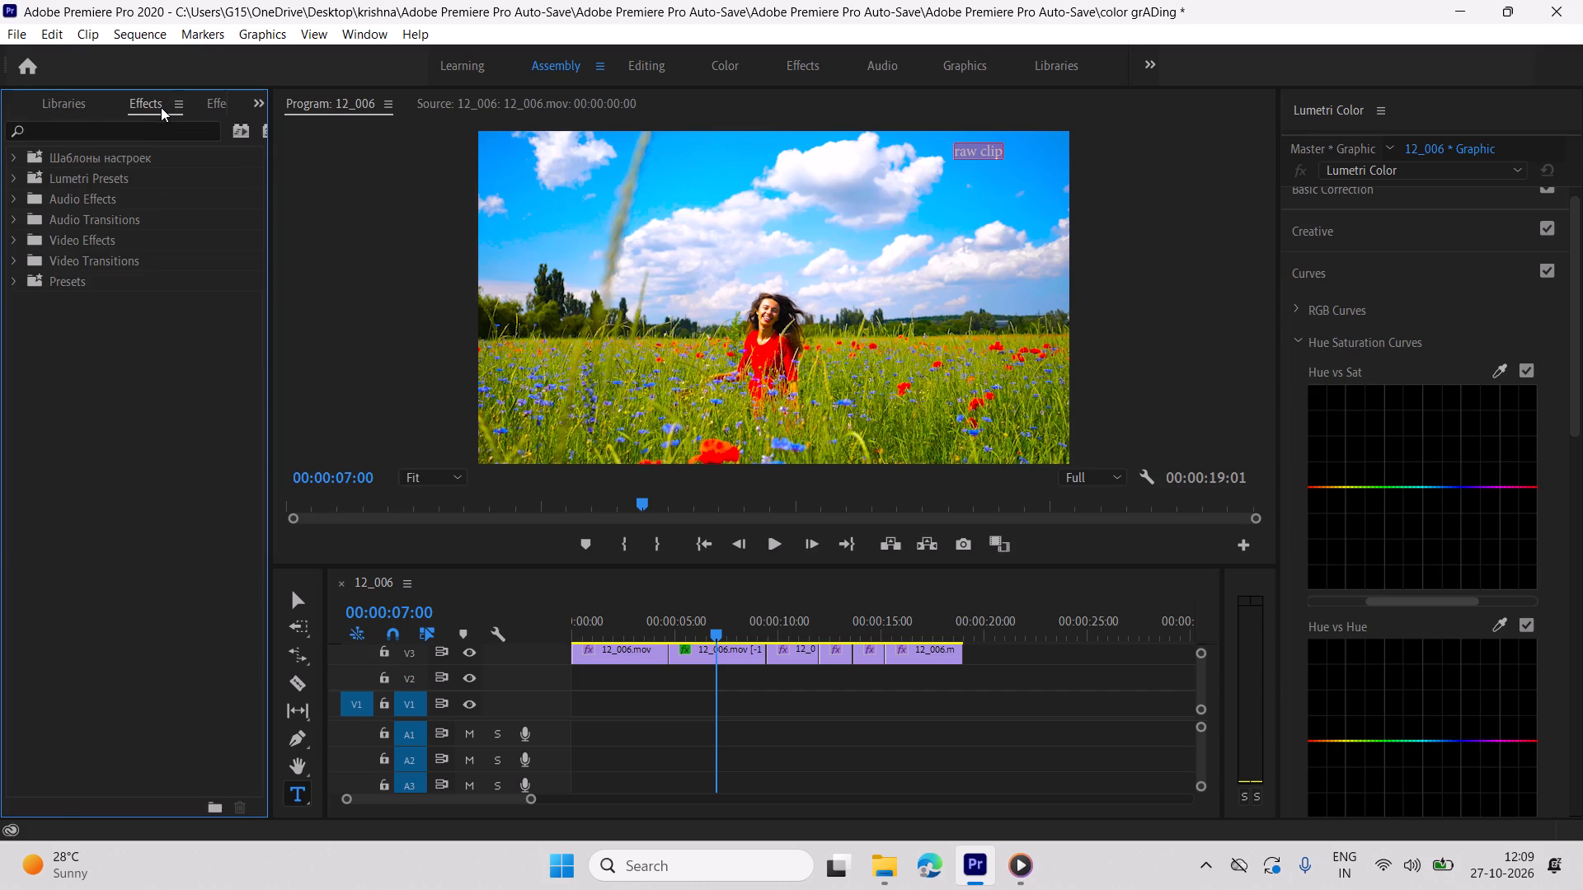
scroll(161, 107, down, 1)
click(16, 338)
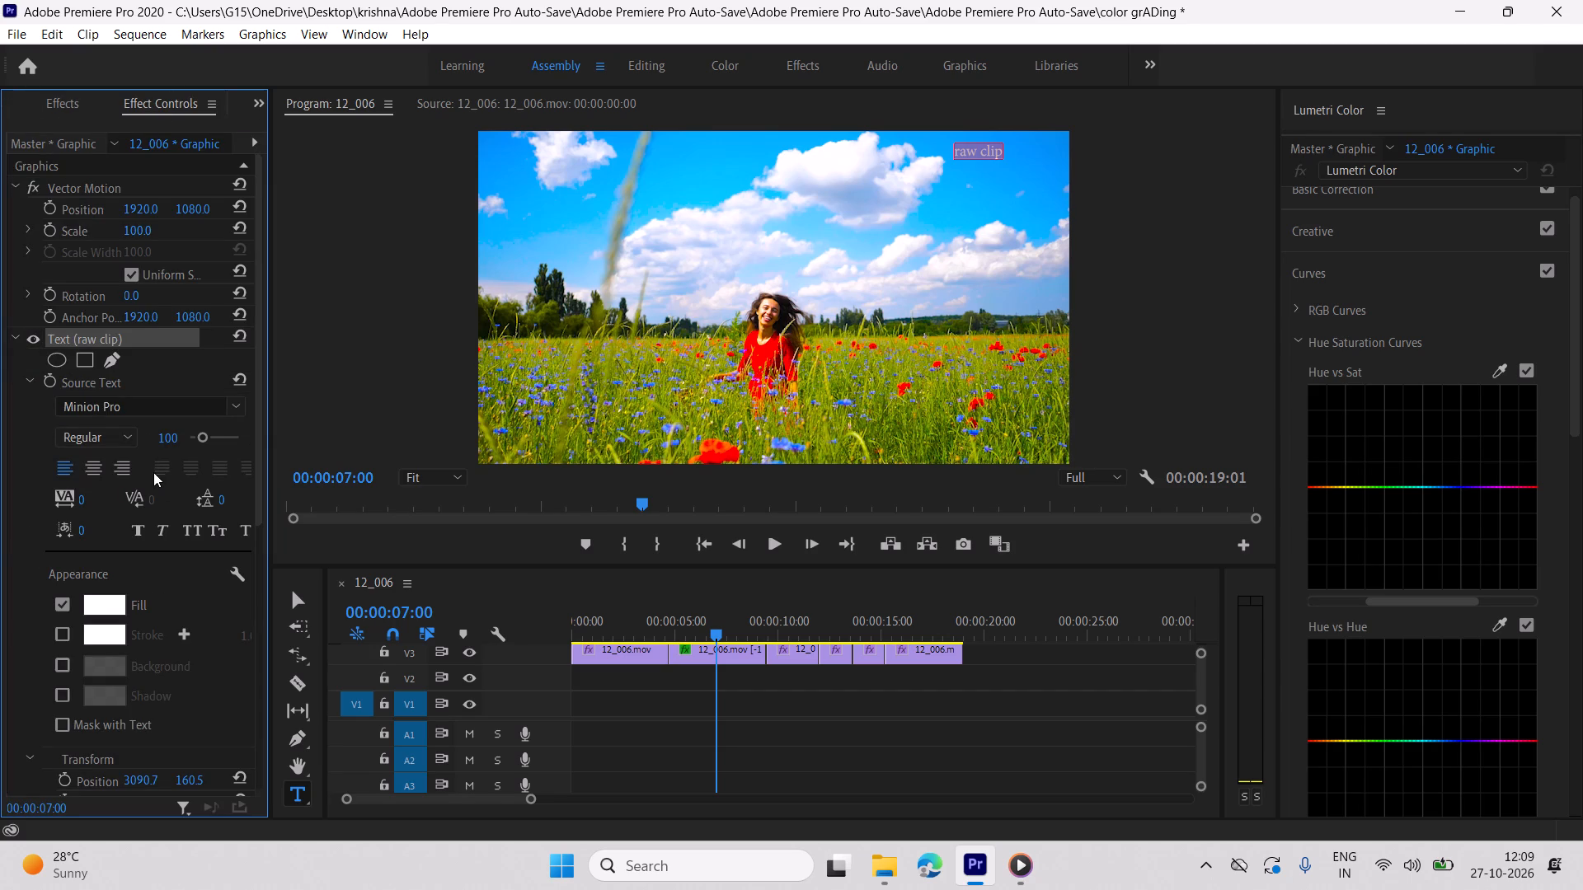
click(238, 404)
key(s)
key(f)
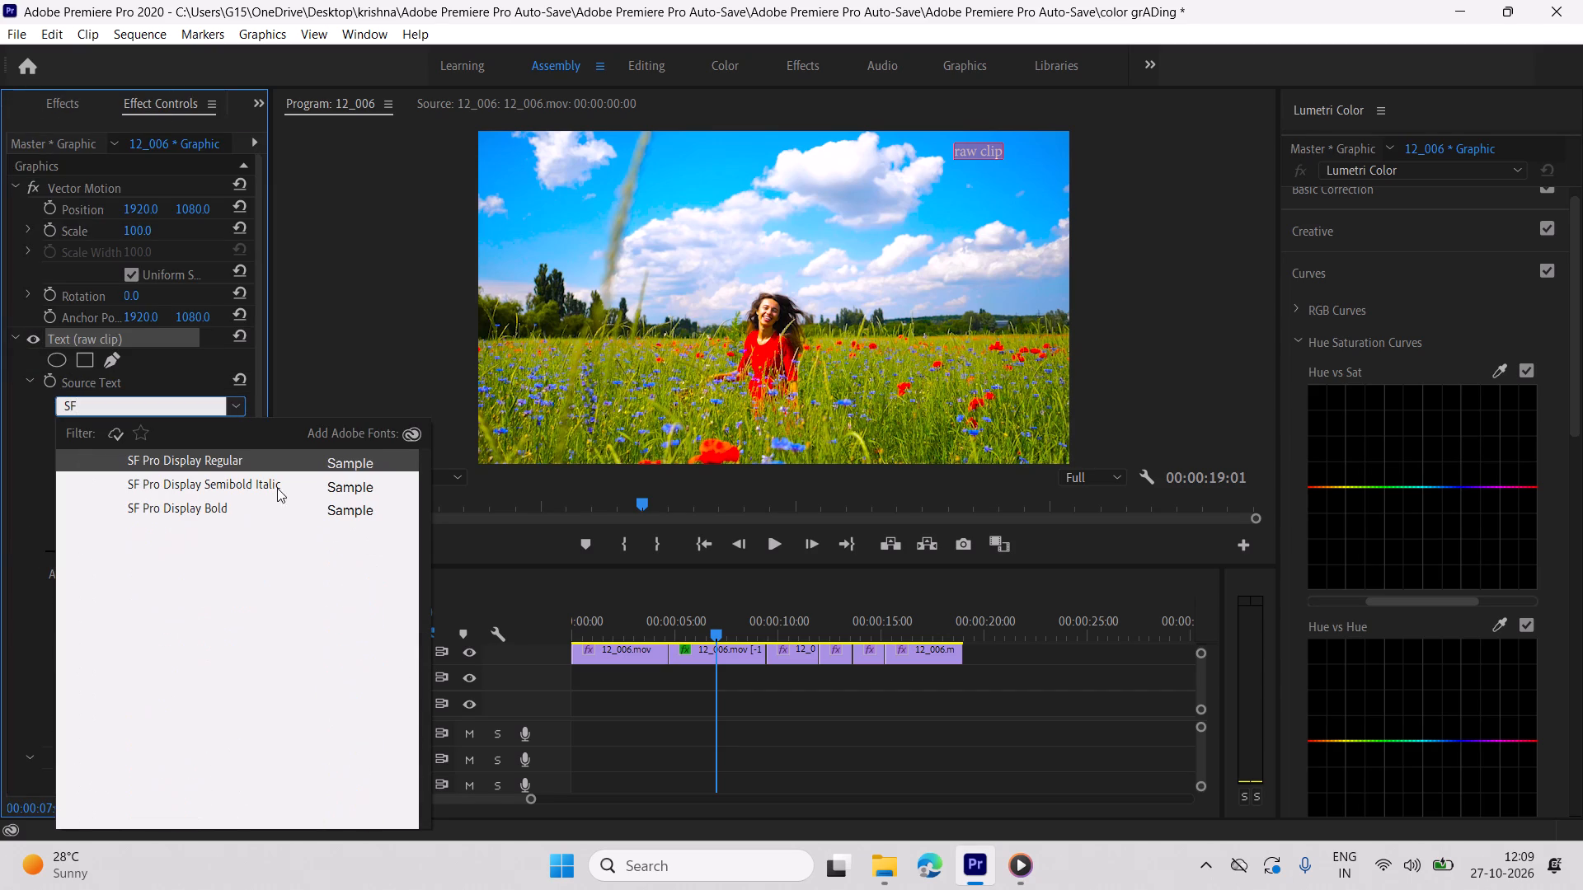
click(303, 593)
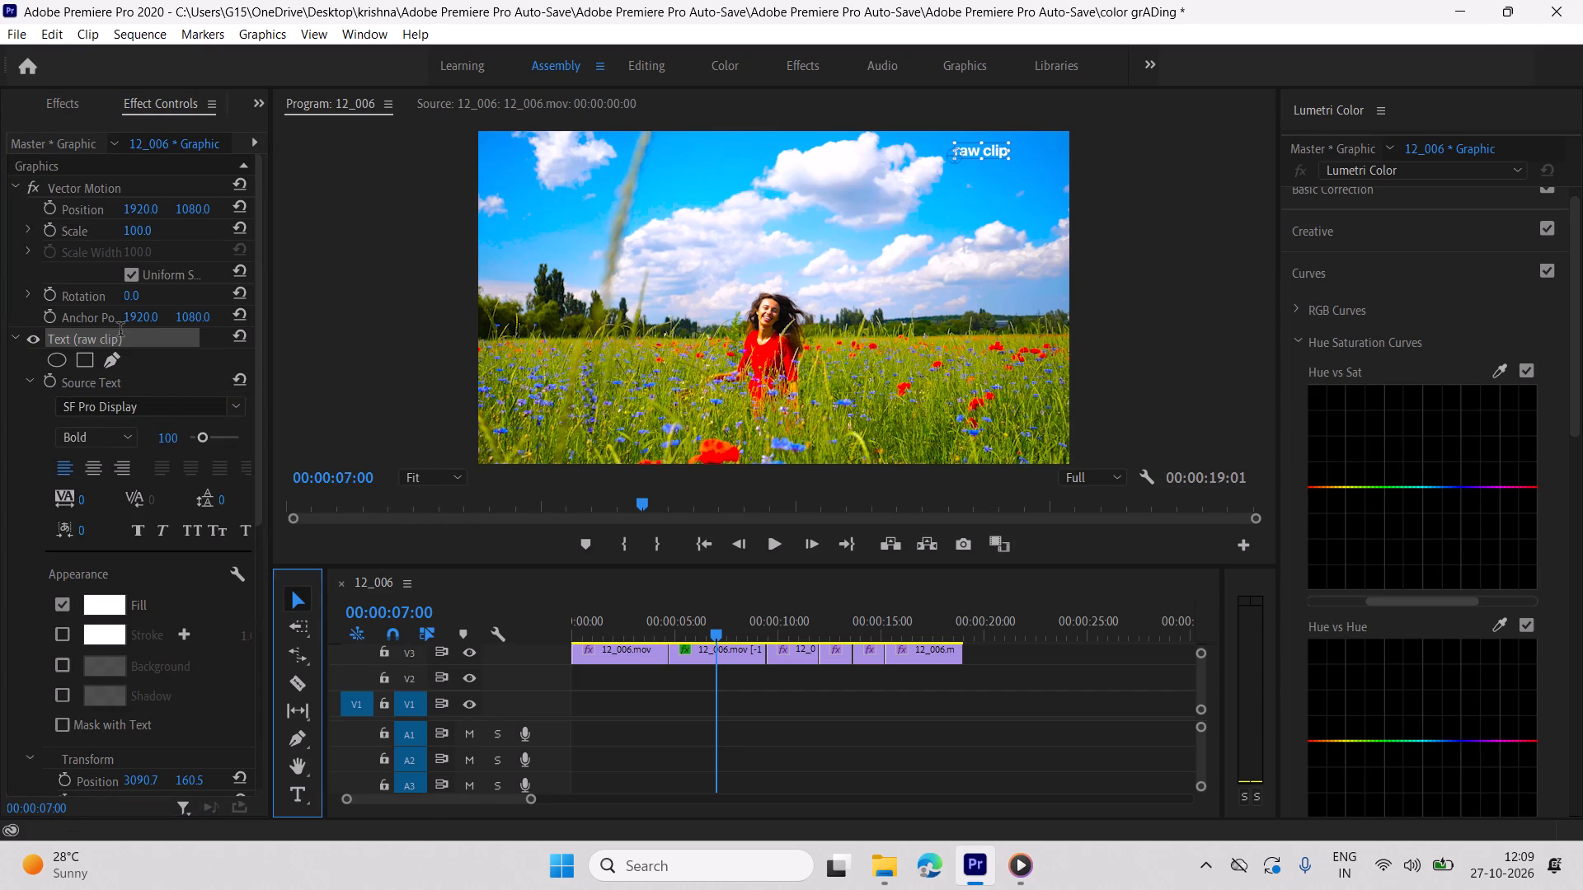
Set the "raw clip" title's Vector Motion scale to 141 and its position to 1535, 1487.
drag(143, 226, 194, 231)
drag(189, 209, 611, 251)
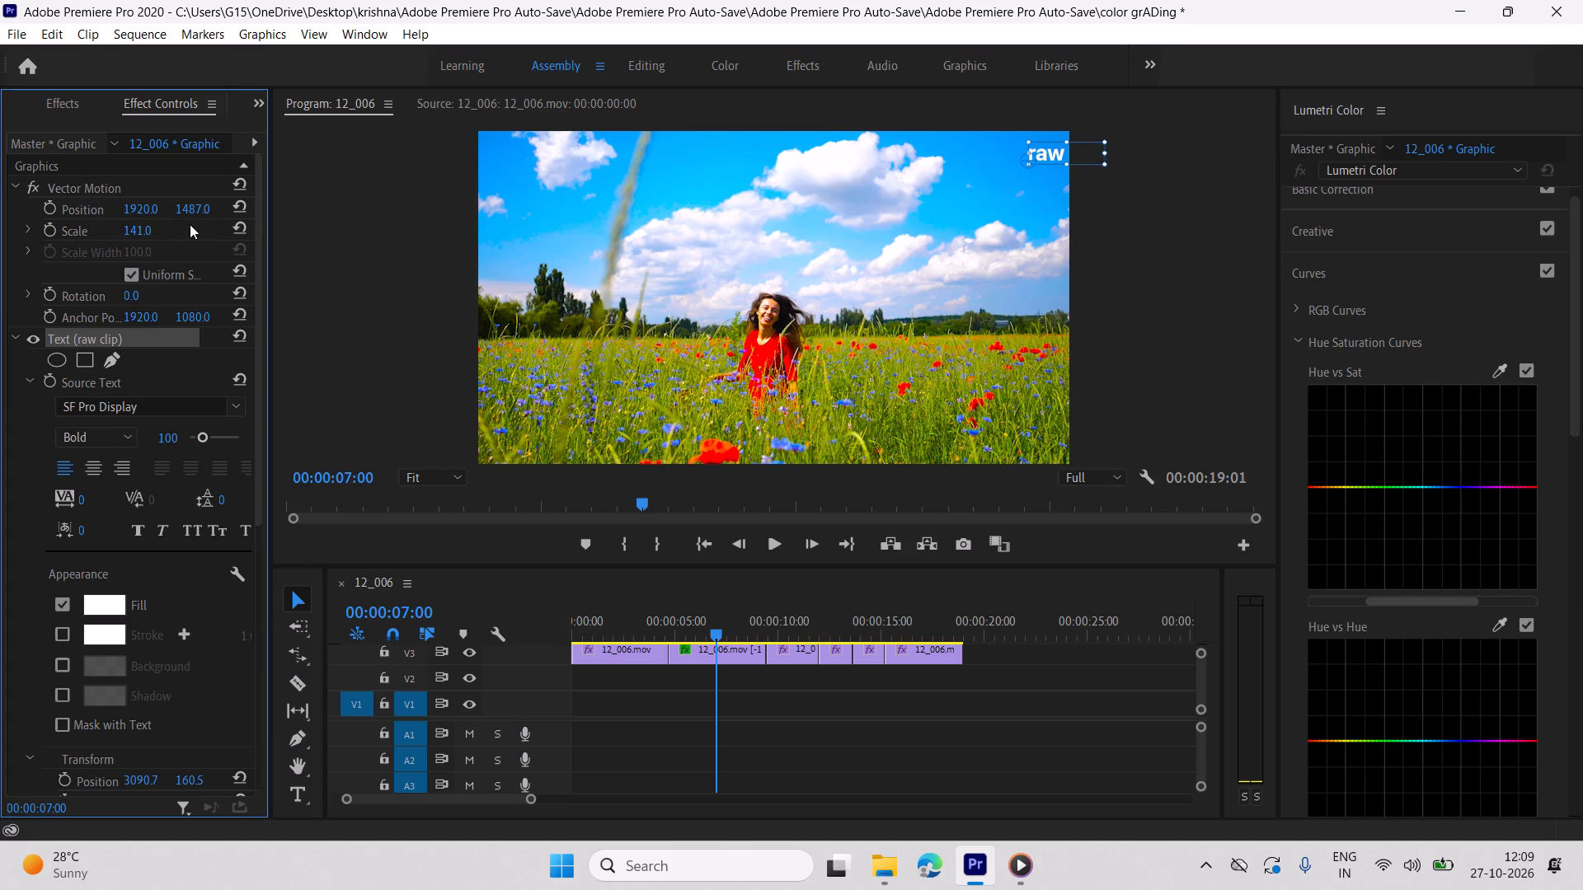
drag(143, 209, 30, 218)
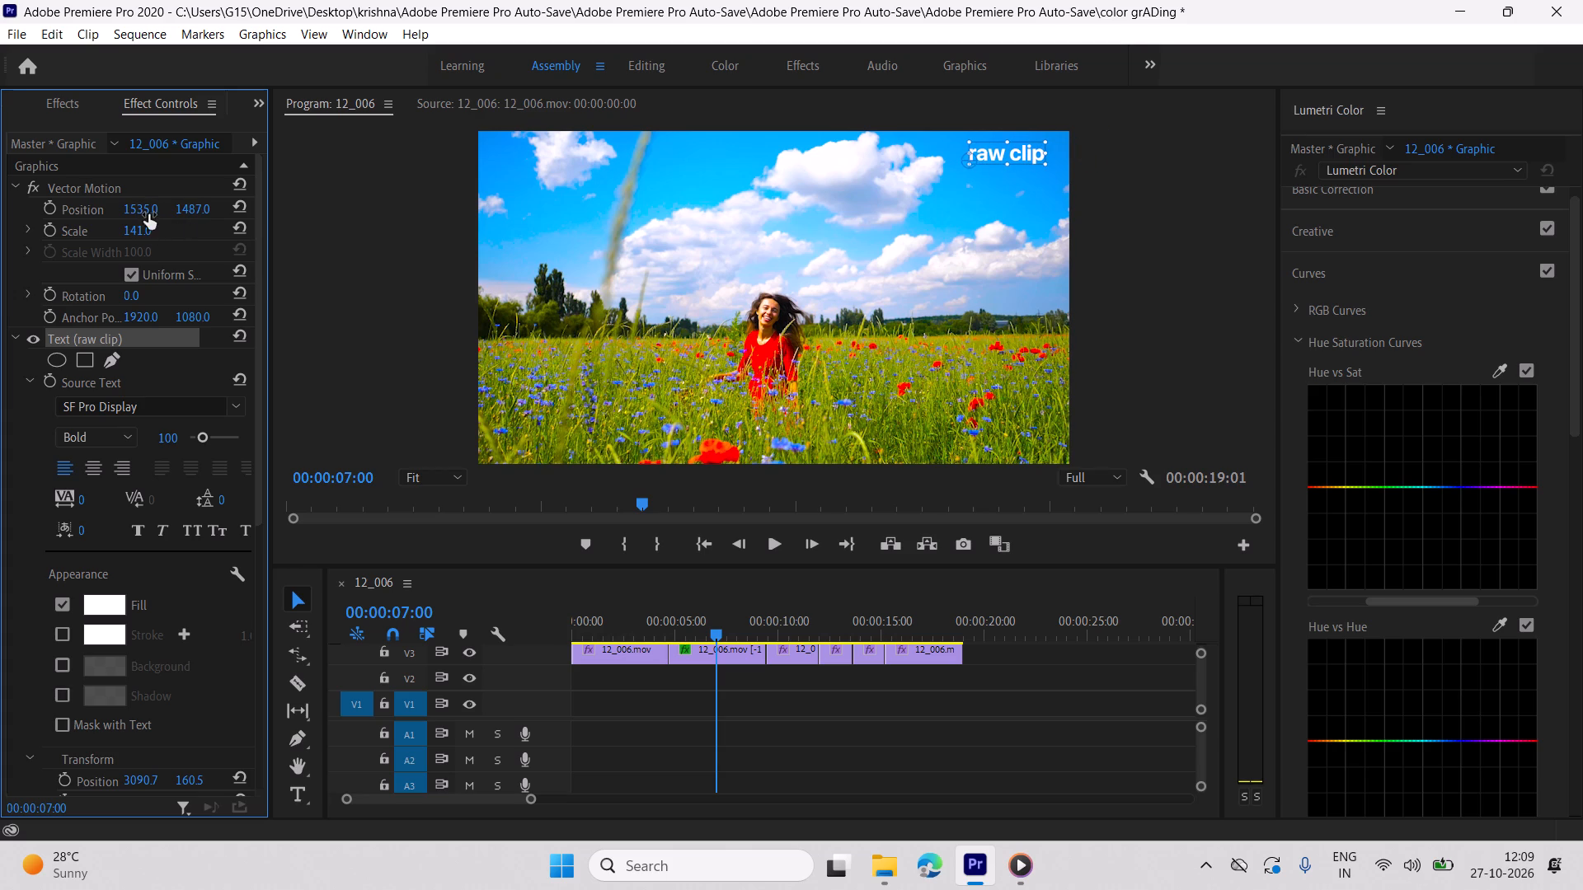
Move the "raw clip" title on V4 to the sequence start and trim its end to match the first segment.
click(740, 563)
drag(743, 565, 753, 449)
click(751, 665)
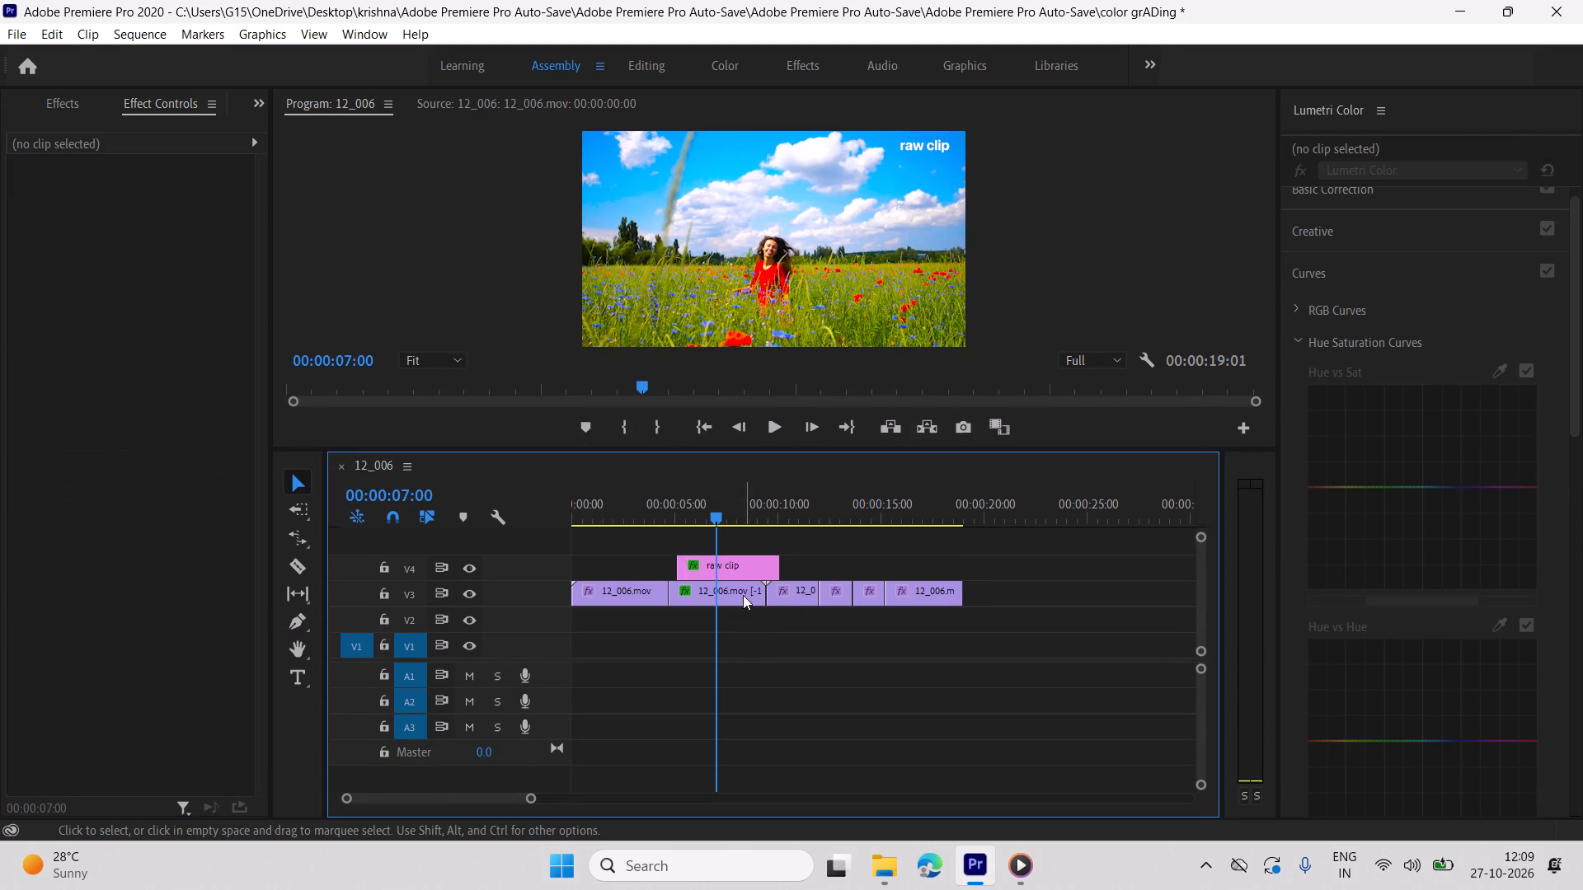
drag(737, 568, 617, 569)
drag(712, 520, 601, 527)
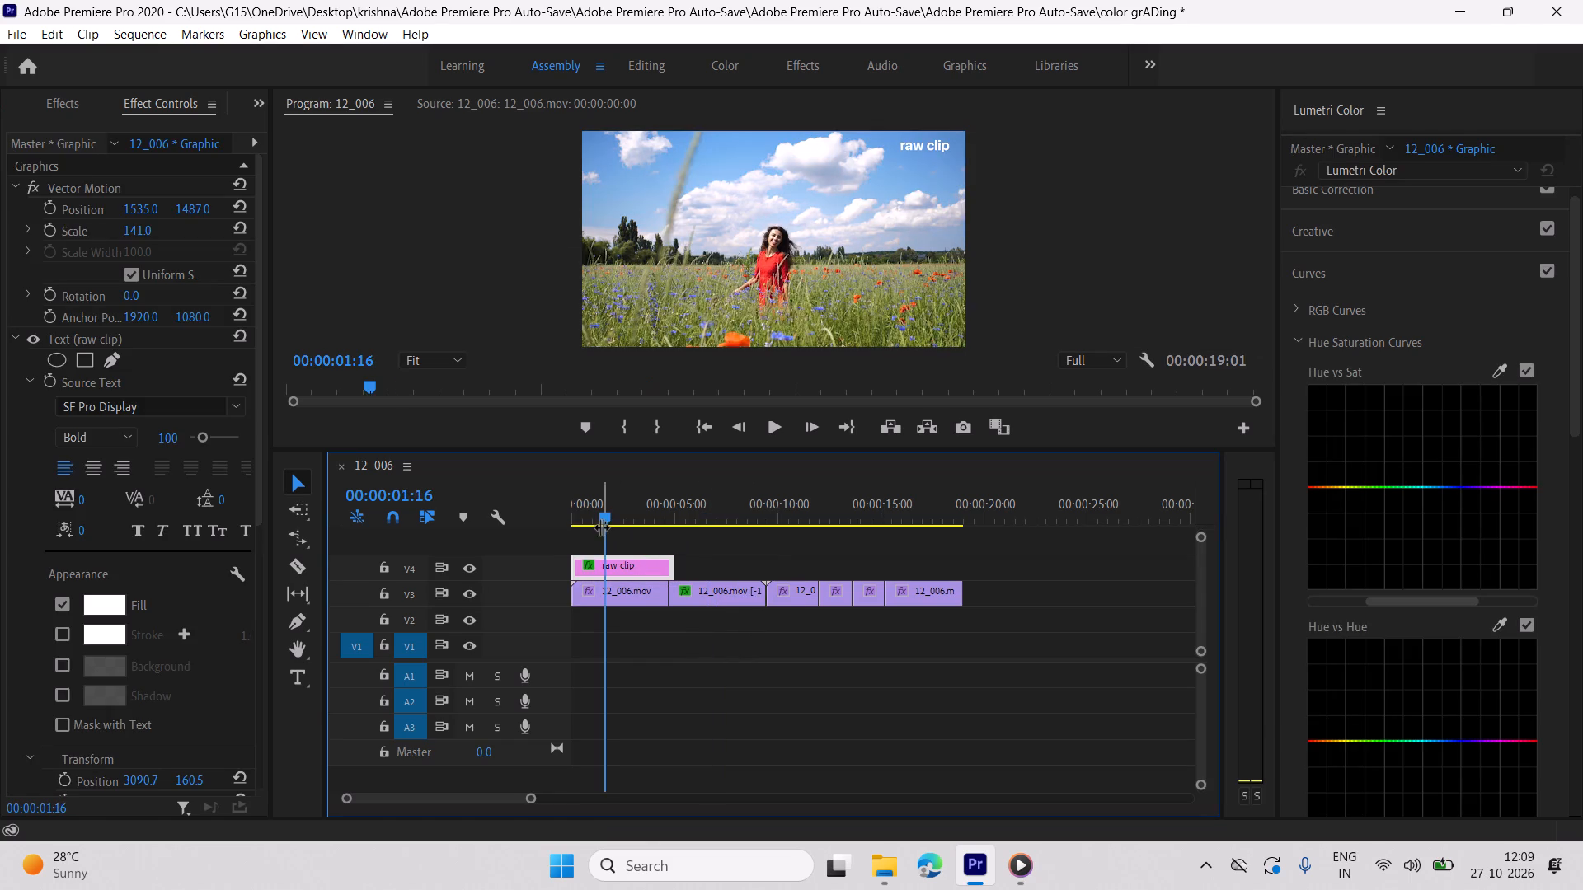
key(space)
drag(672, 573, 664, 572)
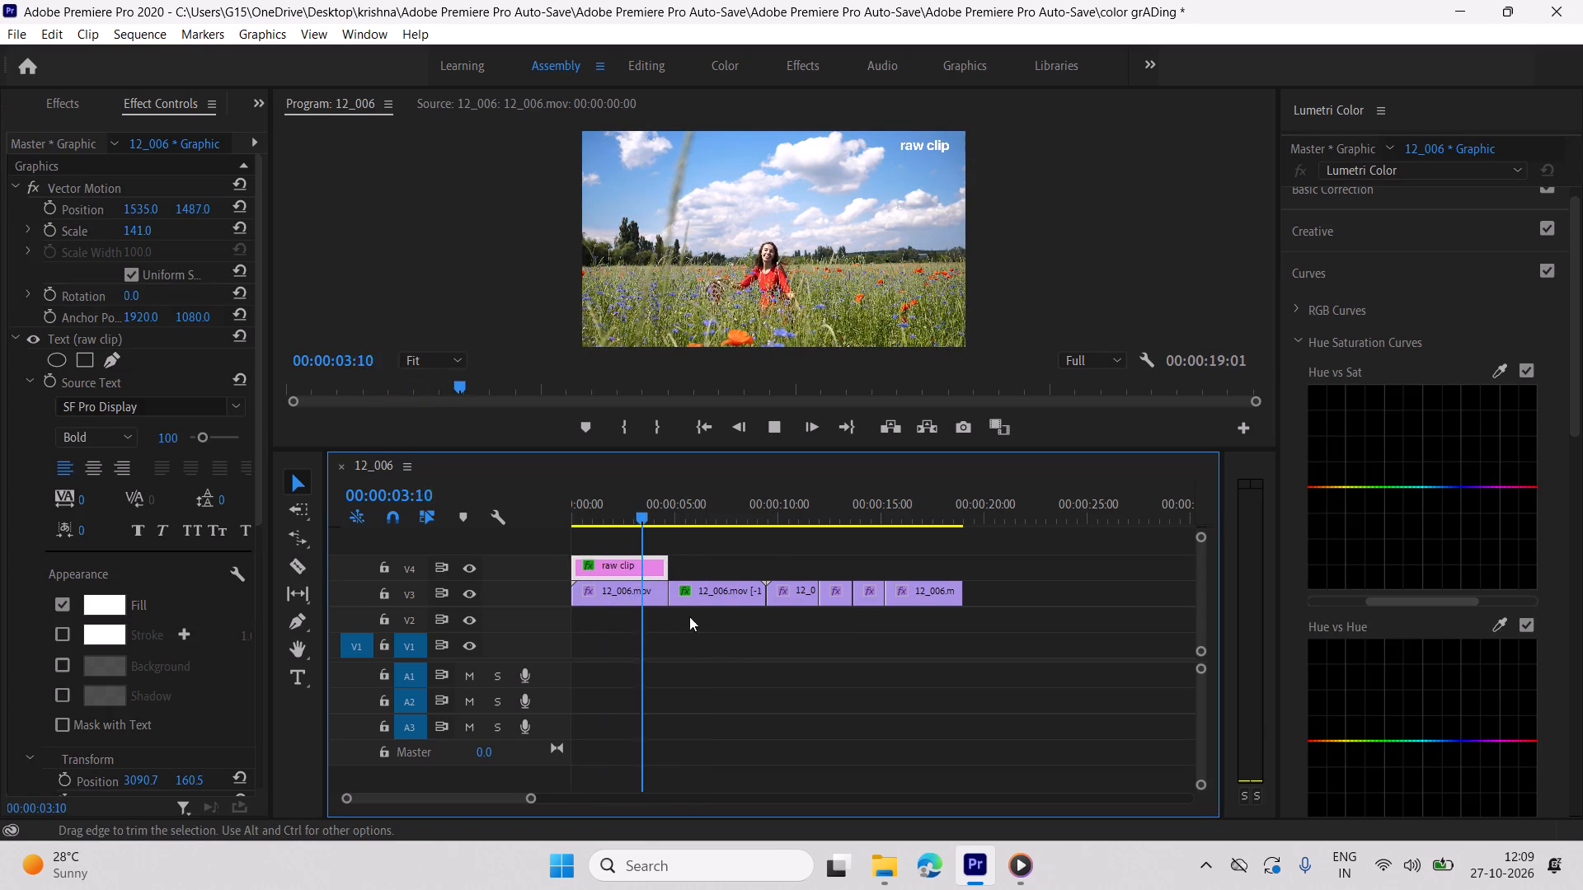
Duplicate the "raw clip" title on V4 directly above the second segment.
alt+drag(627, 560, 727, 564)
key(space)
click(721, 557)
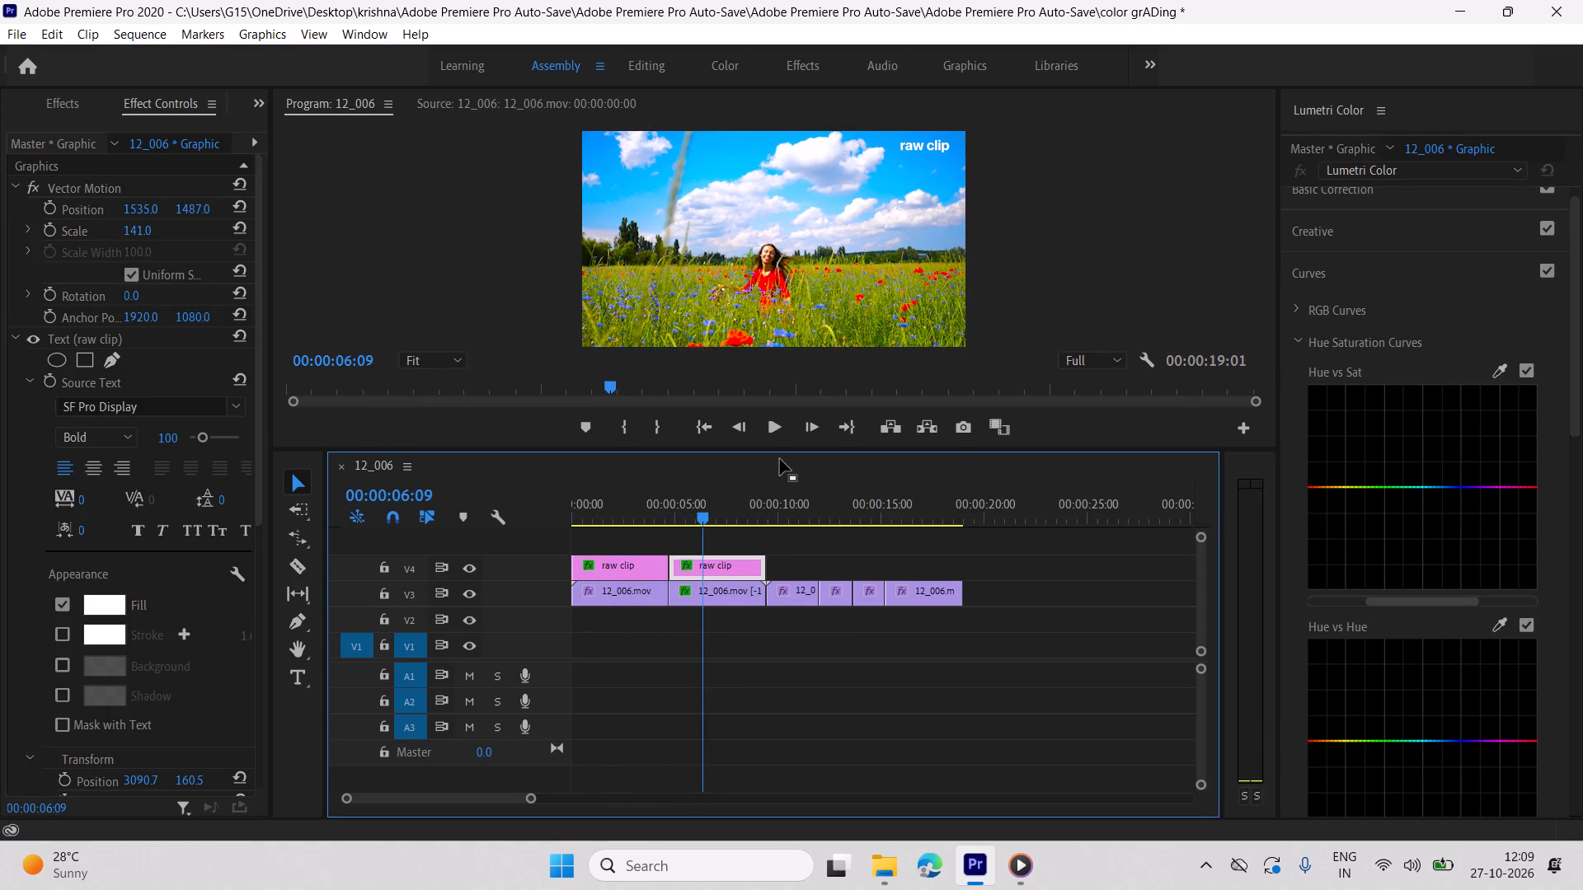
Replace the duplicated title's text with "all color" and "enhanced" on two lines.
drag(783, 451, 771, 556)
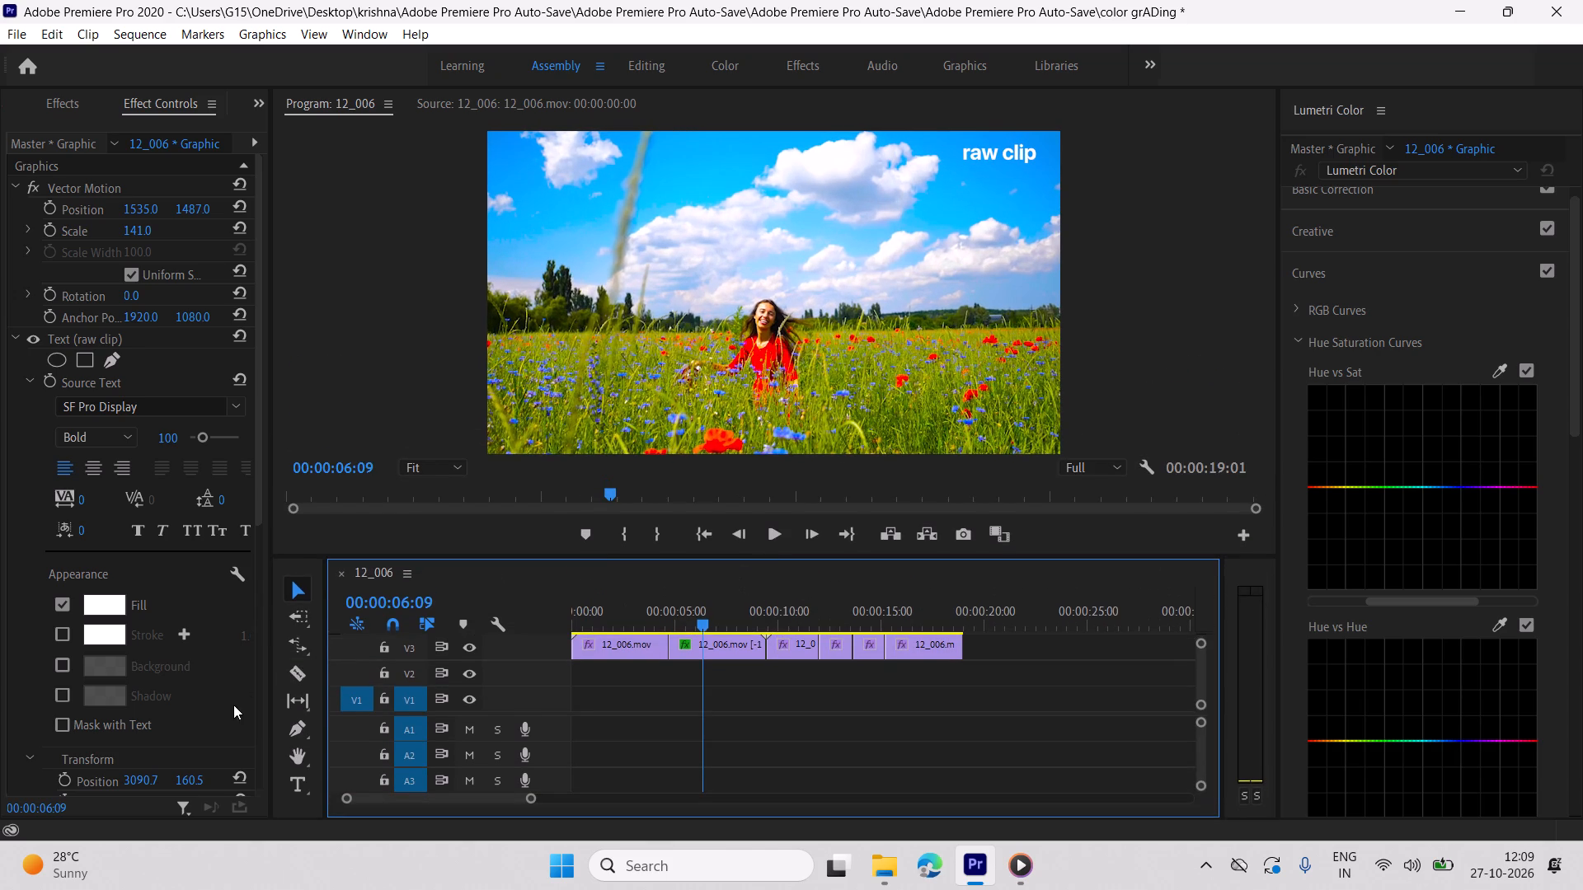
click(290, 780)
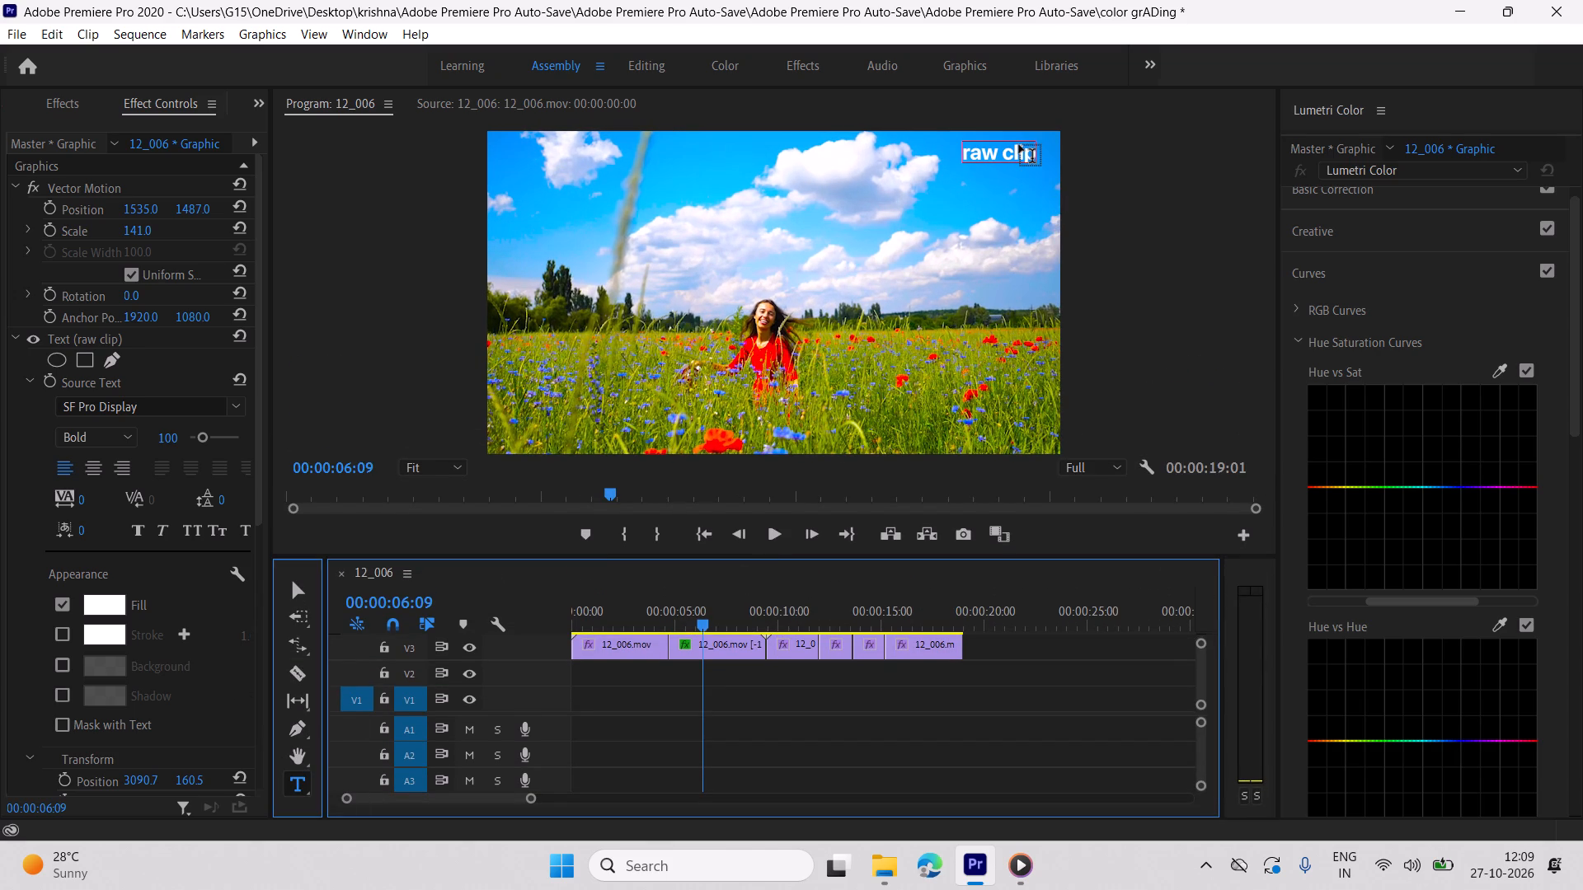
double_click(1019, 145)
key(BackSpace)
key(BackSpace)
key(BackSpace)
key(BackSpace)
key(BackSpace)
key(BackSpace)
key(BackSpace)
key(BackSpace)
key(BackSpace)
key(BackSpace)
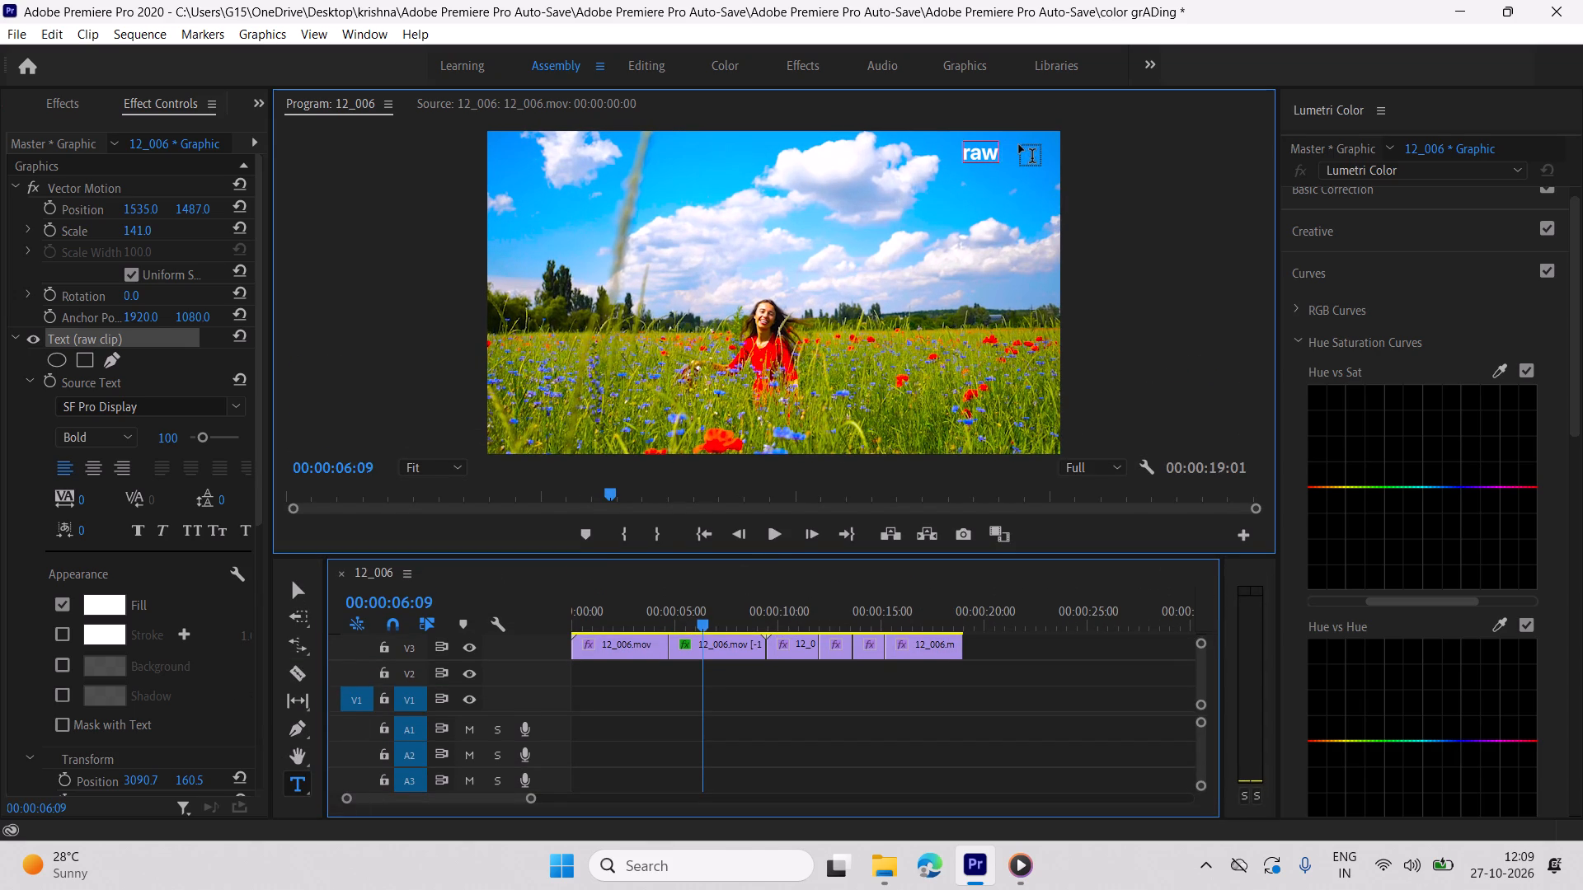
text(all color)
key(Return)
text(enhanc)
text(ed)
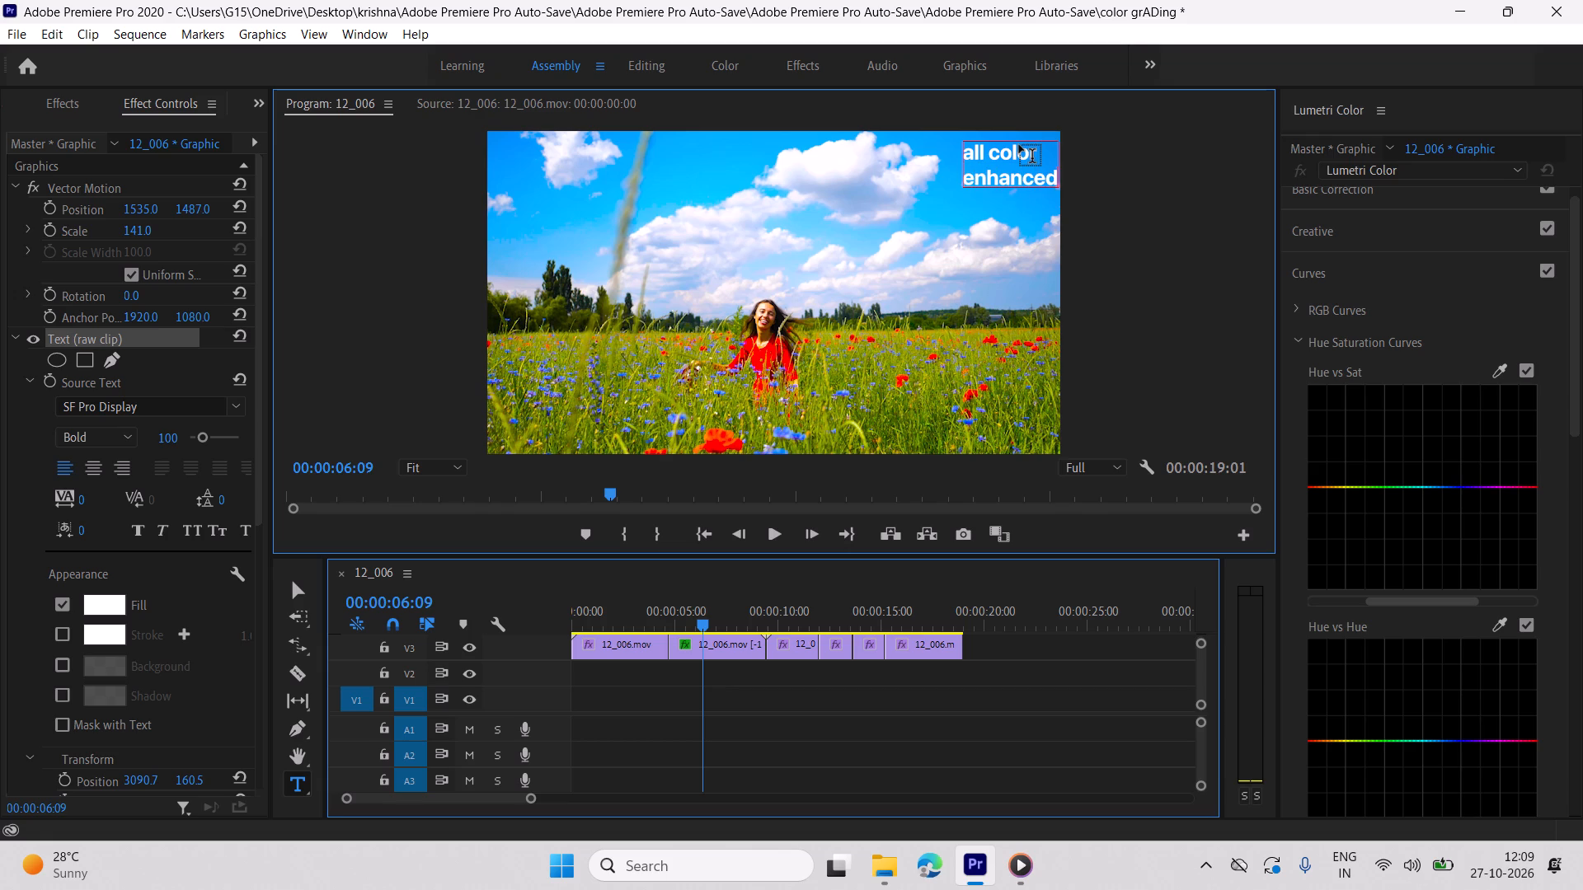
Shift the "all color enhanced" title to horizontal position 1473 so it sits inside the frame, and play to 00:00:07:02.
click(292, 579)
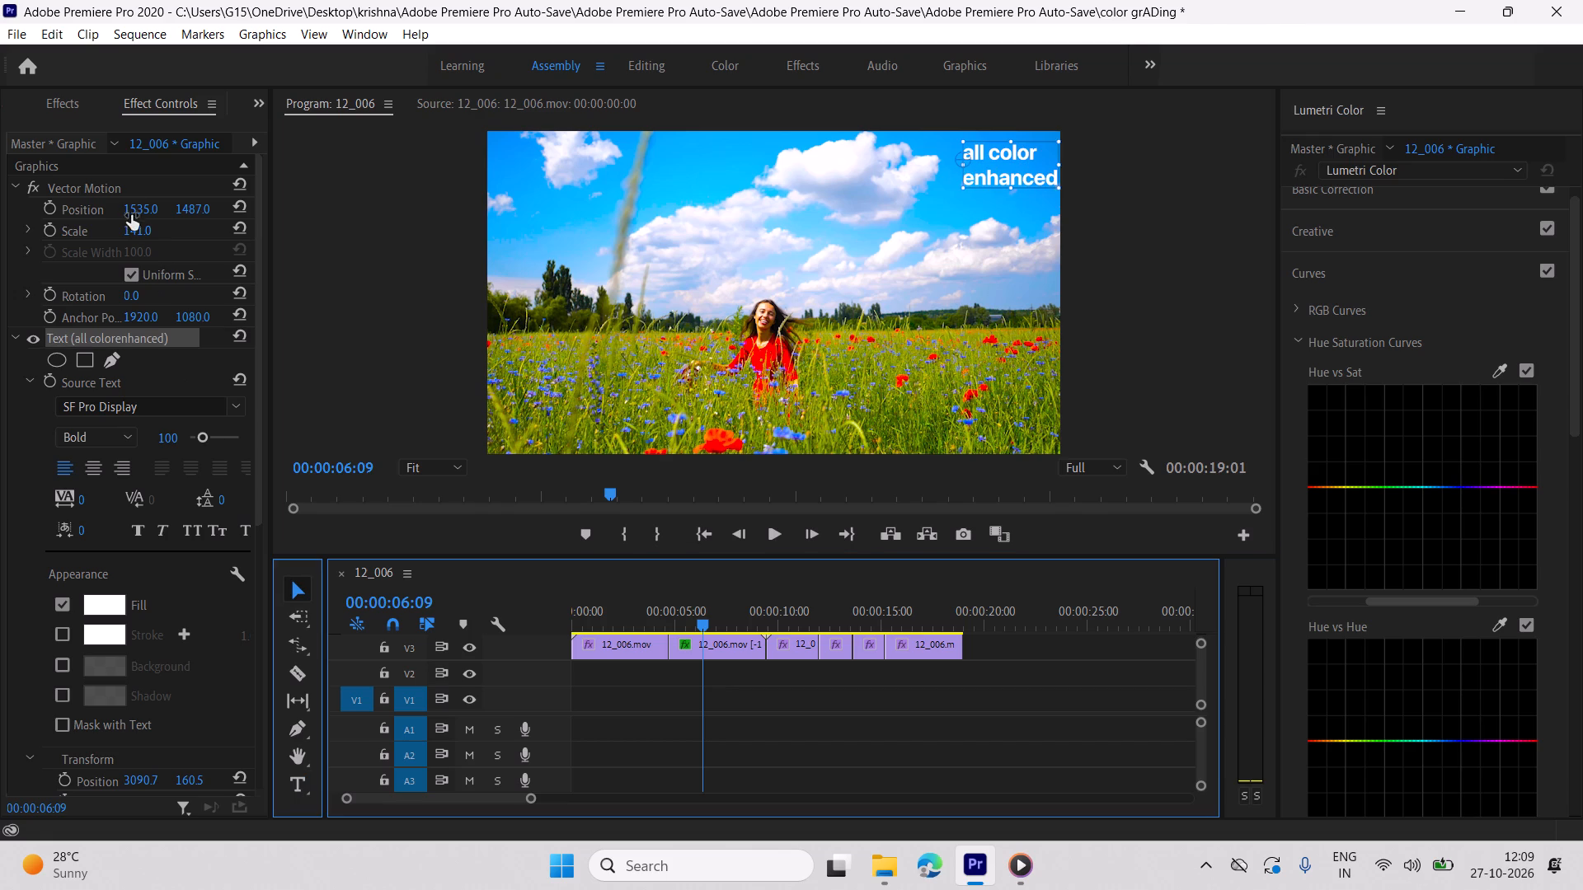
drag(137, 208, 86, 222)
key(space)
key(space)
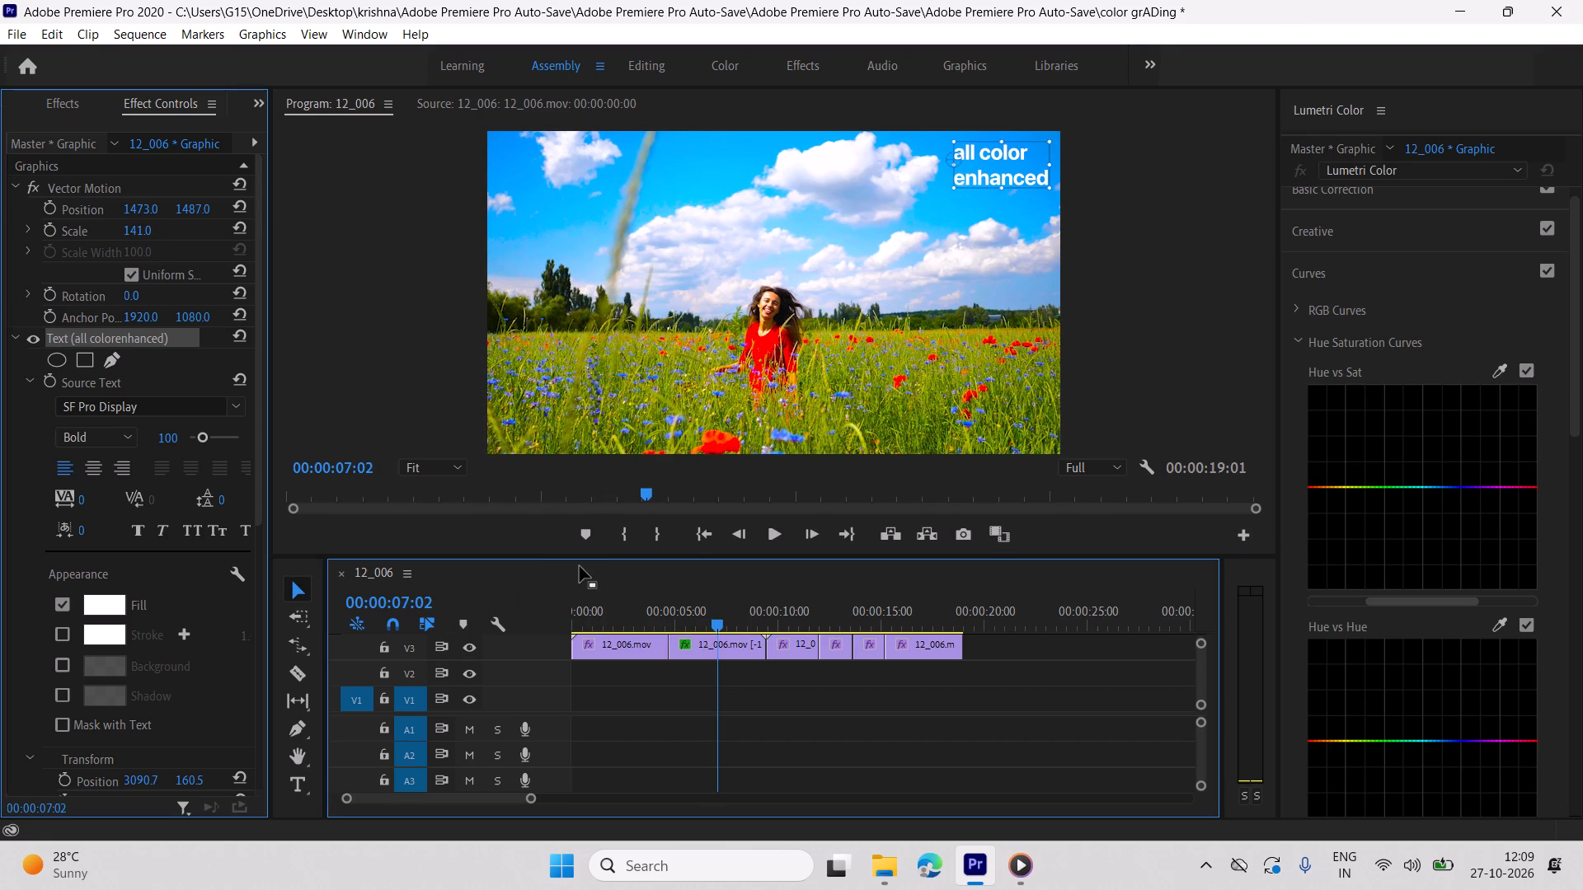
Duplicate the "all color enhanced" title on V4 above the third segment and extend the copy's end to the sequence end.
drag(585, 554, 581, 453)
key(space)
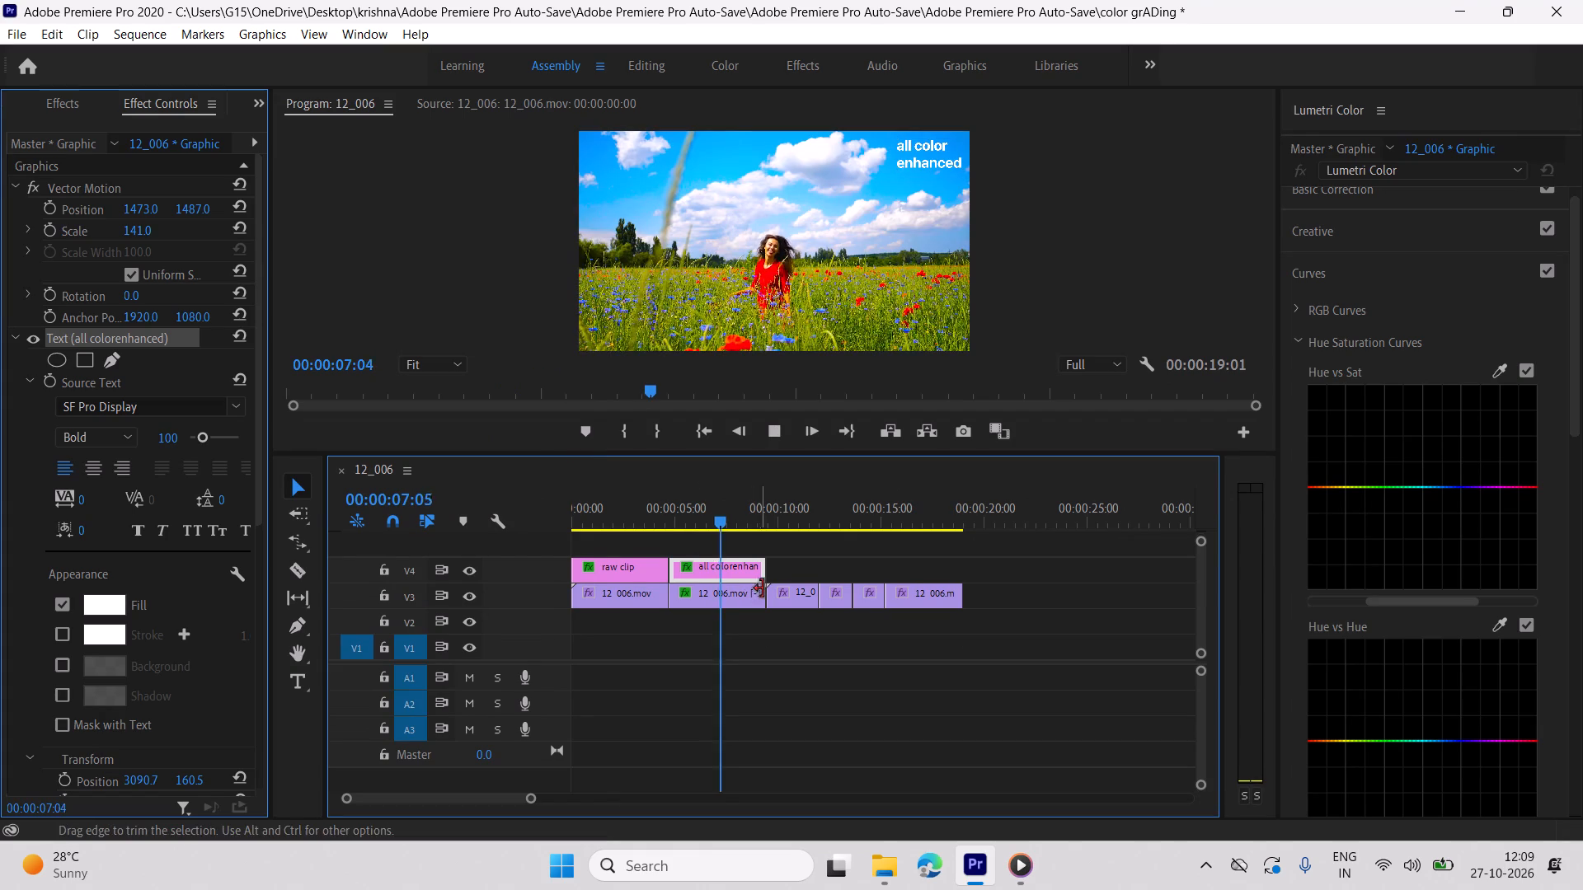
key(space)
click(764, 572)
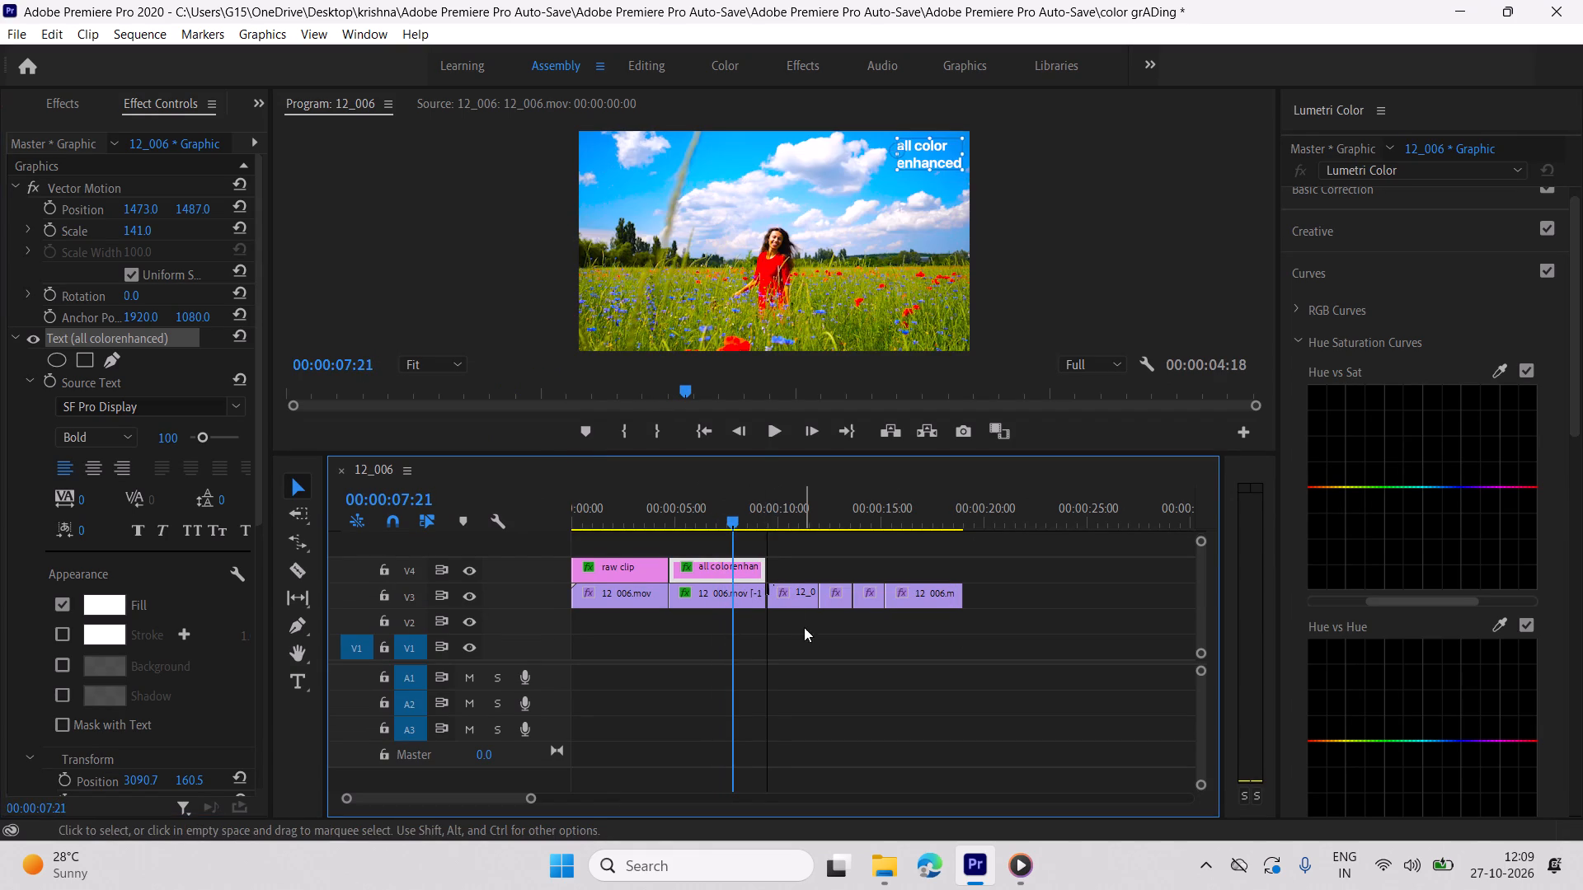
key(space)
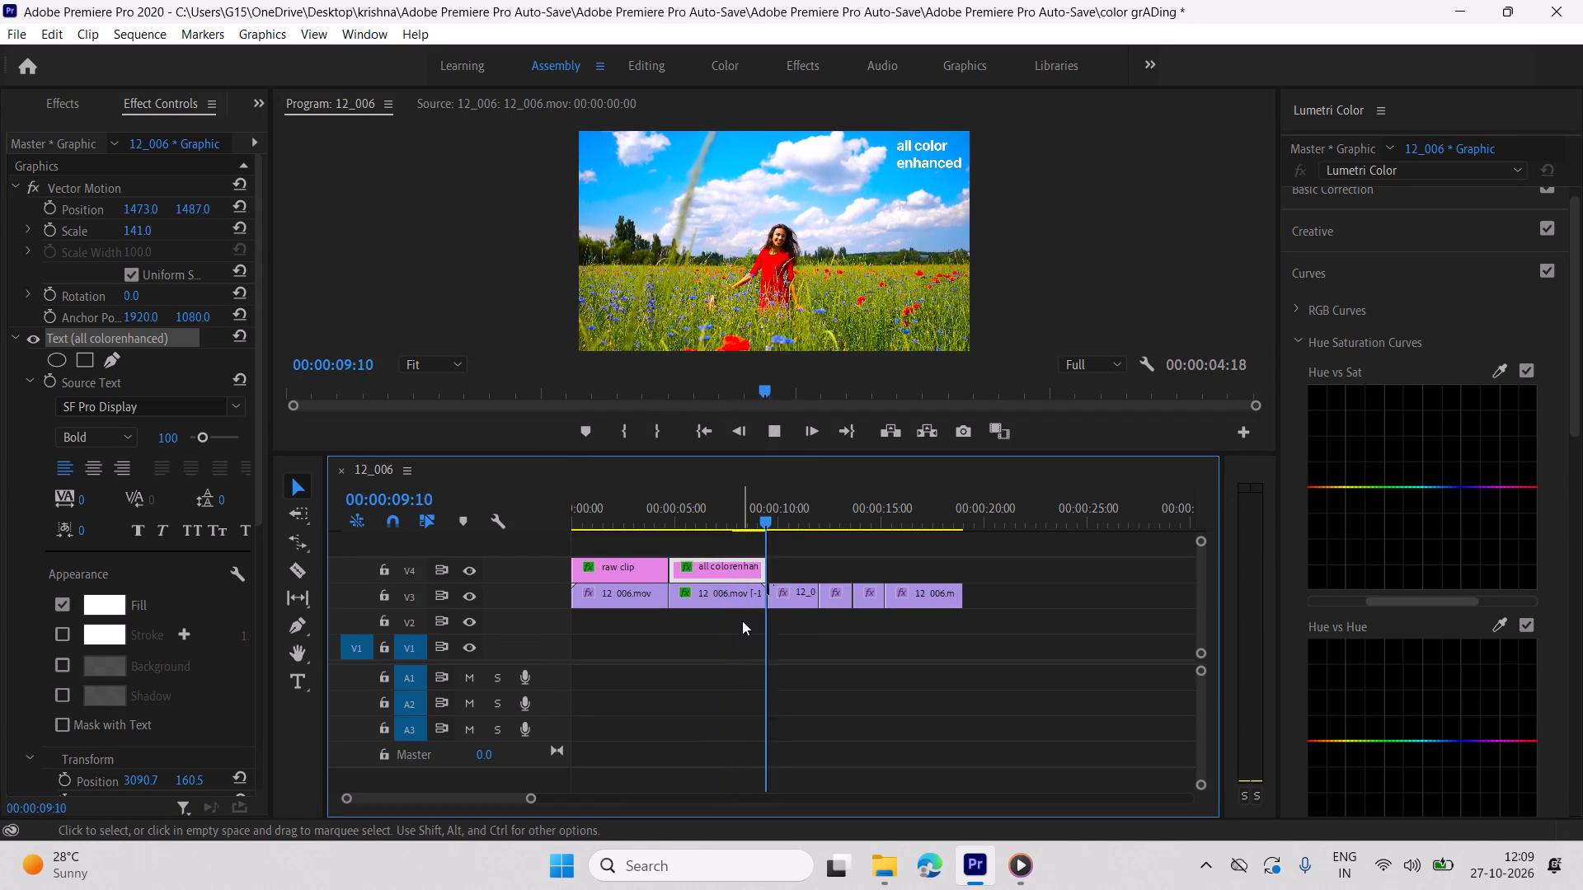
key(space)
alt+drag(730, 562, 826, 560)
drag(867, 576, 956, 588)
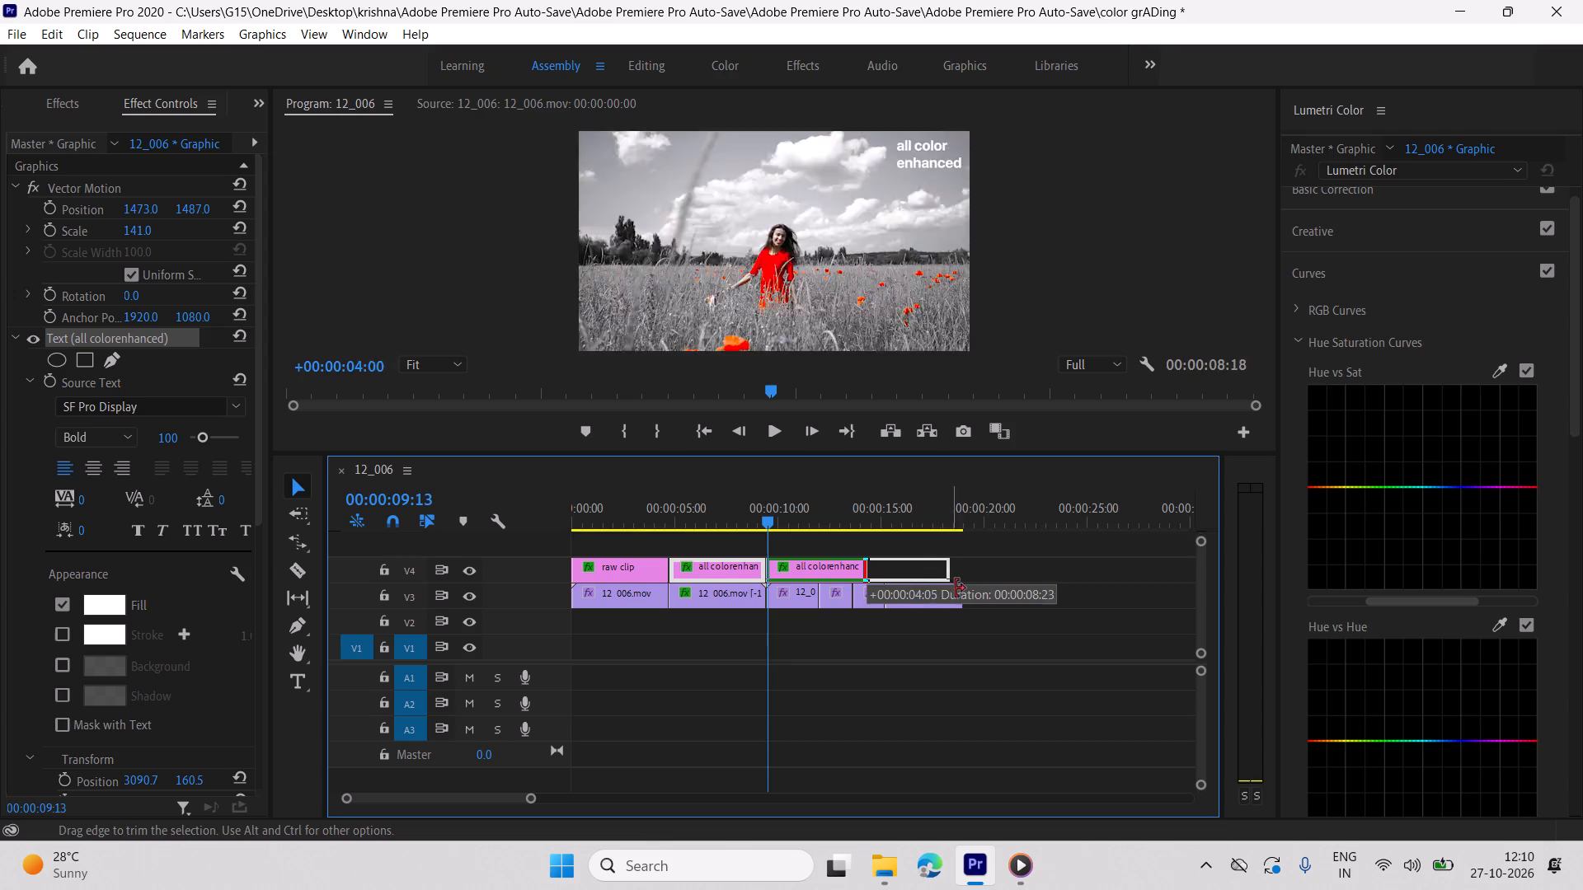
drag(956, 588, 961, 588)
Replace the duplicated title's text with "selective" and "color grading" on two lines.
key(space)
key(space)
click(820, 565)
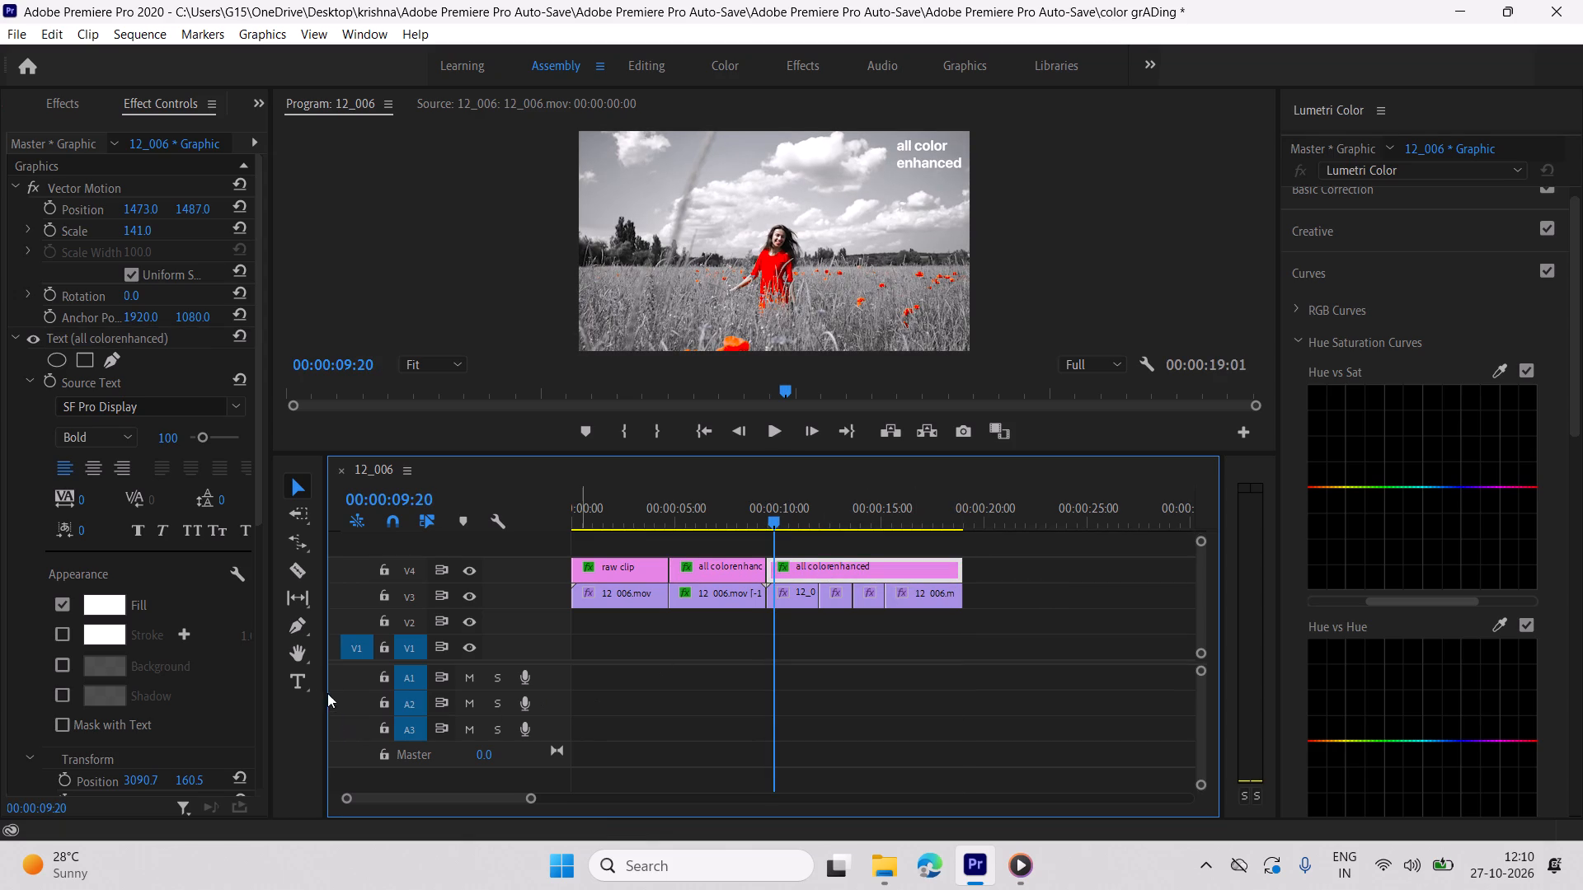
click(311, 679)
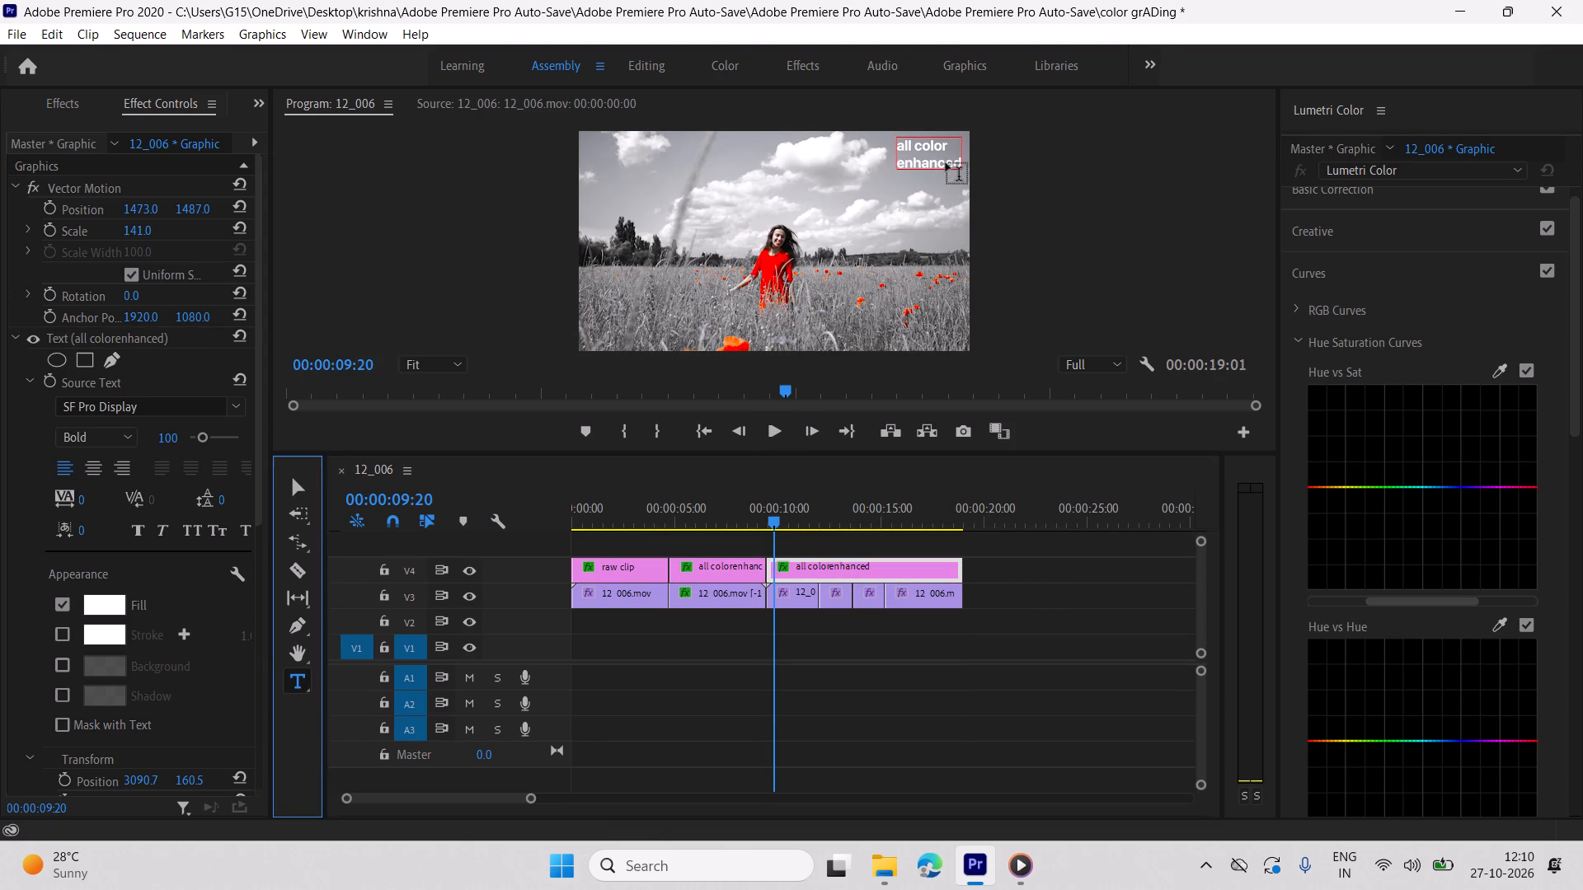
double_click(946, 163)
key(BackSpace)
key(BackSpace)
key(BackSpace)
key(BackSpace)
key(BackSpace)
key(BackSpace)
key(BackSpace)
key(BackSpace)
key(BackSpace)
key(BackSpace)
key(BackSpace)
key(BackSpace)
key(BackSpace)
key(BackSpace)
key(BackSpace)
key(BackSpace)
key(BackSpace)
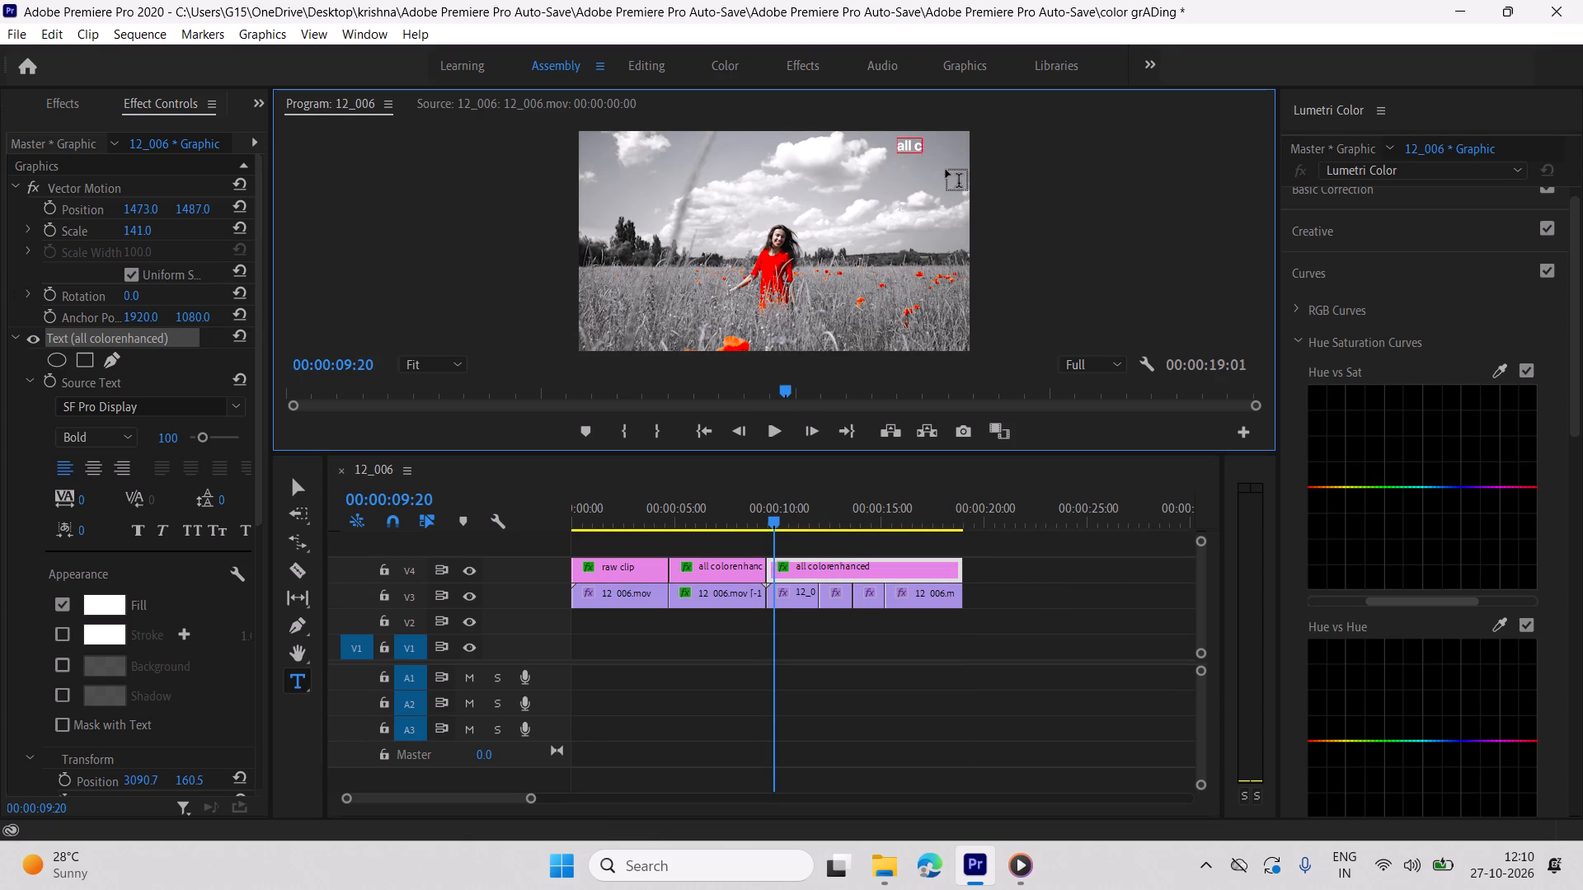
key(d)
key(BackSpace)
text(selective)
key(Return)
text(color grading)
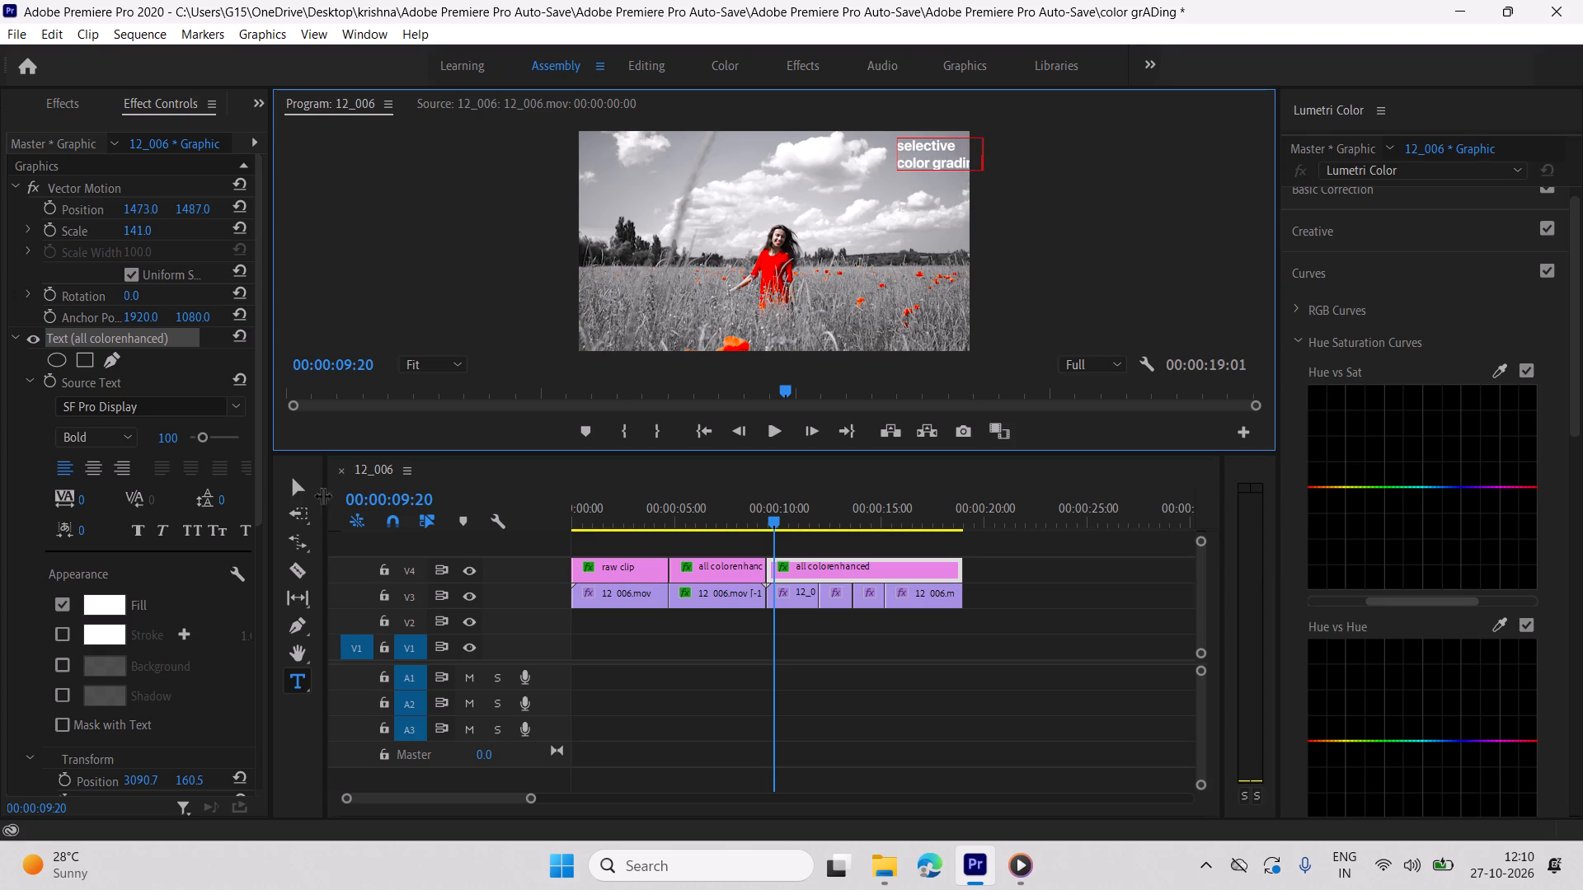
click(296, 489)
Shift the "selective color grading" title to horizontal position 1294 so it fits inside the frame, and play to 00:00:18:12.
drag(132, 208, 8, 195)
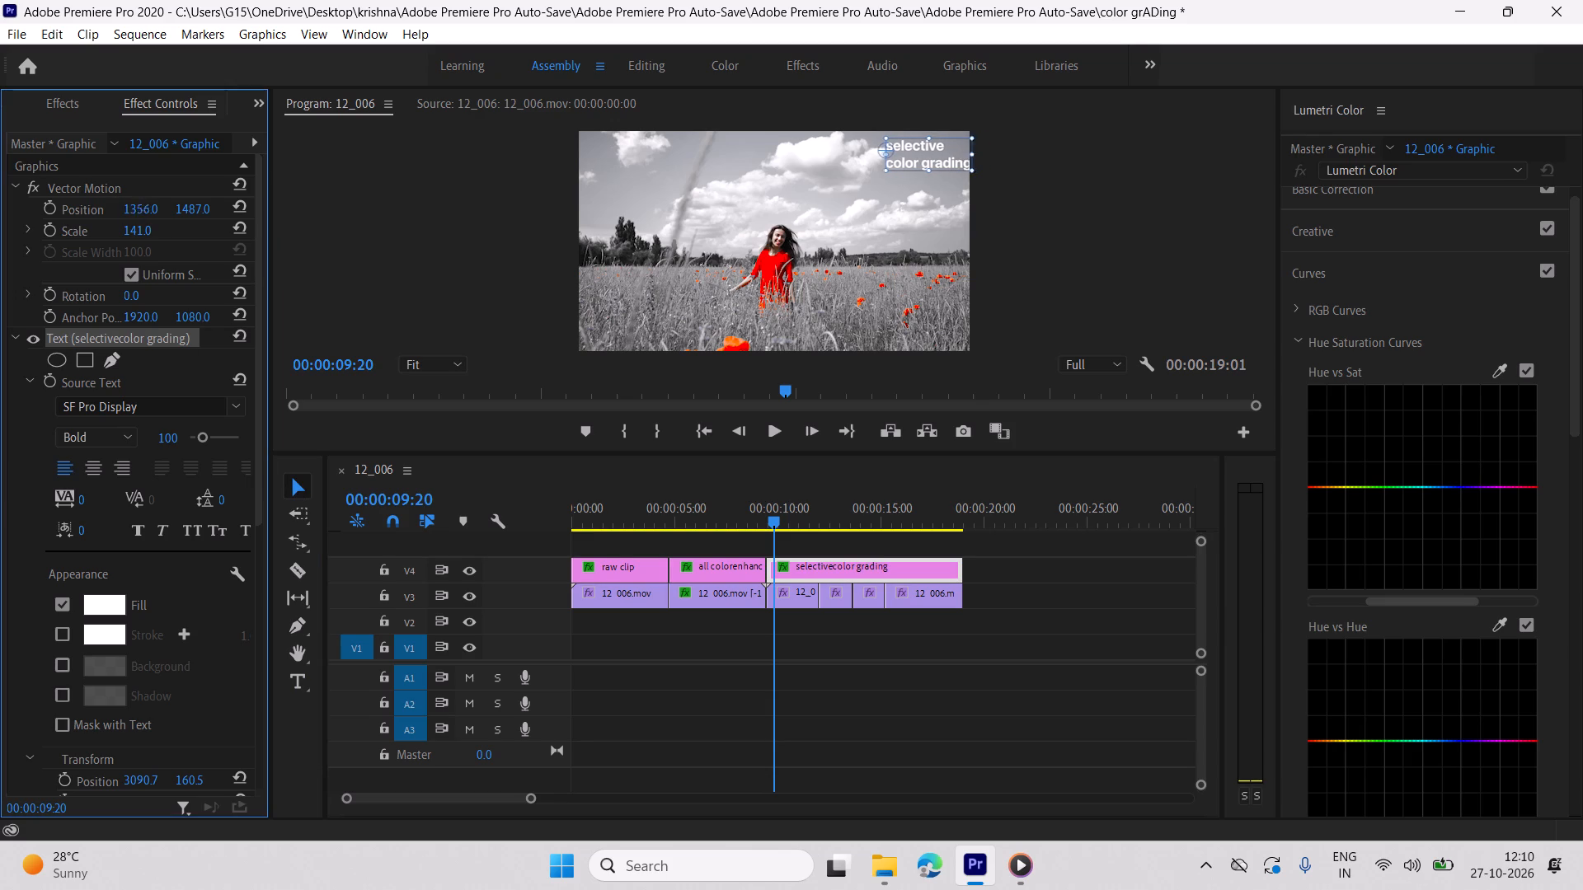
drag(8, 195, 76, 214)
key(space)
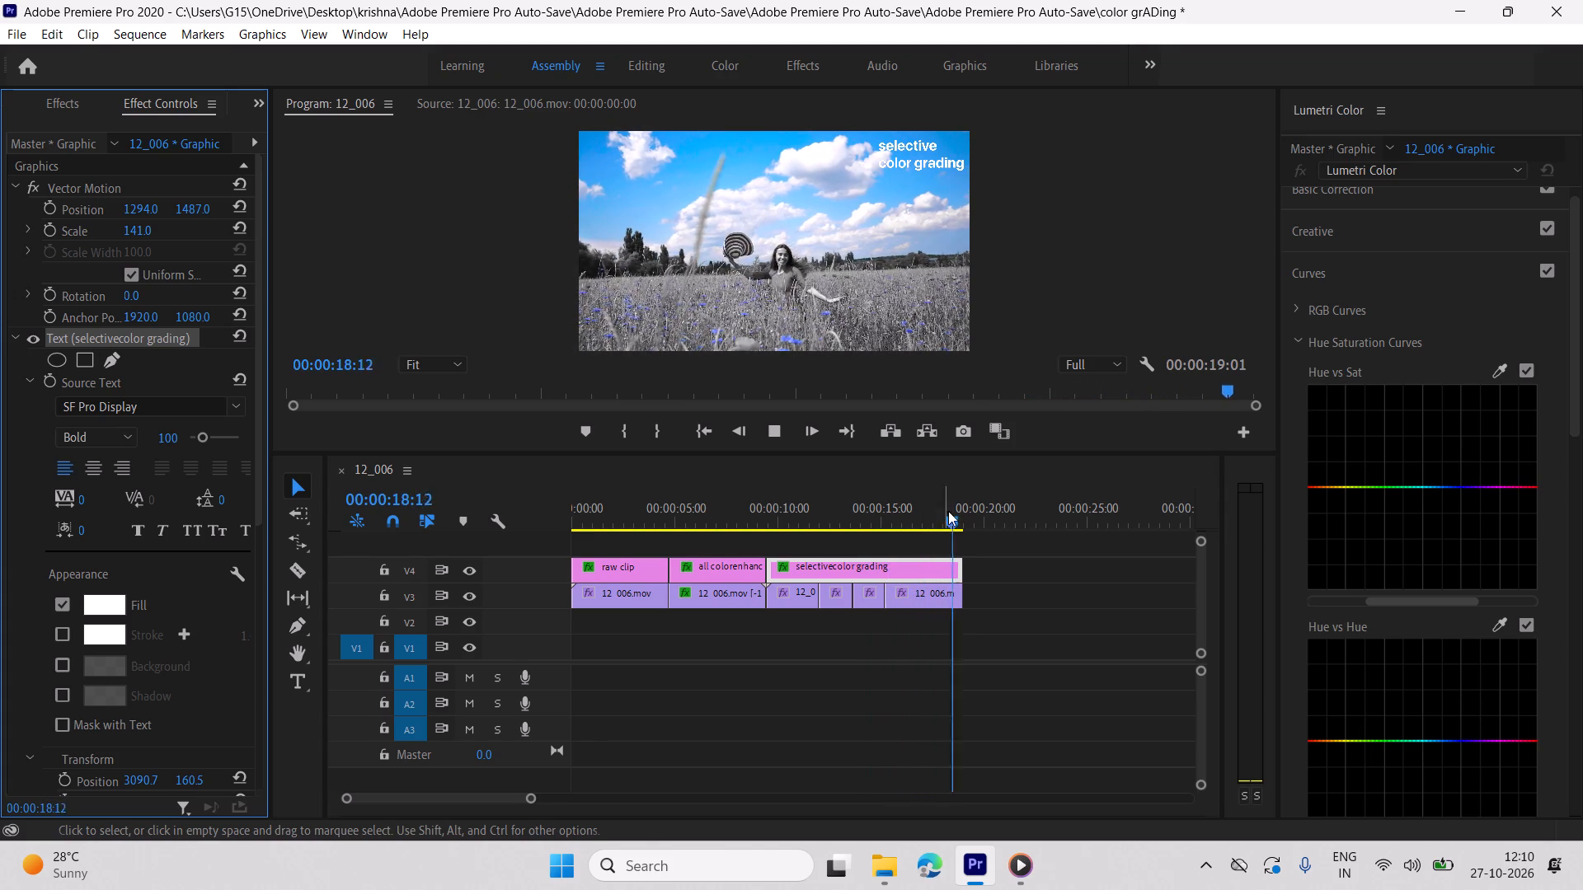
key(space)
Lower the cyan Hue vs Sat points of the last V3 segment to near the bottom to desaturate its blue sky.
drag(960, 517, 890, 529)
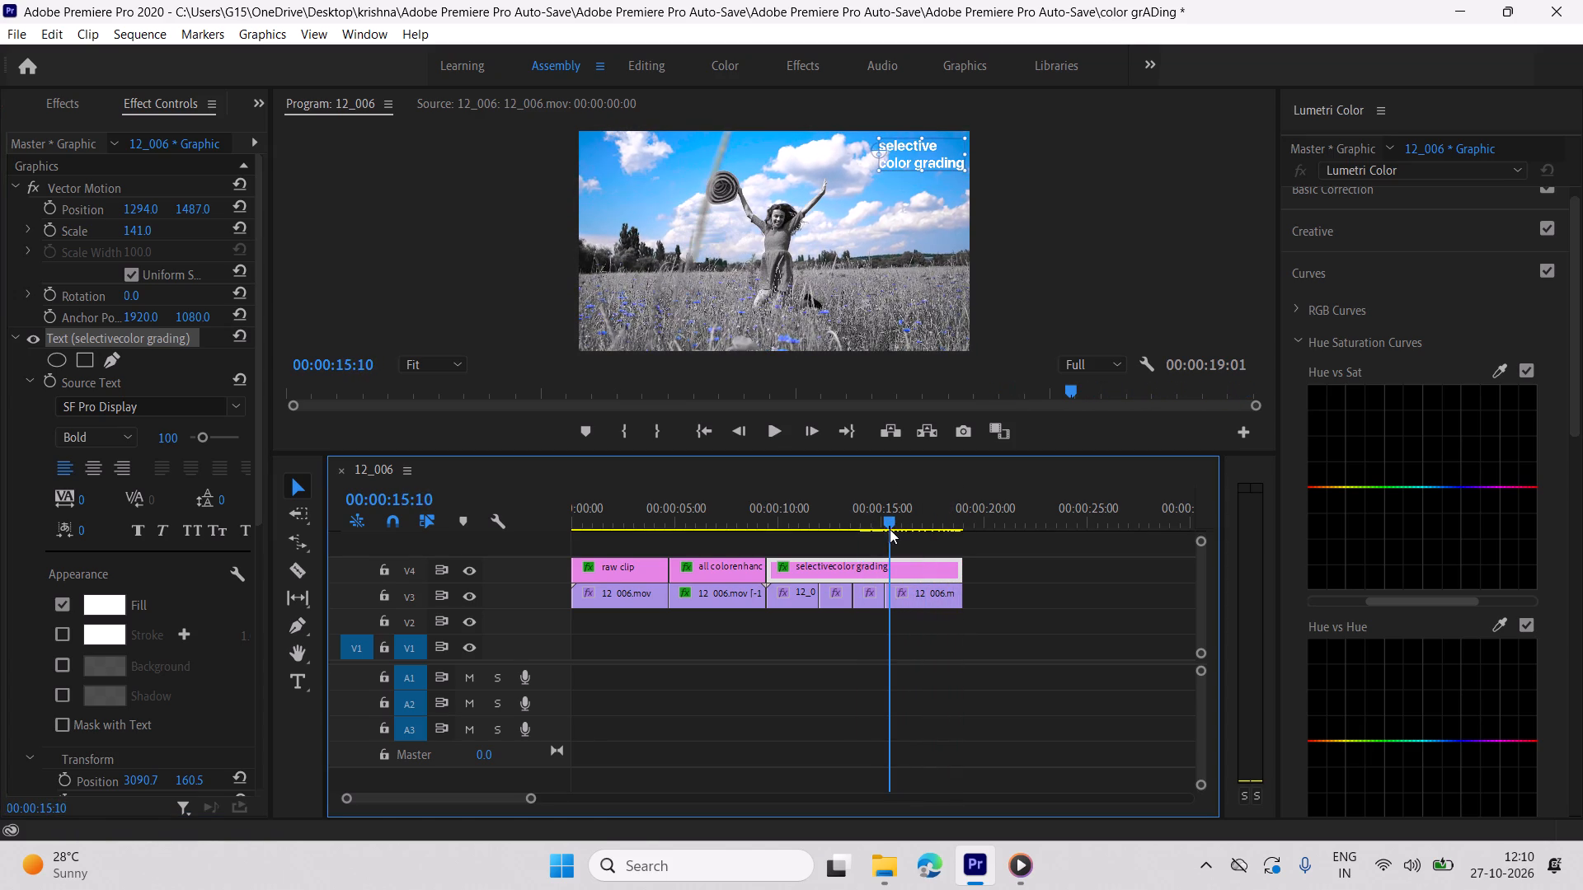
click(906, 589)
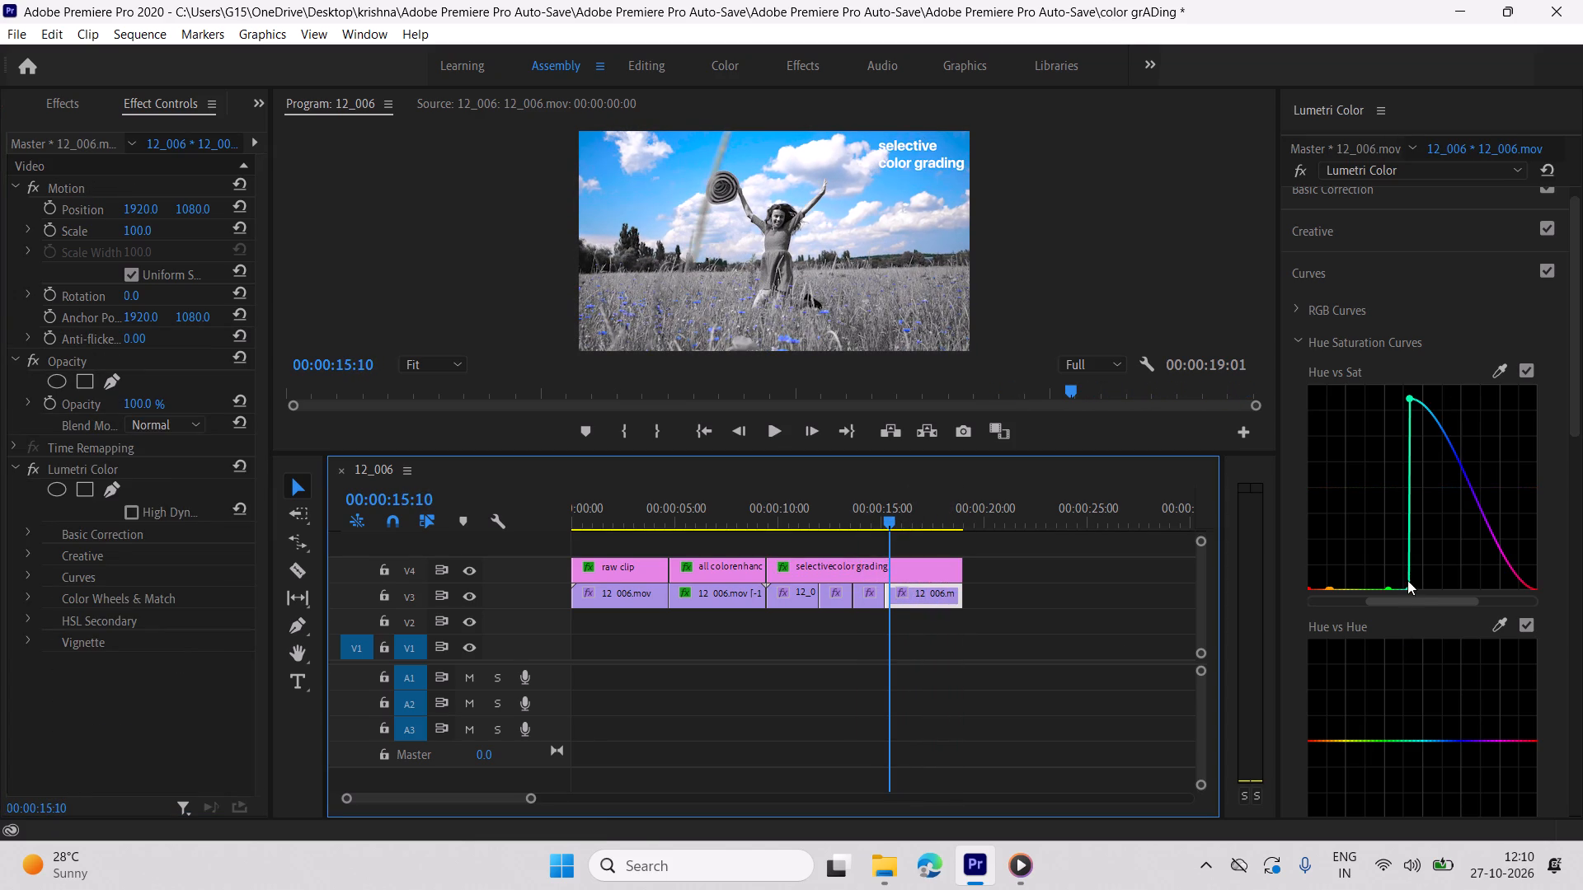
drag(1407, 586, 1371, 382)
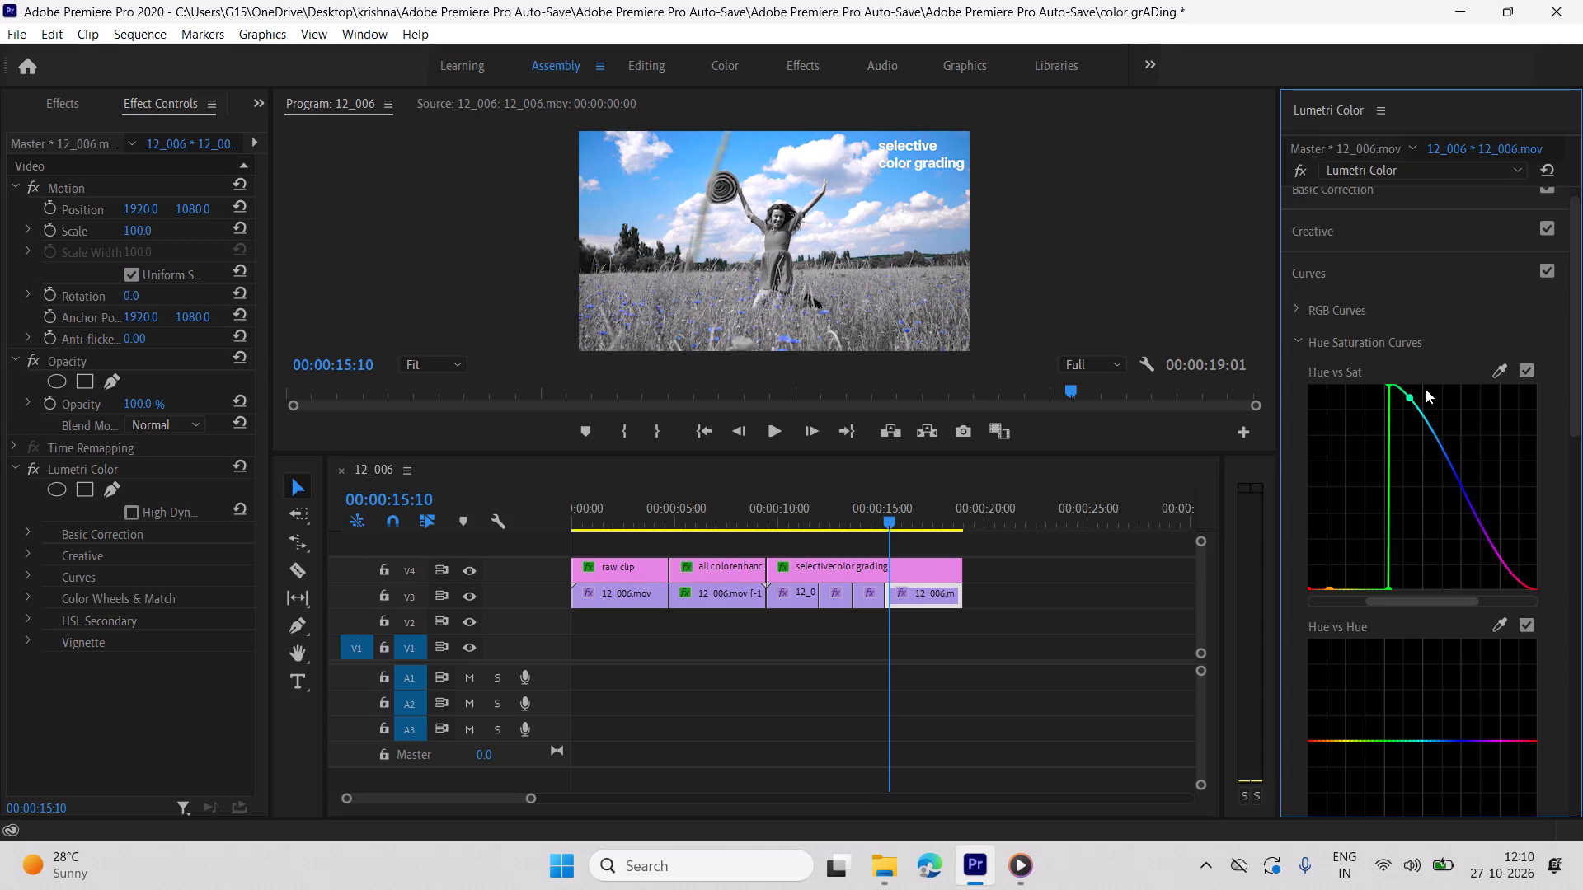
drag(1411, 397, 1425, 567)
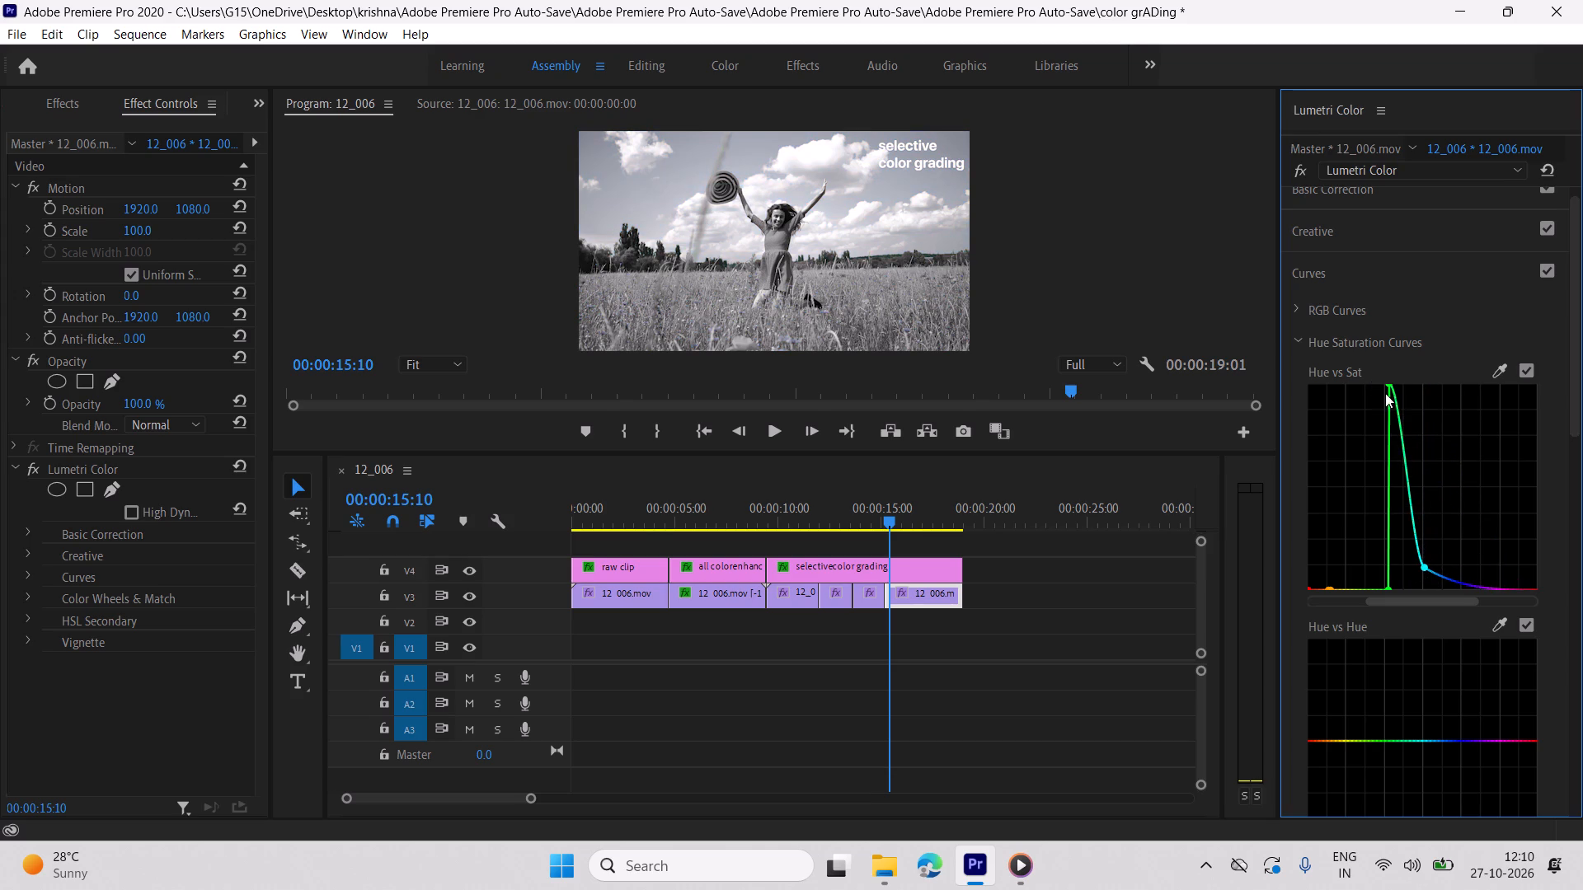
drag(1387, 389, 1407, 528)
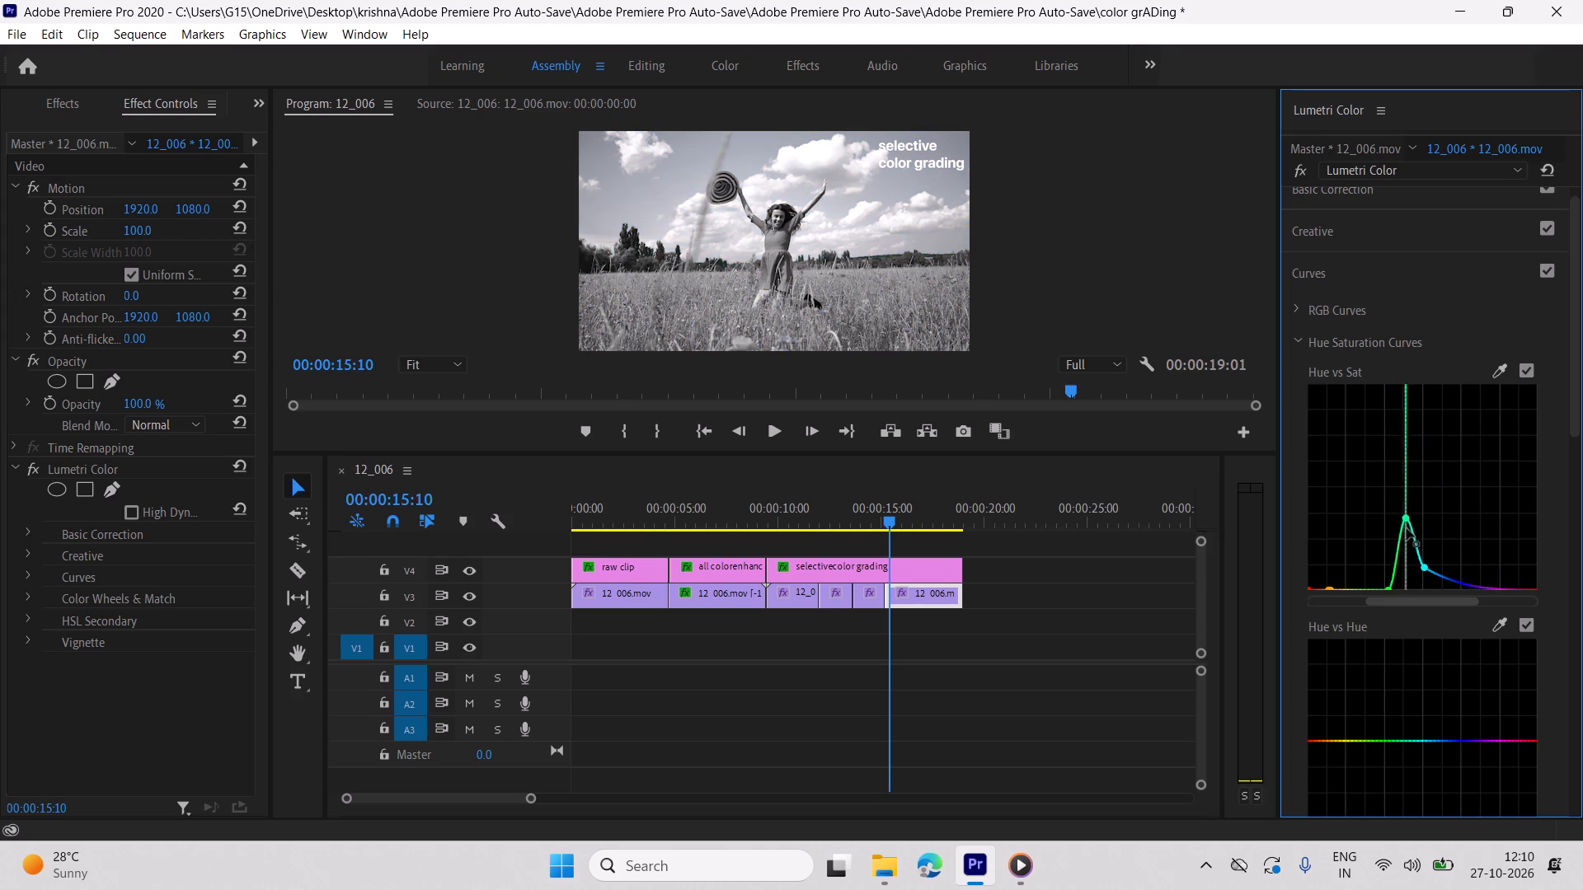
drag(1407, 528, 1405, 583)
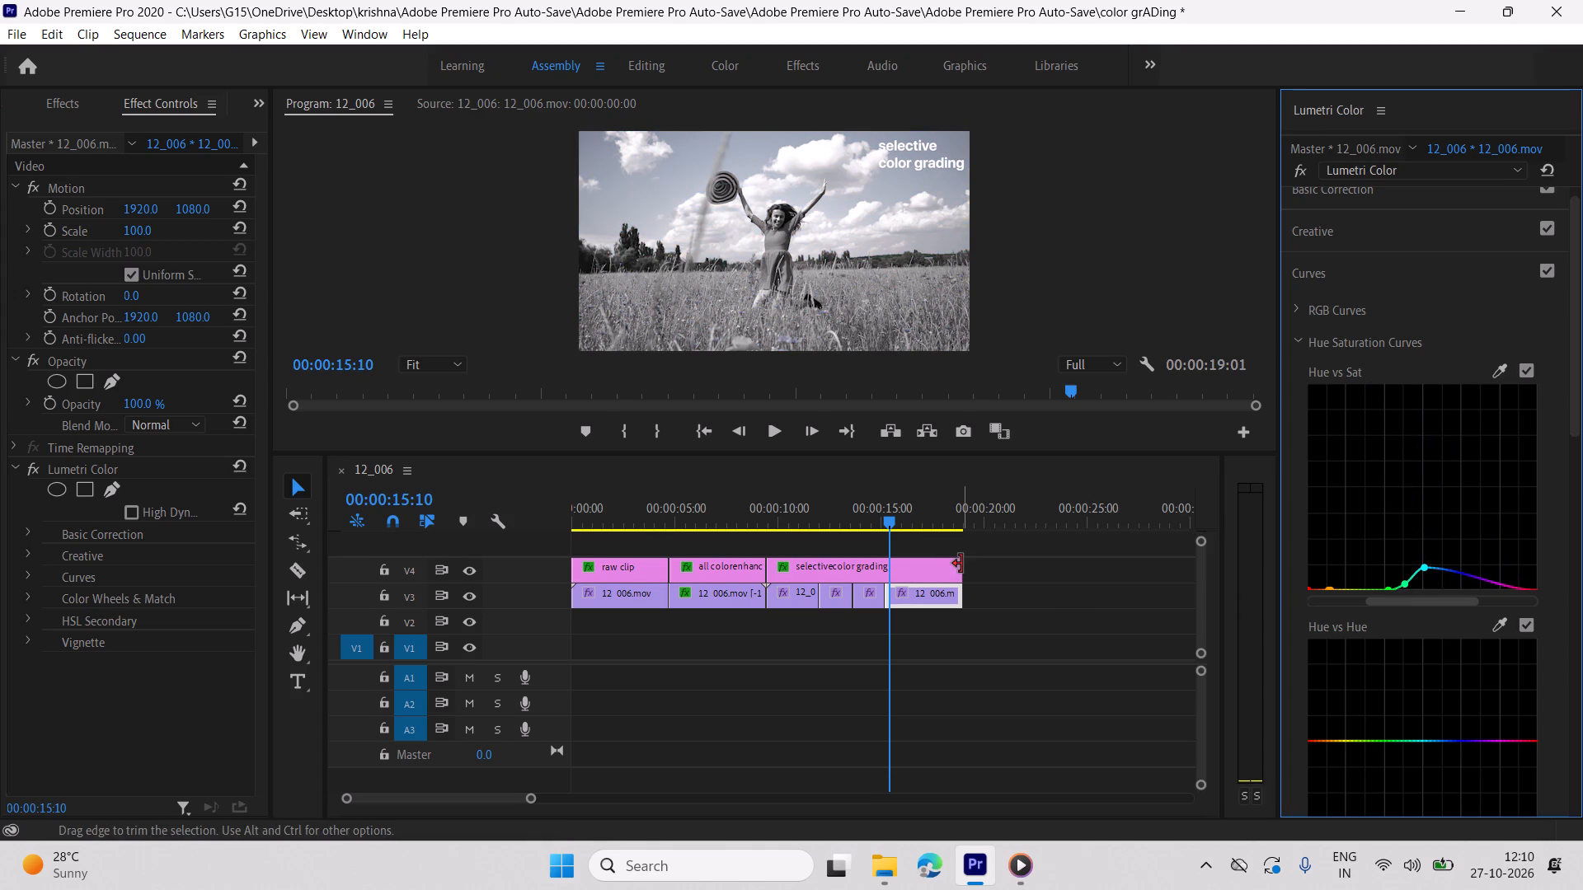
Trim the end of the "selective color grading" title on V4 back to the start of the last V3 segment.
drag(961, 564, 877, 584)
Duplicate the "selective color grading" title above the last segment and trim the copy's end to match that segment.
alt+drag(860, 570, 903, 566)
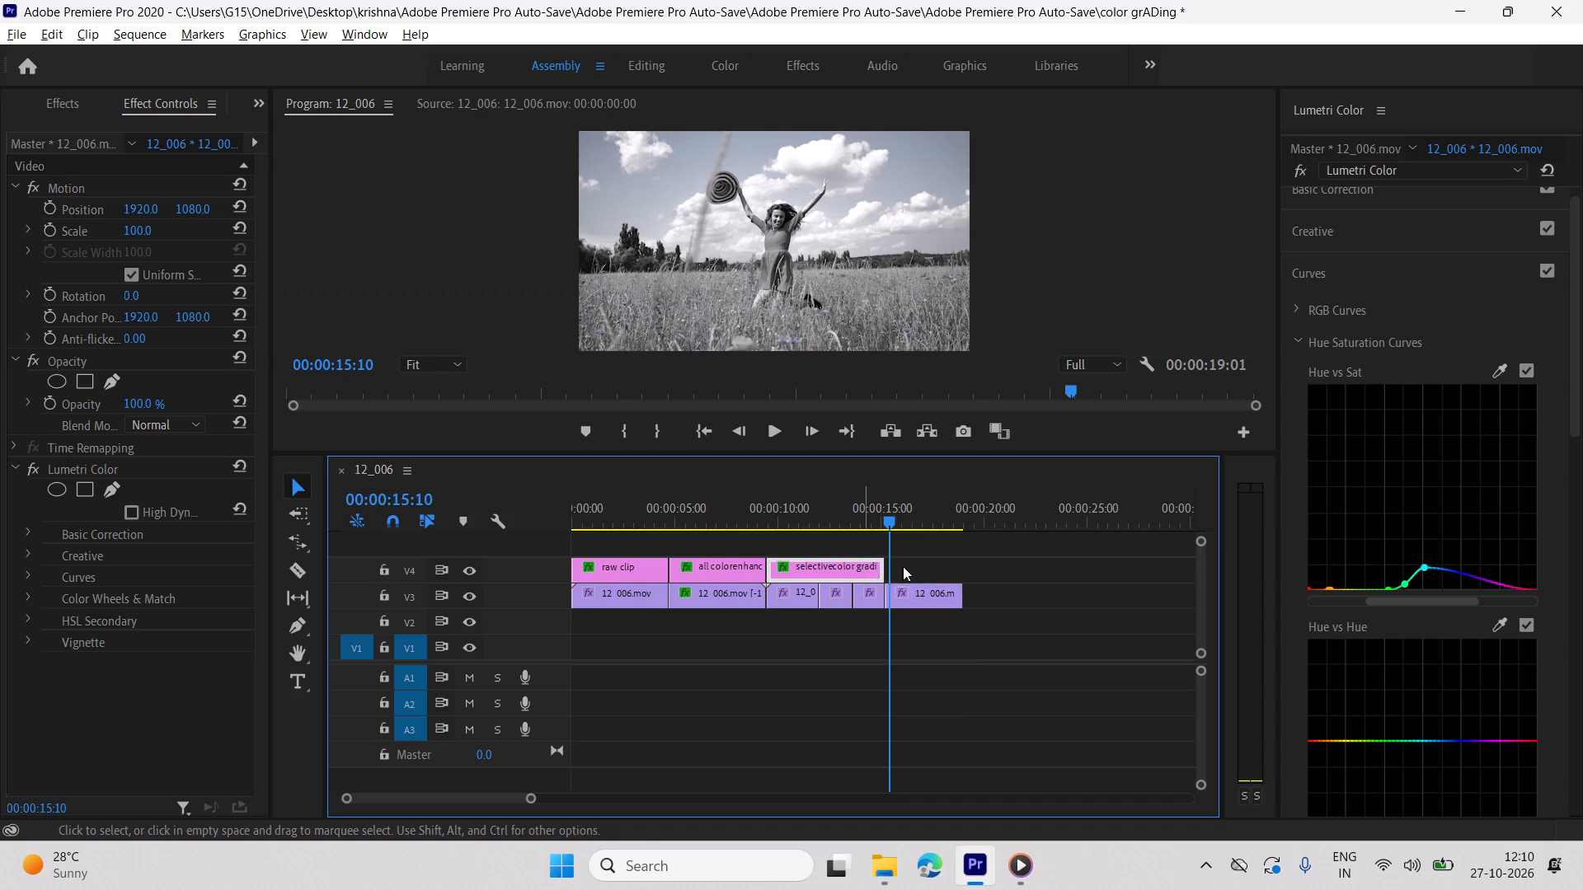
alt+drag(903, 566, 976, 560)
key(space)
drag(1000, 564, 980, 571)
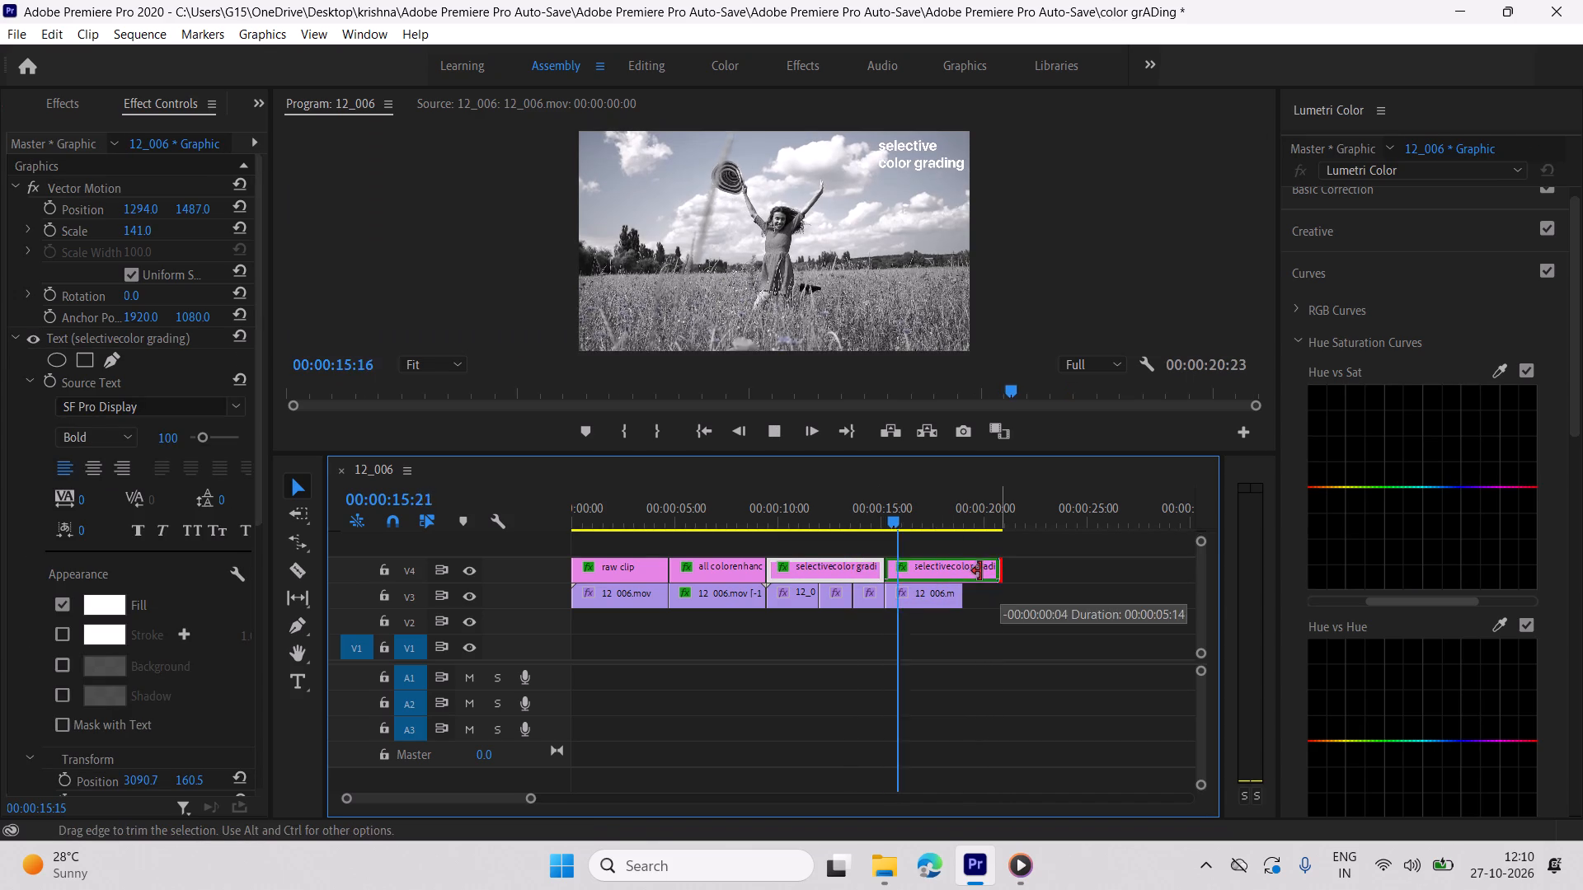
drag(980, 571, 957, 574)
Replace the text of the title above the last segment with "grayscale.".
key(space)
click(912, 574)
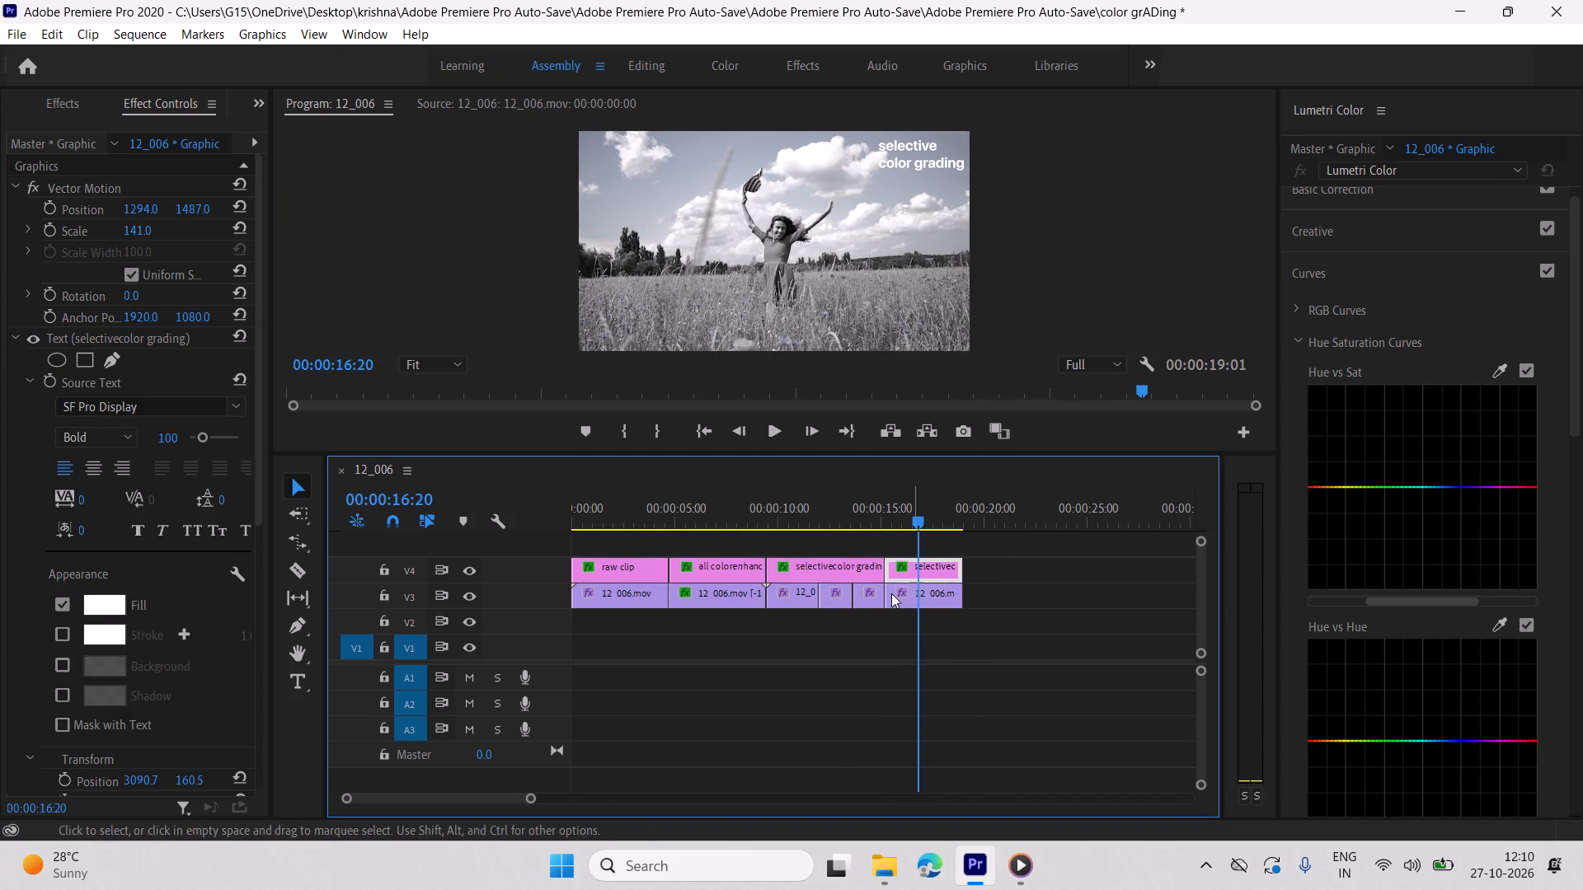
click(292, 673)
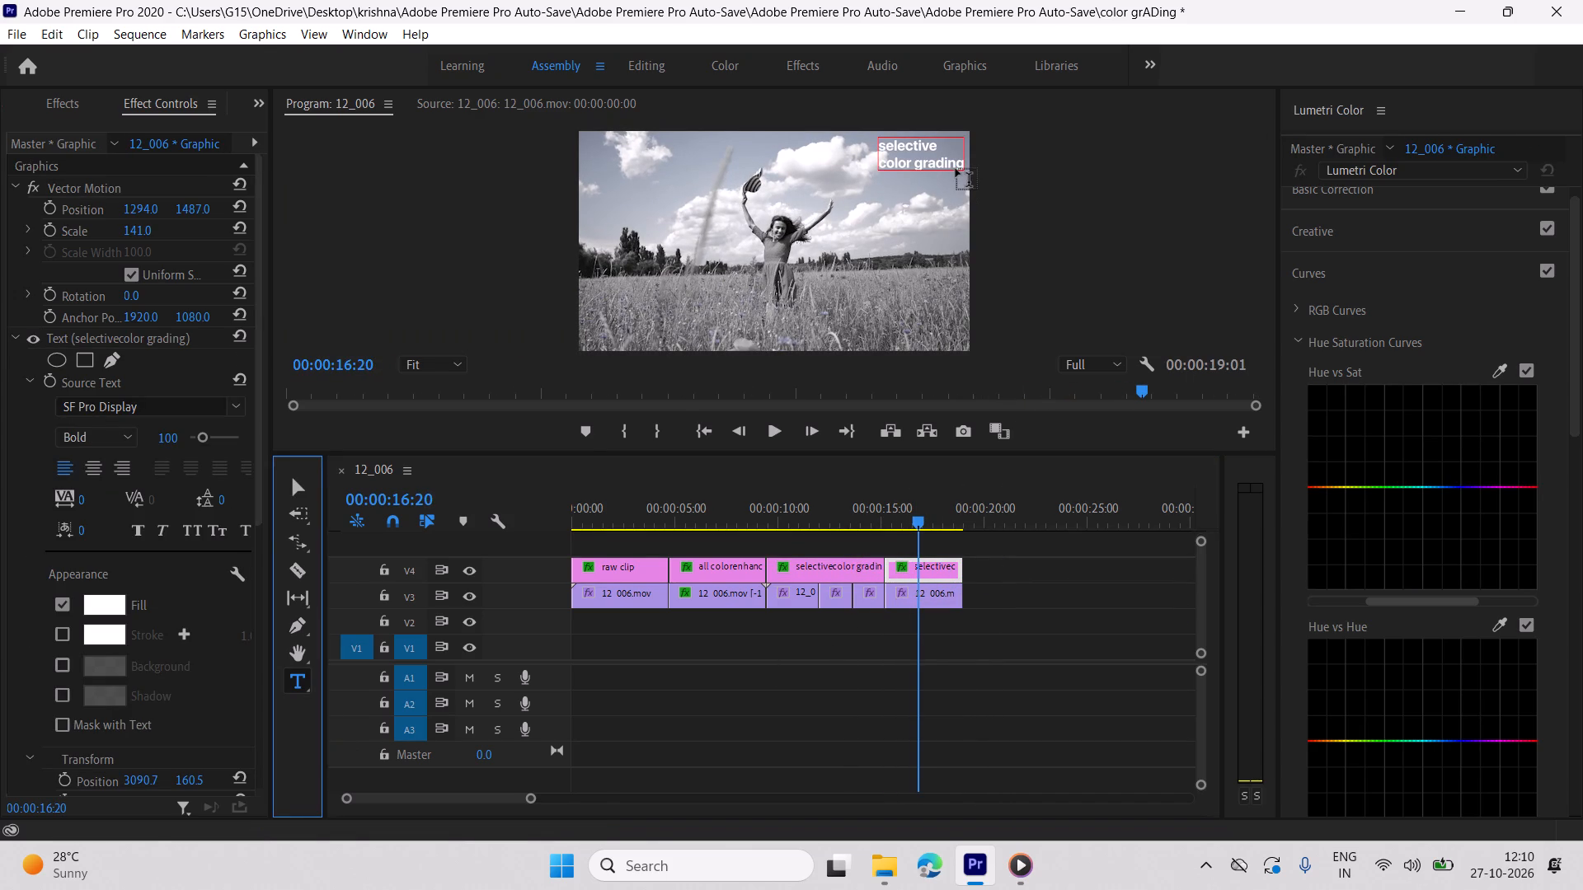
double_click(956, 169)
key(BackSpace)
key(BackSpace)
key(BackSpace)
key(BackSpace)
key(BackSpace)
key(BackSpace)
key(BackSpace)
key(BackSpace)
key(BackSpace)
key(BackSpace)
key(BackSpace)
key(BackSpace)
key(BackSpace)
key(BackSpace)
key(BackSpace)
key(BackSpace)
key(BackSpace)
key(BackSpace)
key(BackSpace)
key(BackSpace)
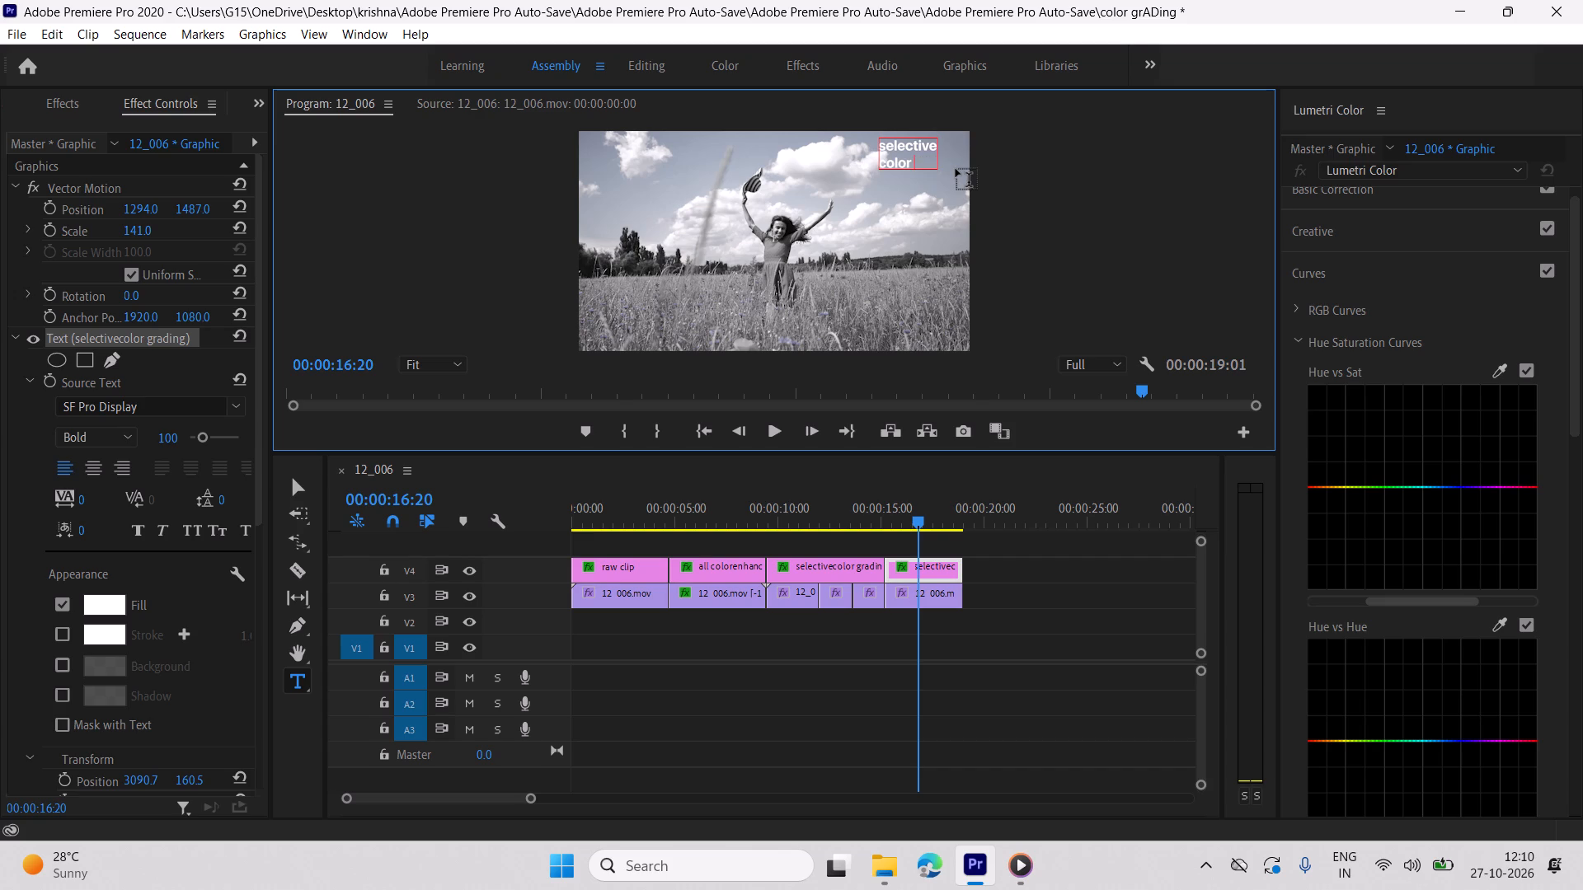
text(grayscale)
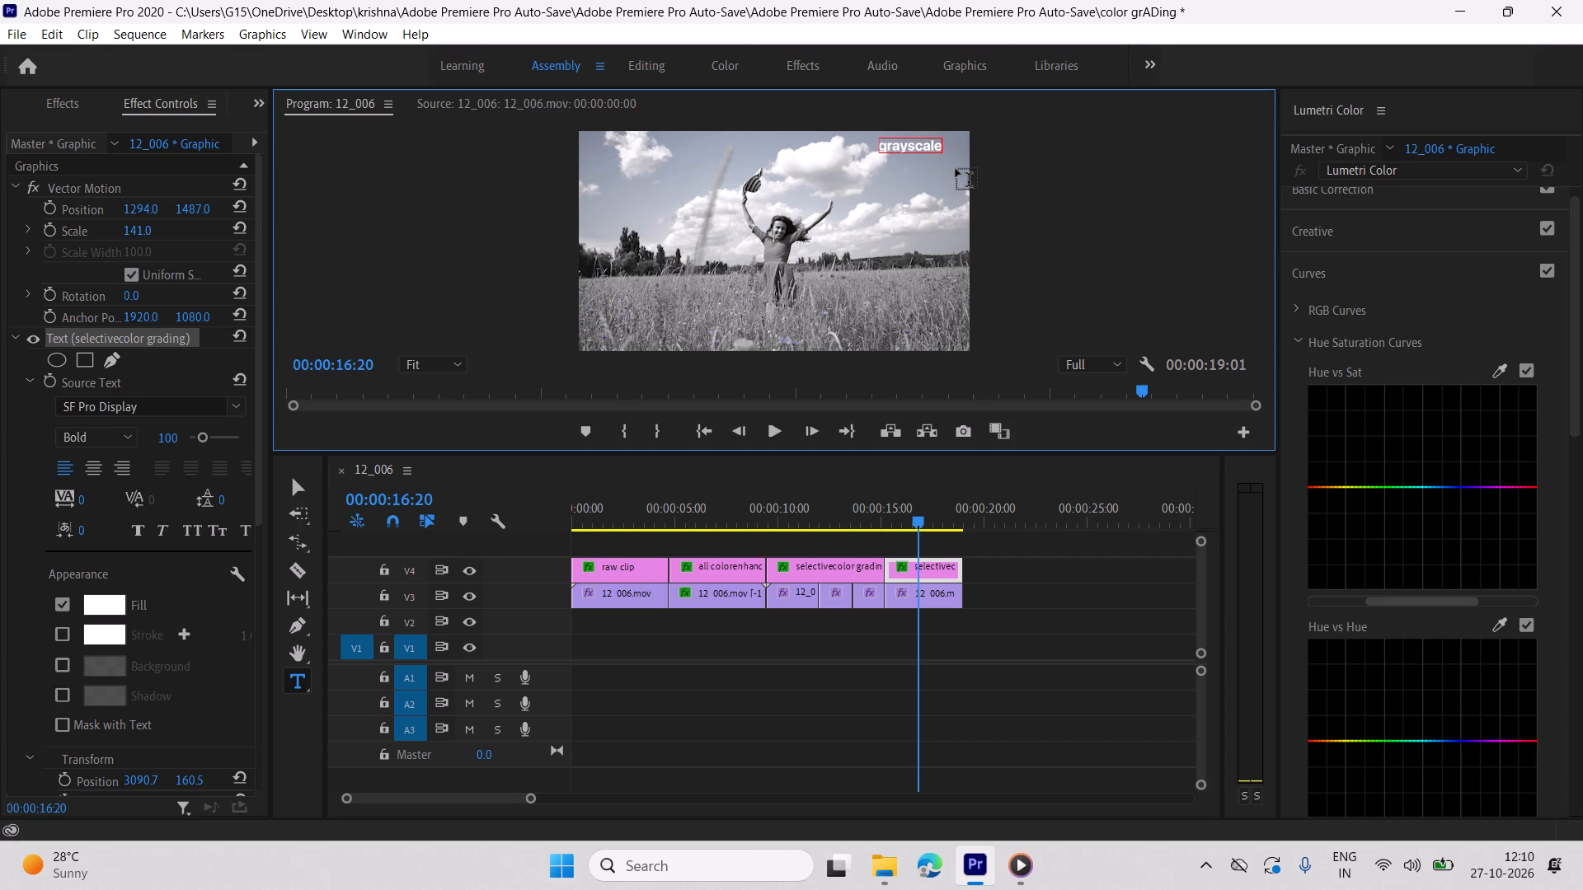
key(period)
click(299, 494)
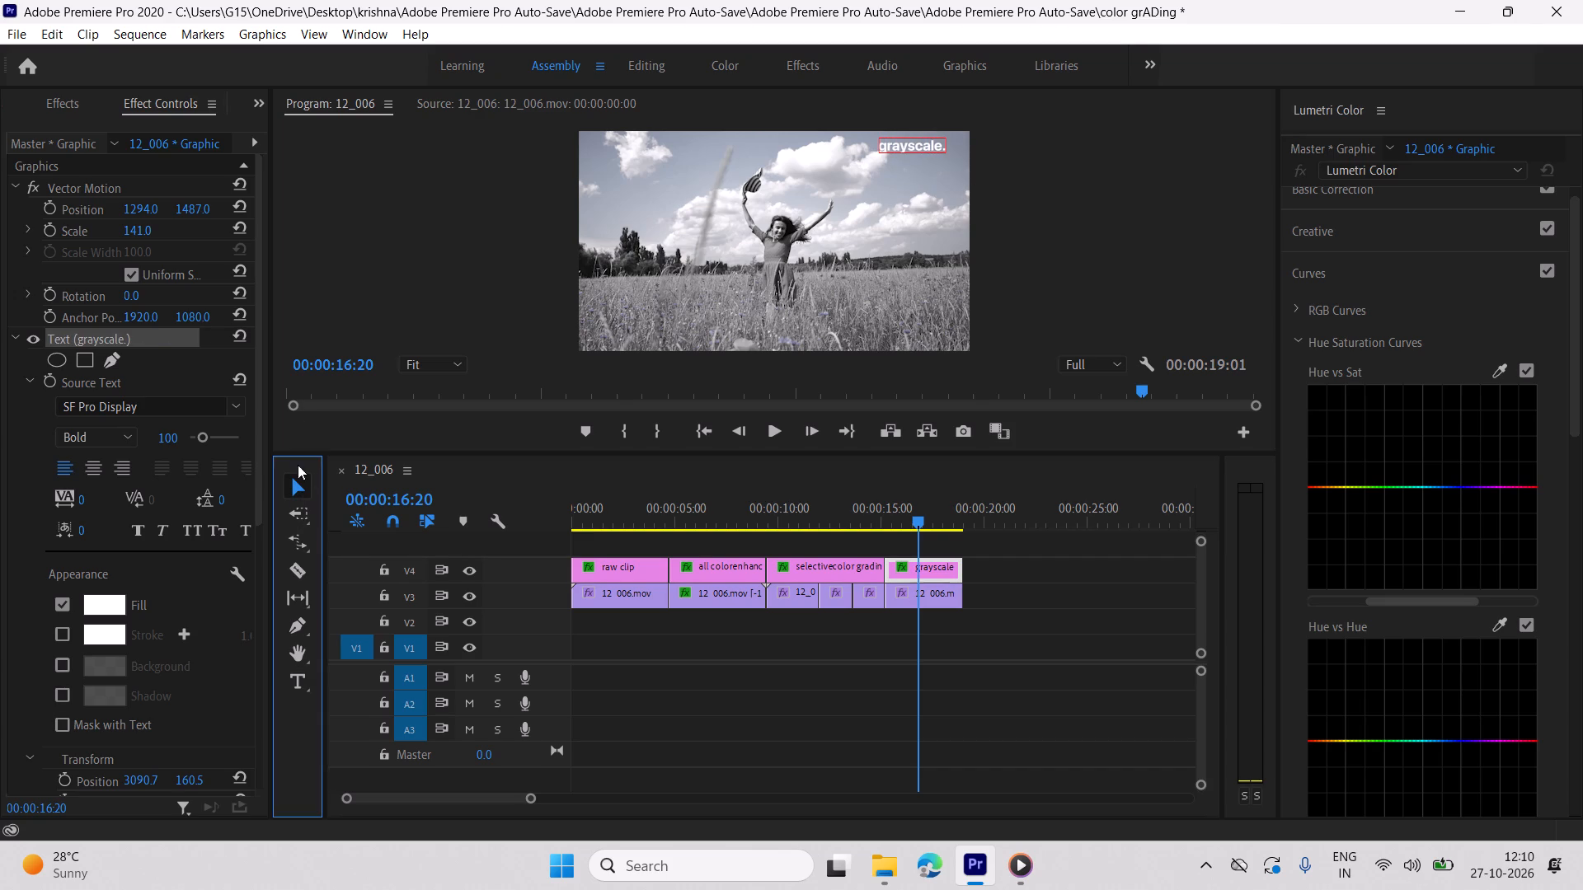
Shift the "grayscale." title to horizontal position 1386 and play to the end of the sequence.
drag(134, 211, 231, 211)
key(space)
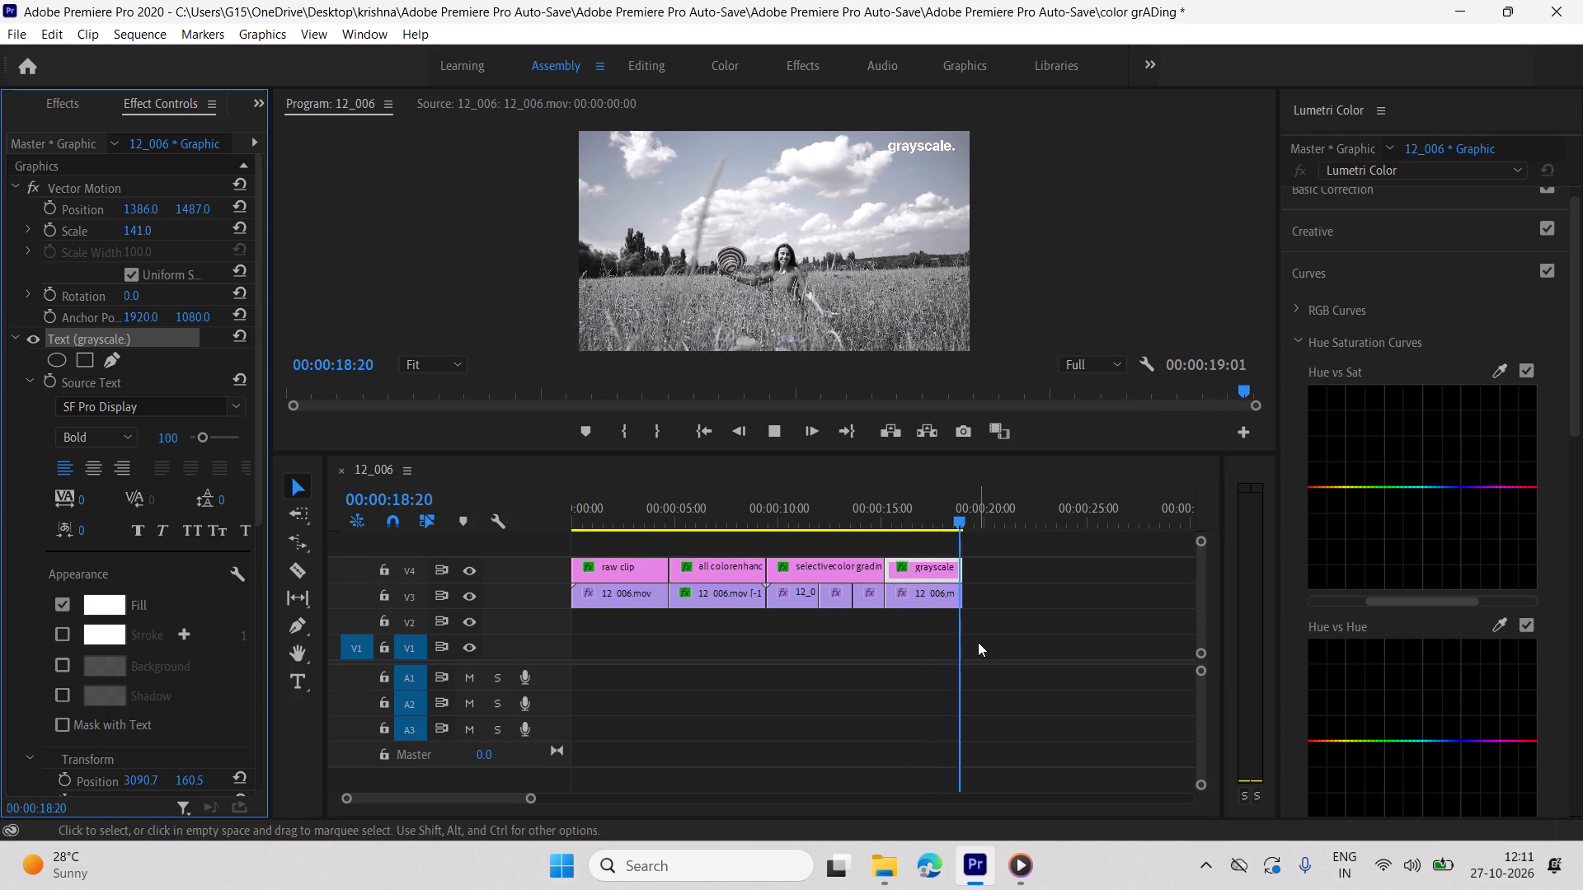
key(space)
Play the whole sequence from the start in an enlarged preview to review all grades and titles.
key(space)
key(space)
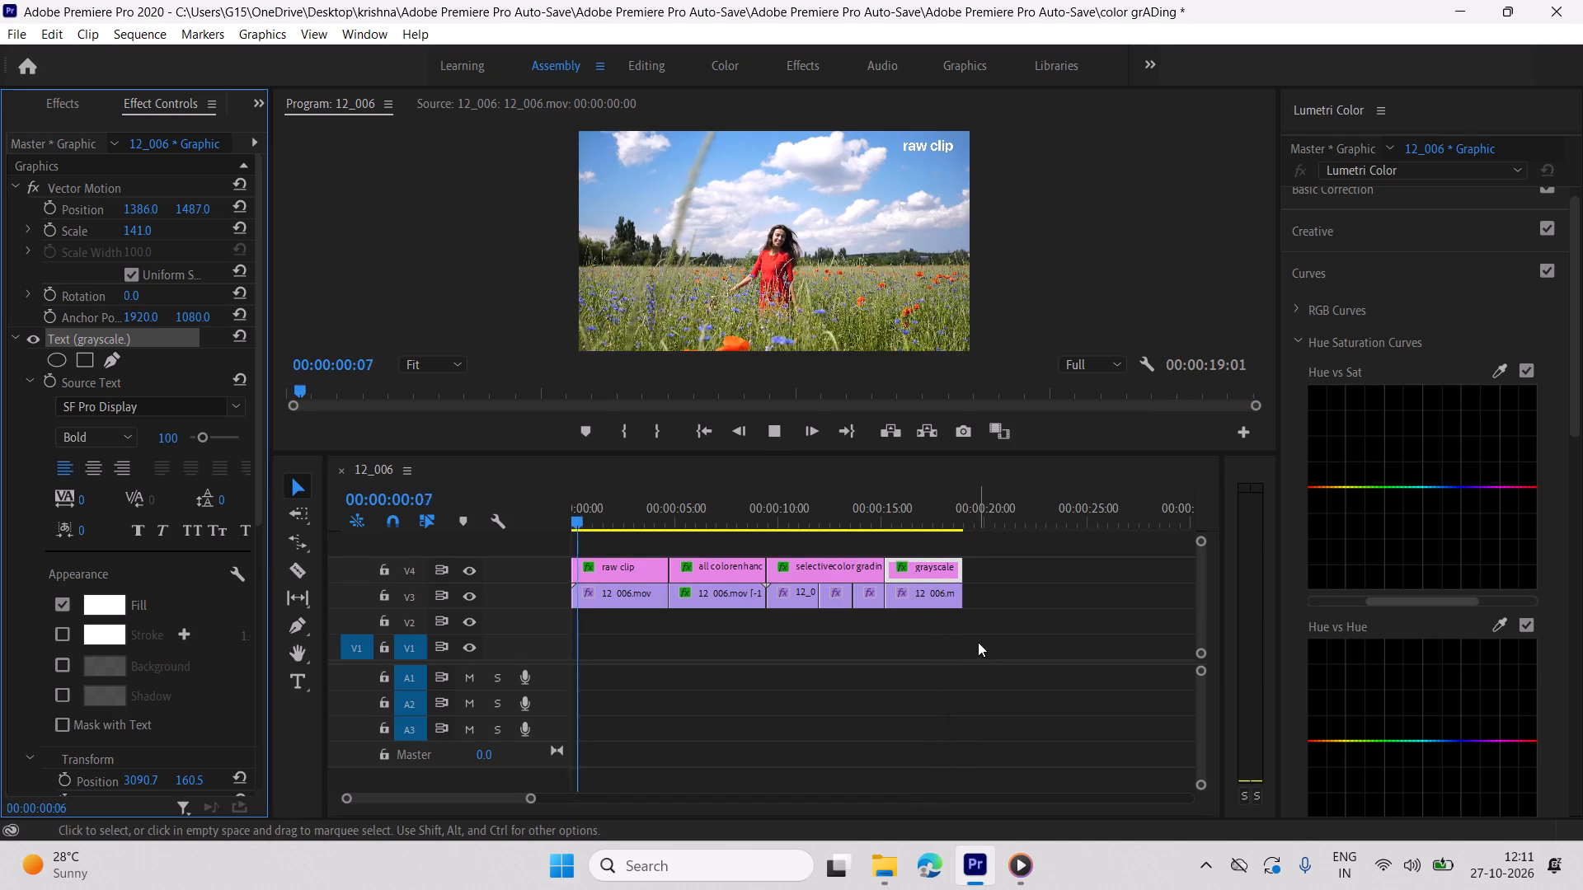
drag(950, 452, 924, 644)
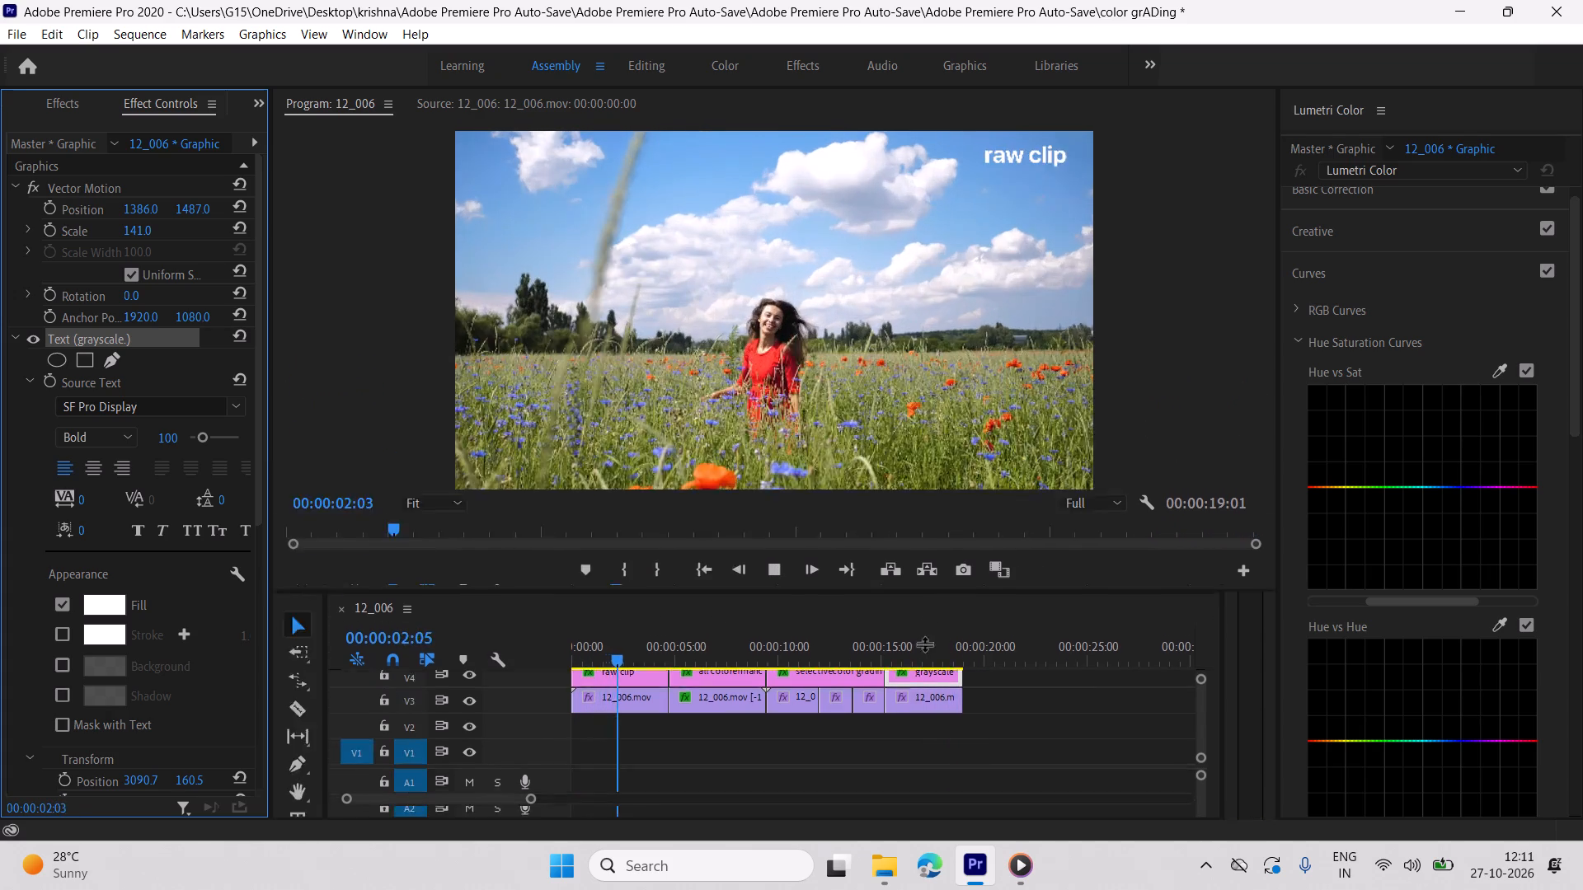
drag(924, 644, 922, 685)
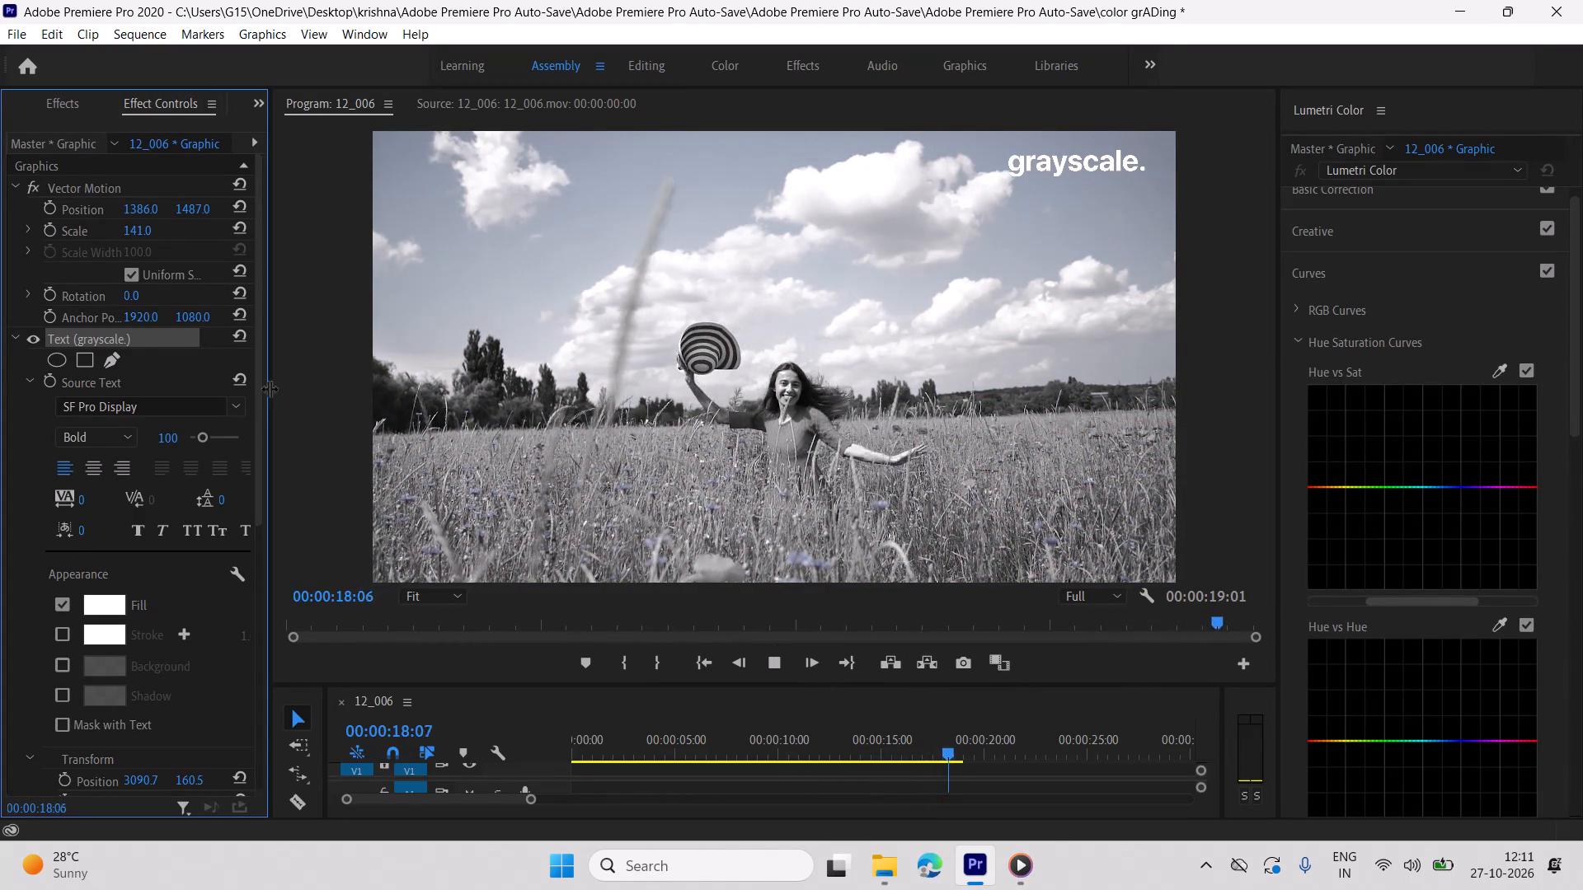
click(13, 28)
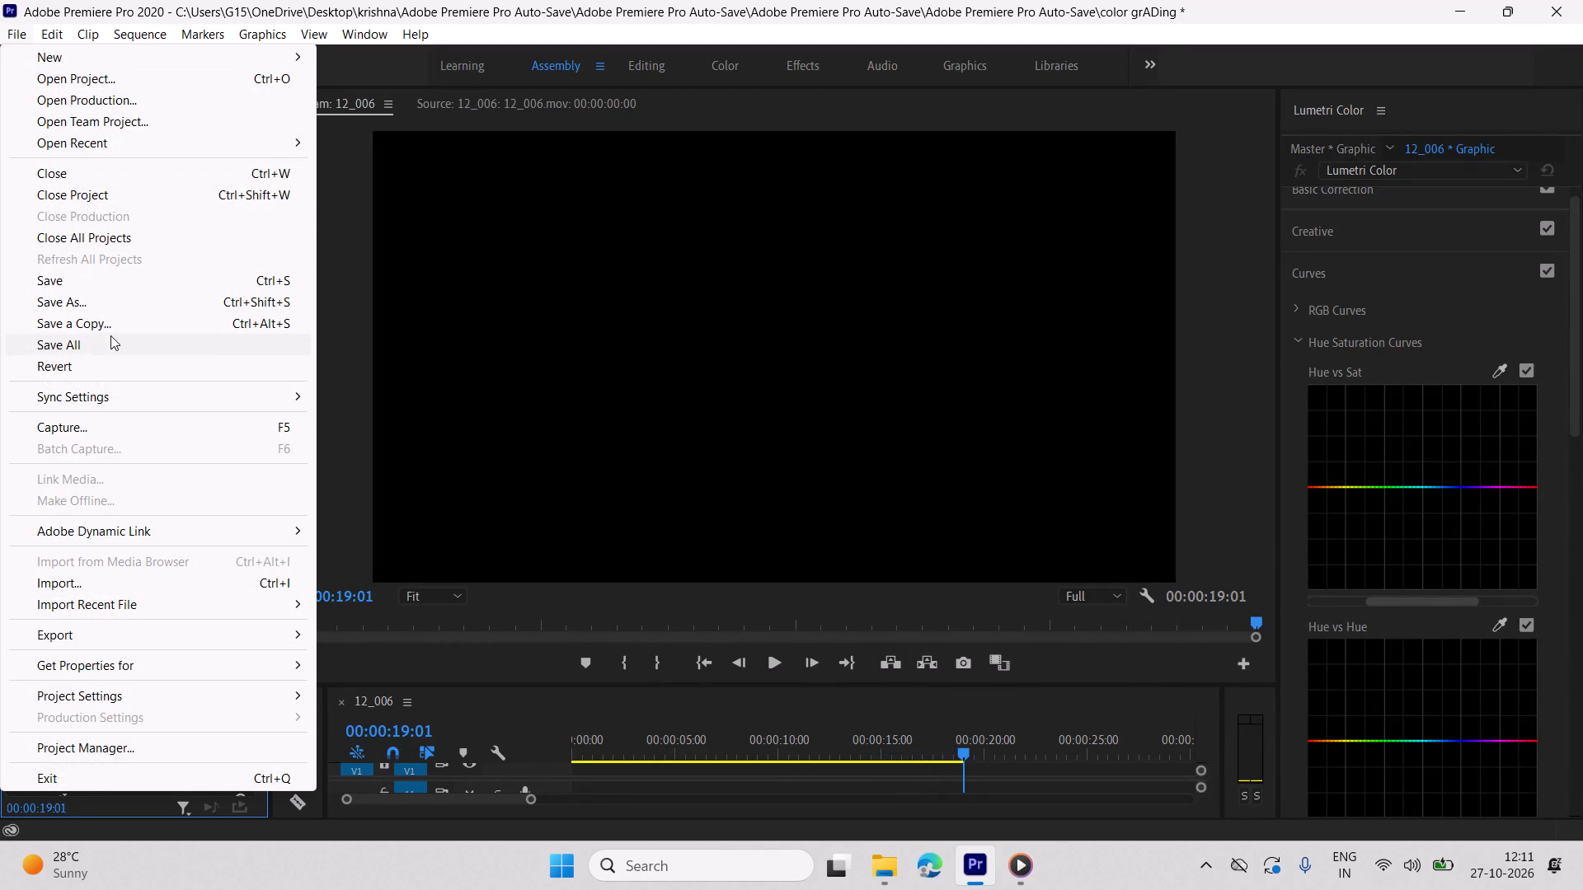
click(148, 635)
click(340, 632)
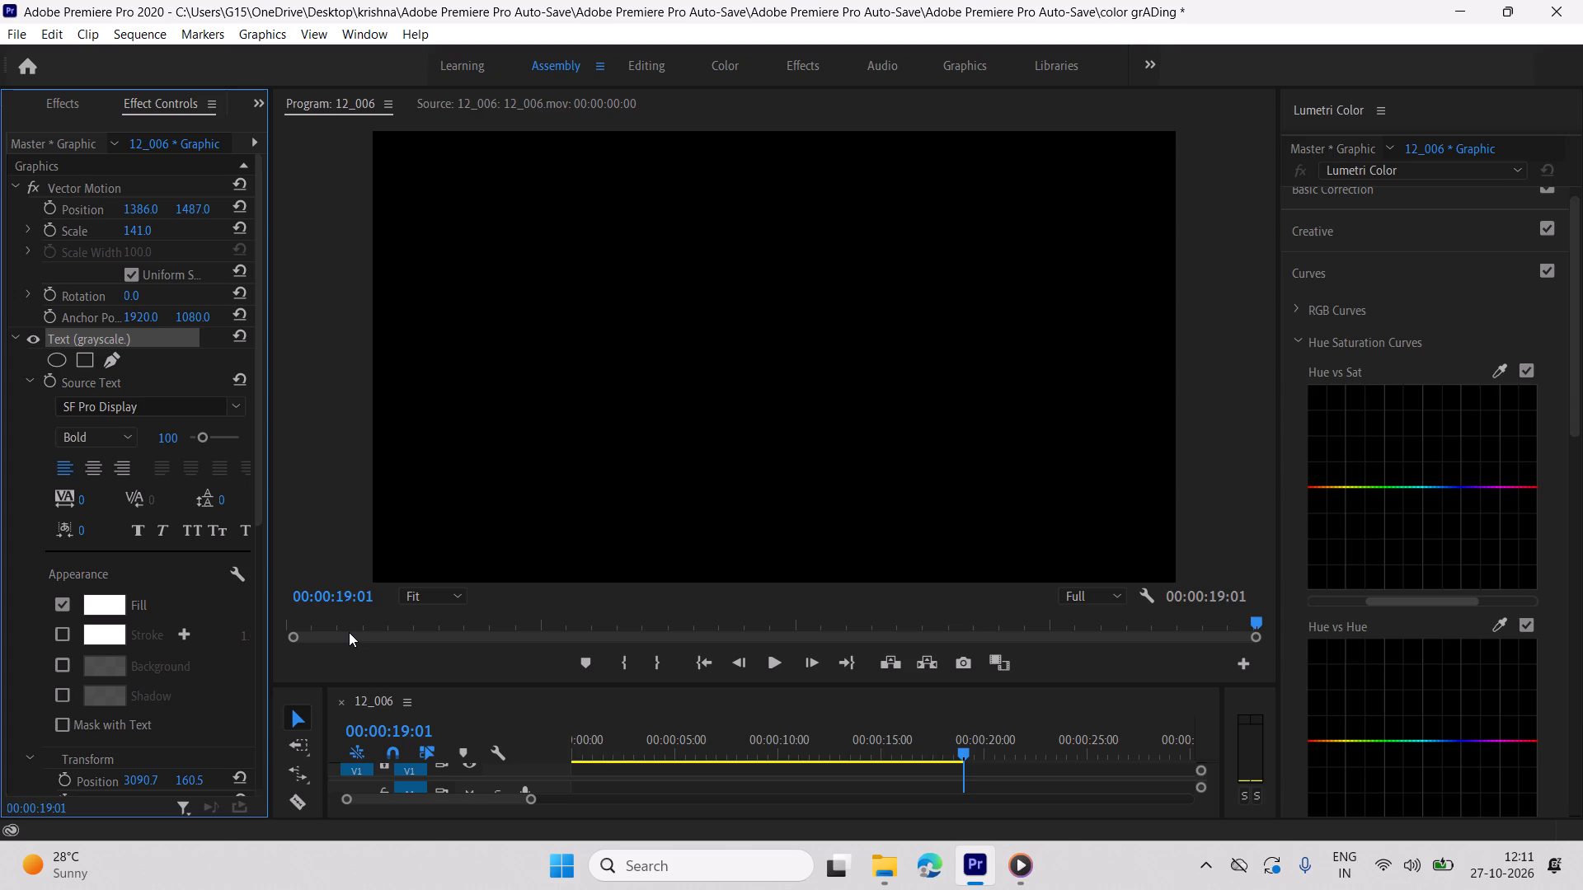
Export the 12_006 sequence as 12_006.mp4 in H.264 format with the Match Source - High bitrate preset.
click(348, 400)
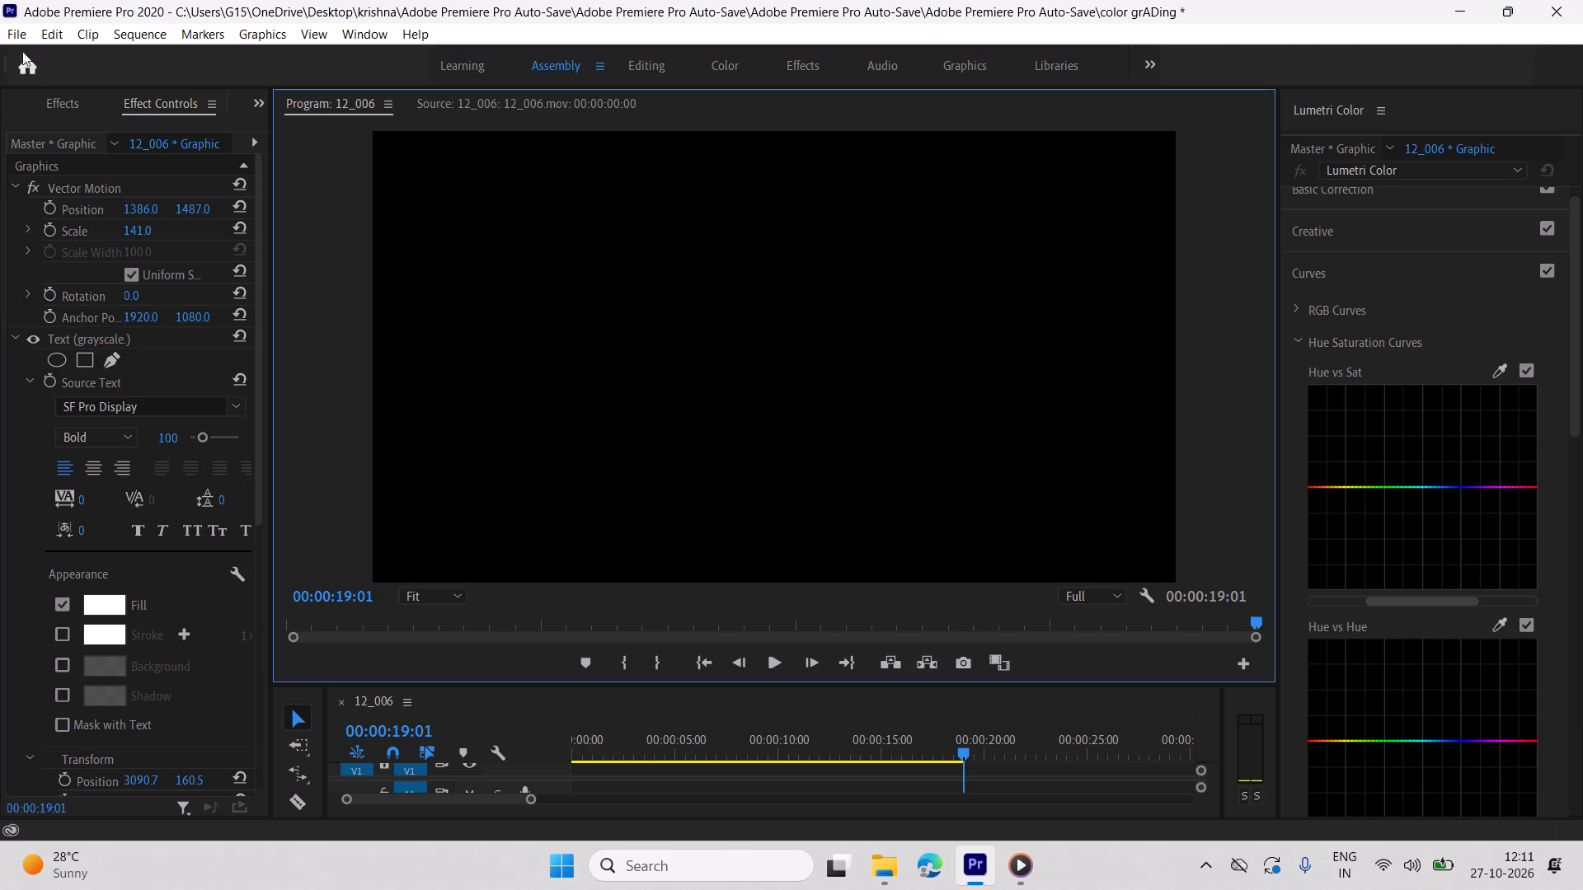
click(12, 35)
click(96, 639)
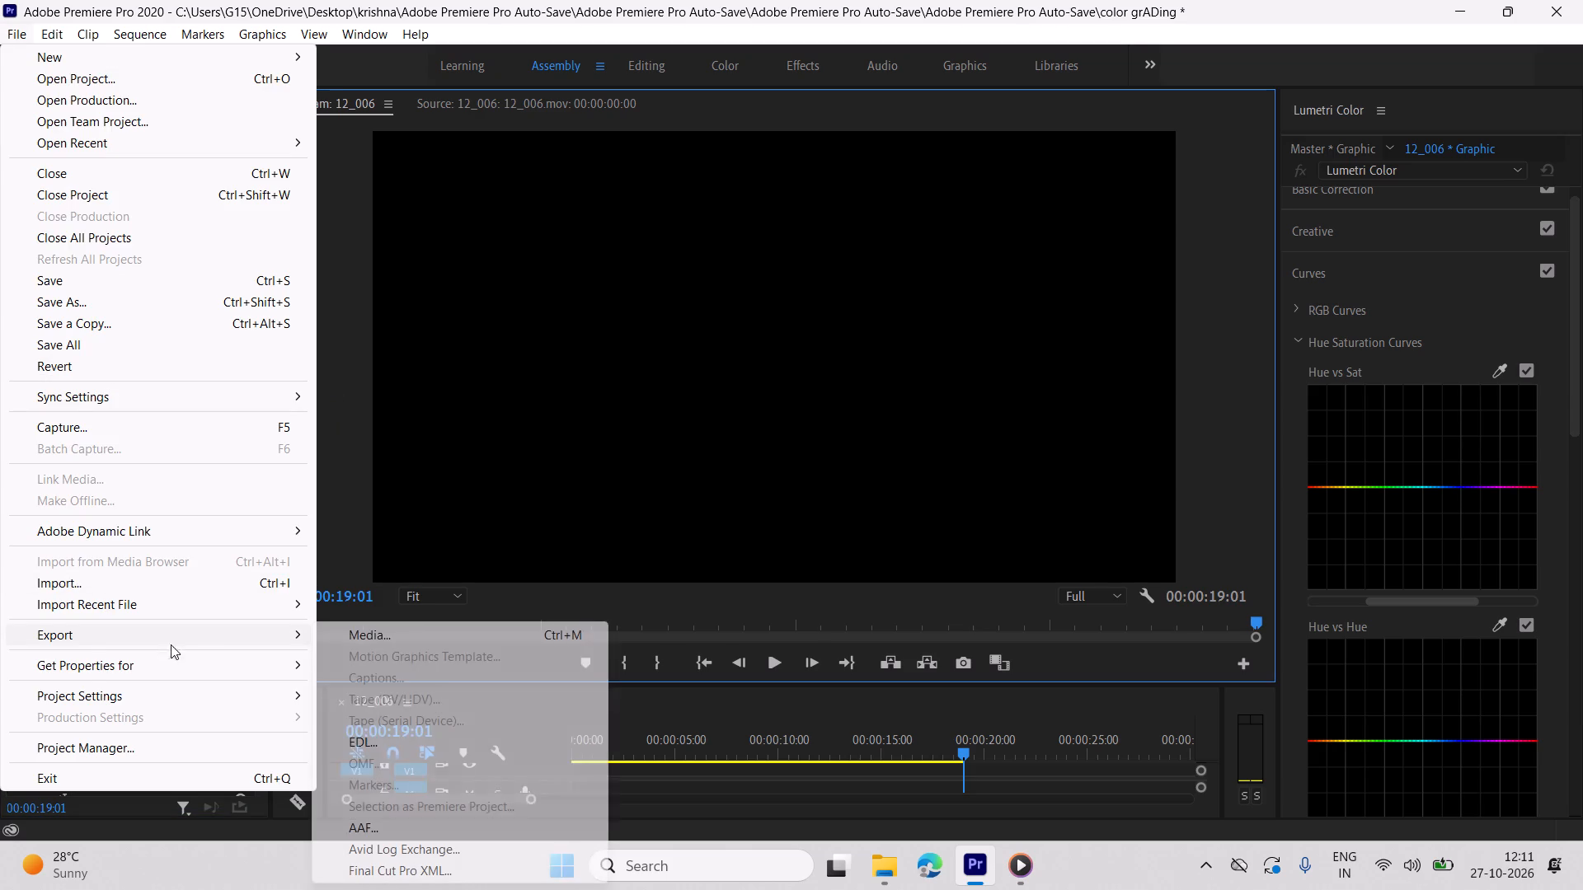
click(327, 627)
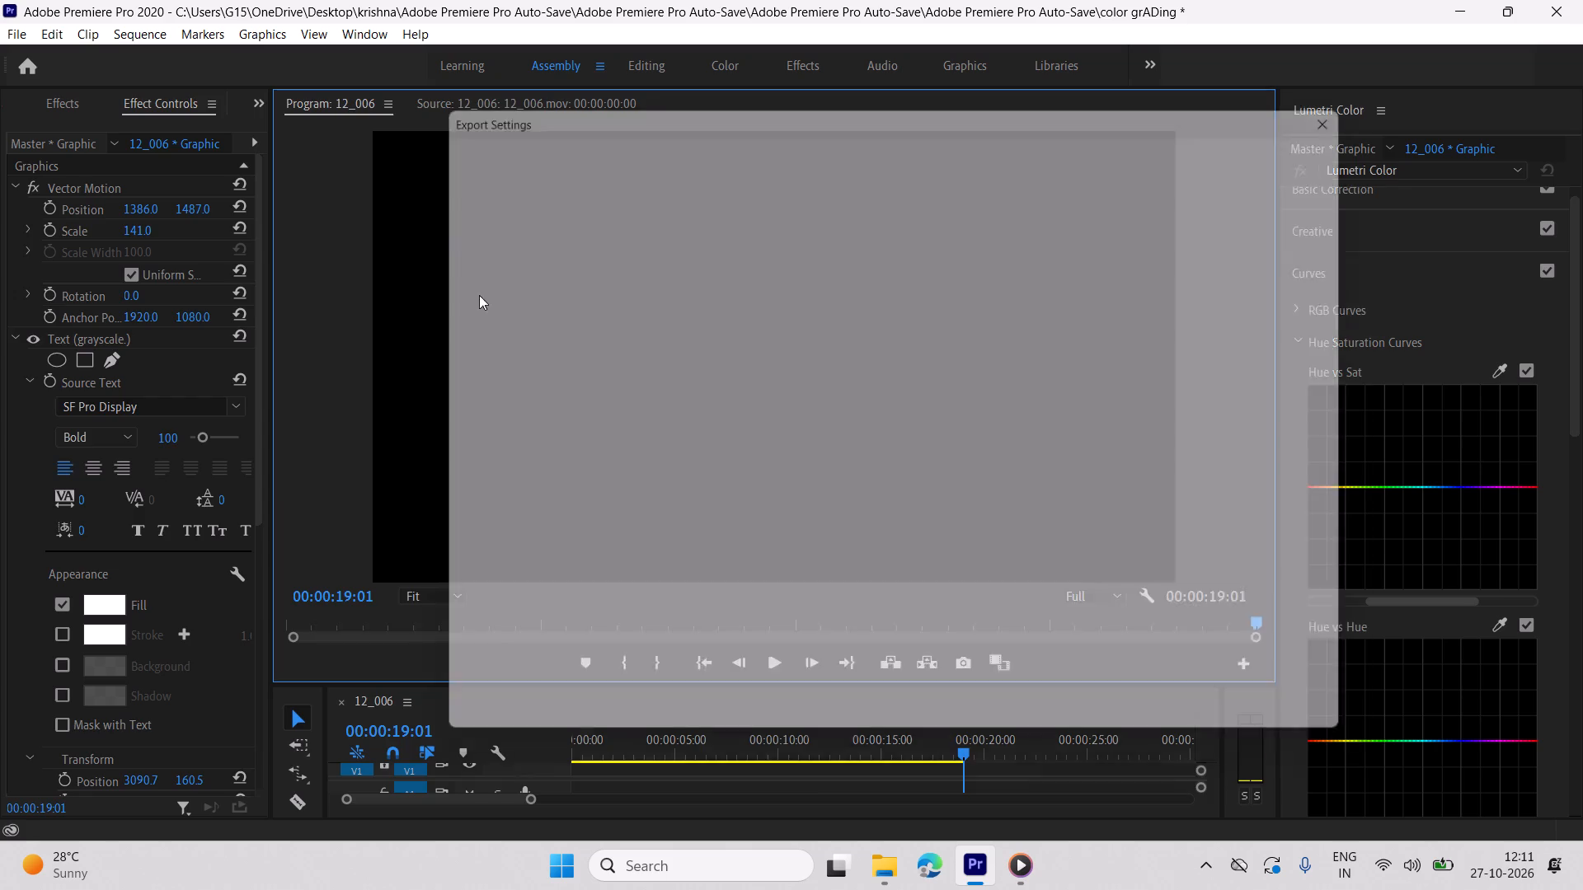
click(1235, 722)
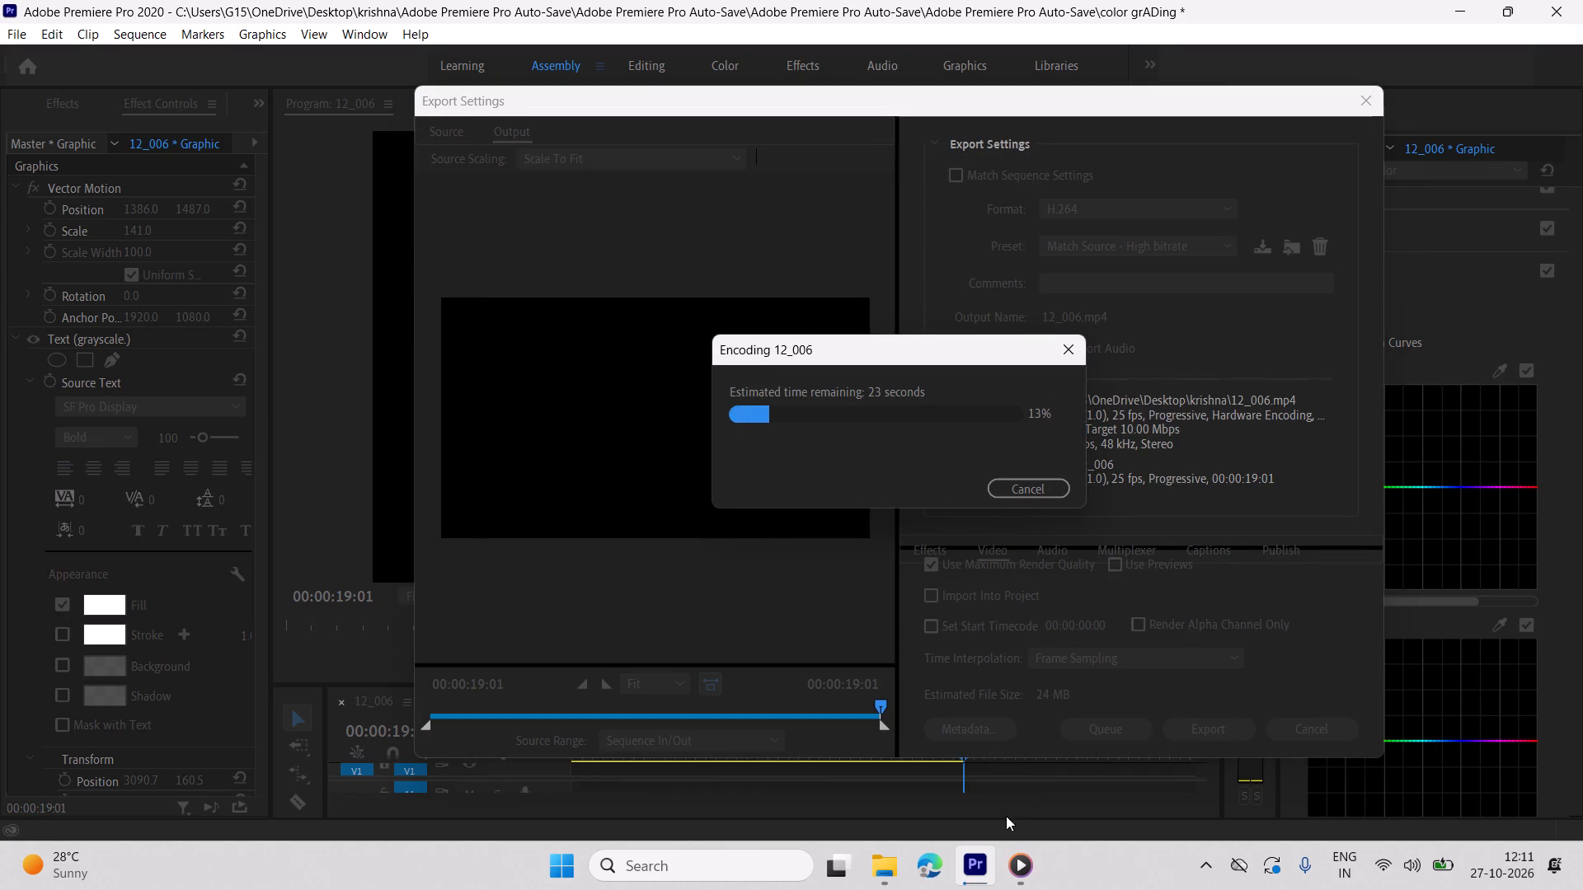
Switch to Media Player and close it while the export runs.
click(1022, 843)
click(1582, 0)
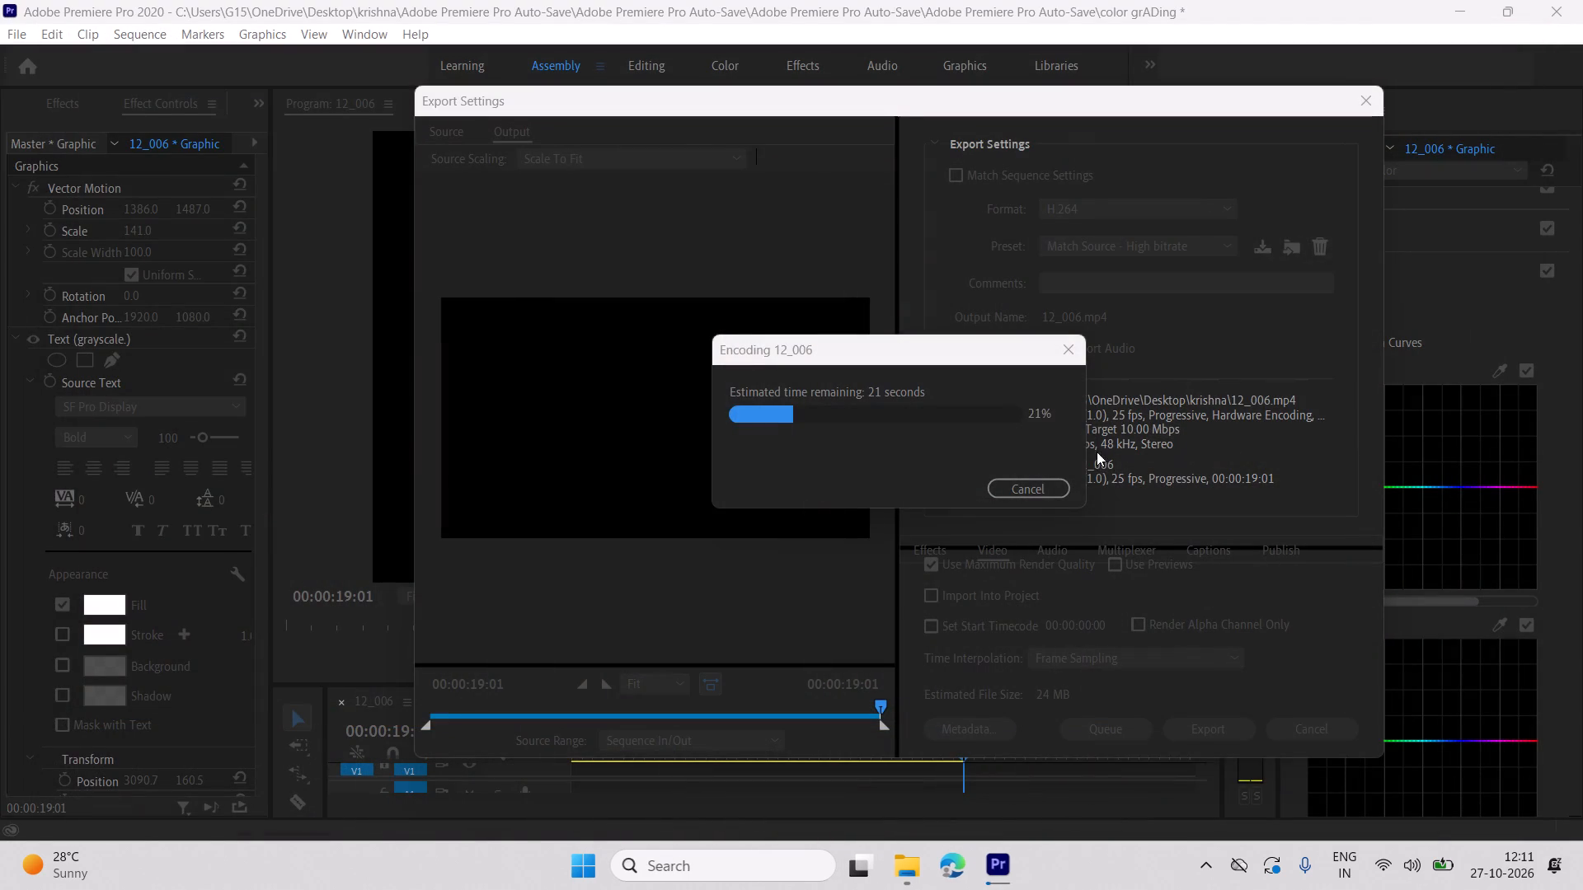
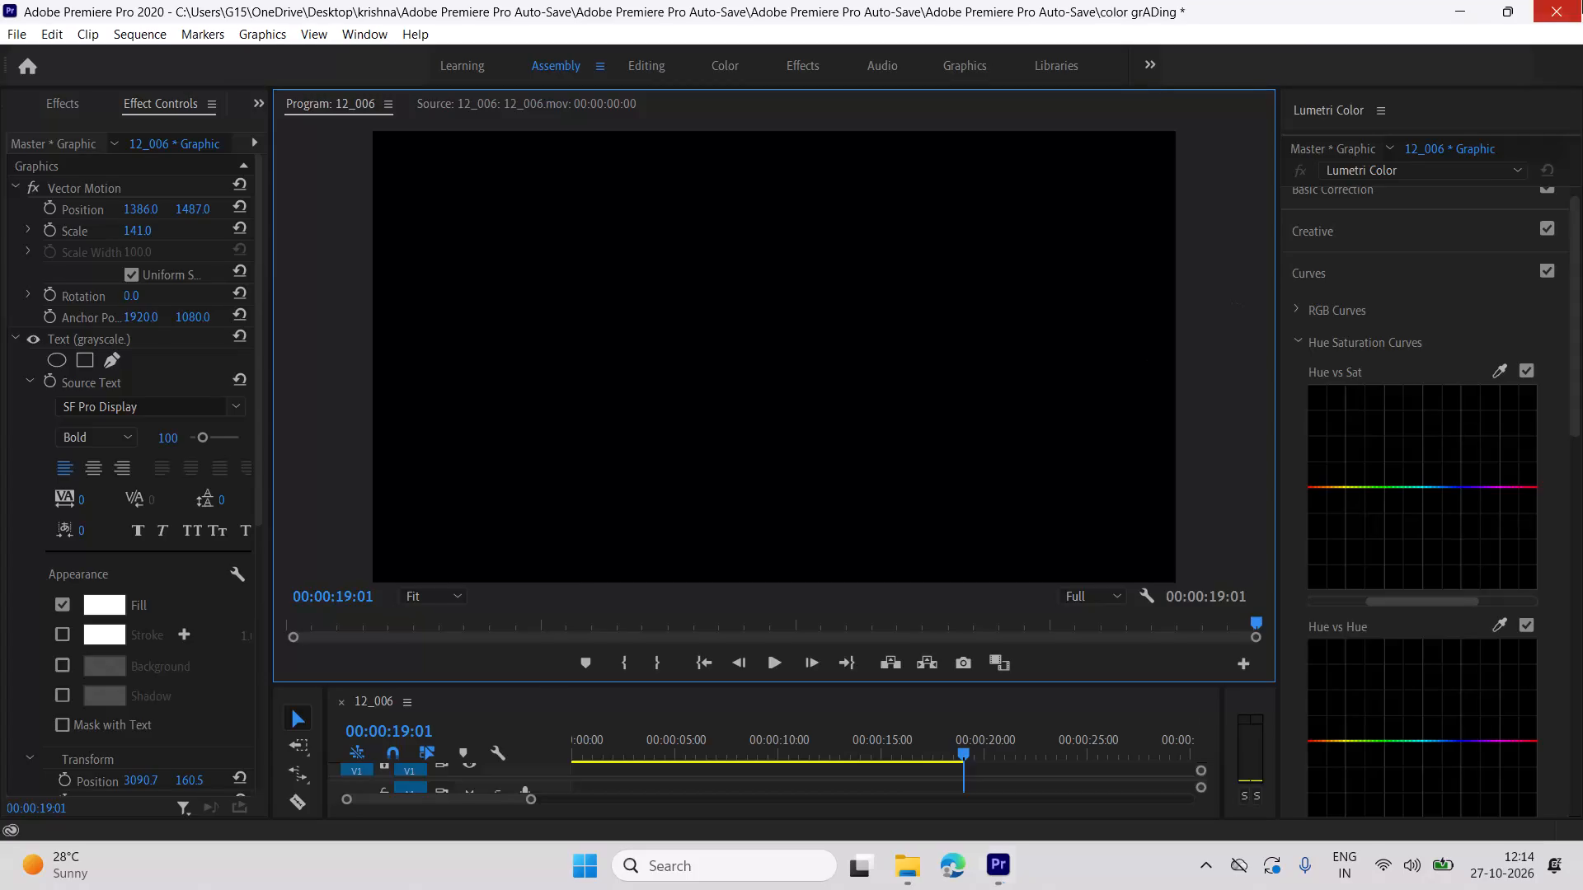
Close Premiere Pro, saving the changes to the color grADing.prproj project.
click(719, 432)
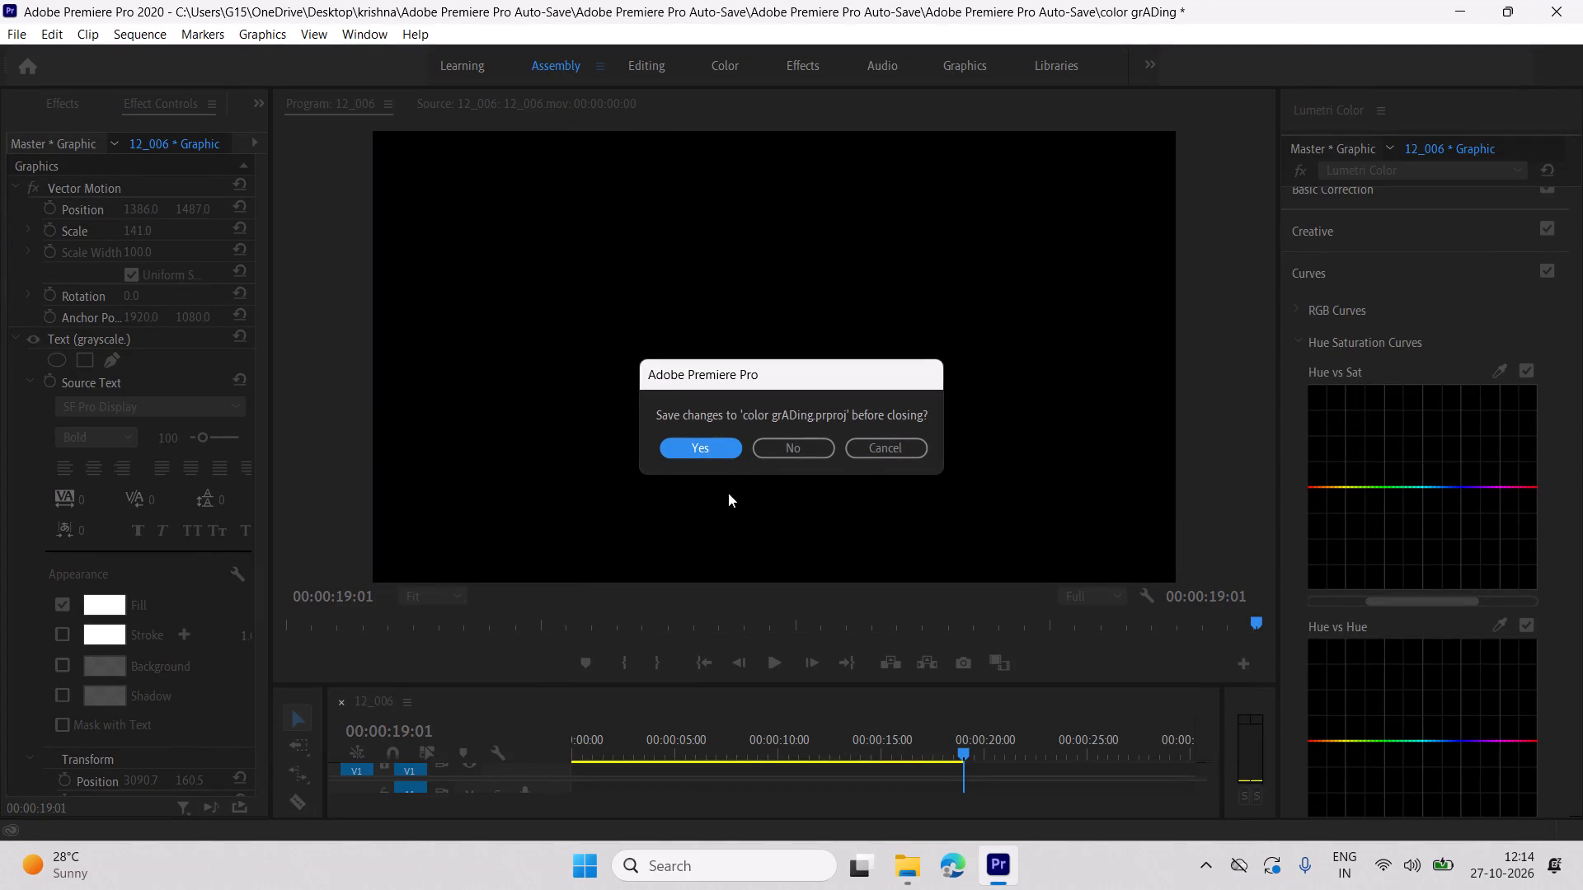
click(707, 443)
Switch to File Explorer and open the krishna folder stored on the Desktop.
click(912, 849)
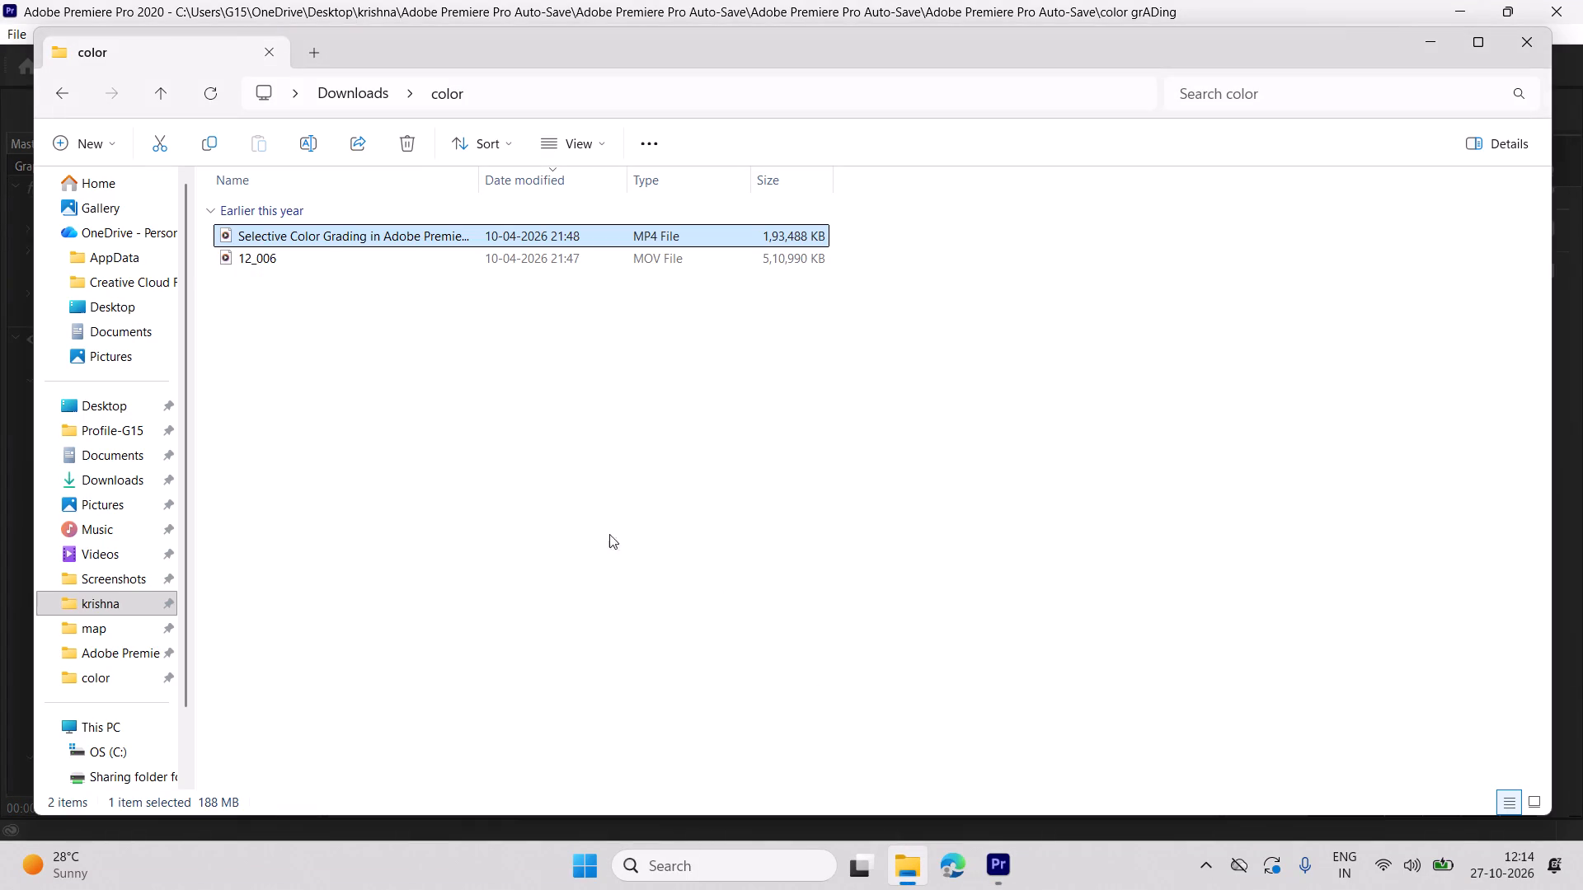
click(145, 345)
click(124, 521)
click(153, 622)
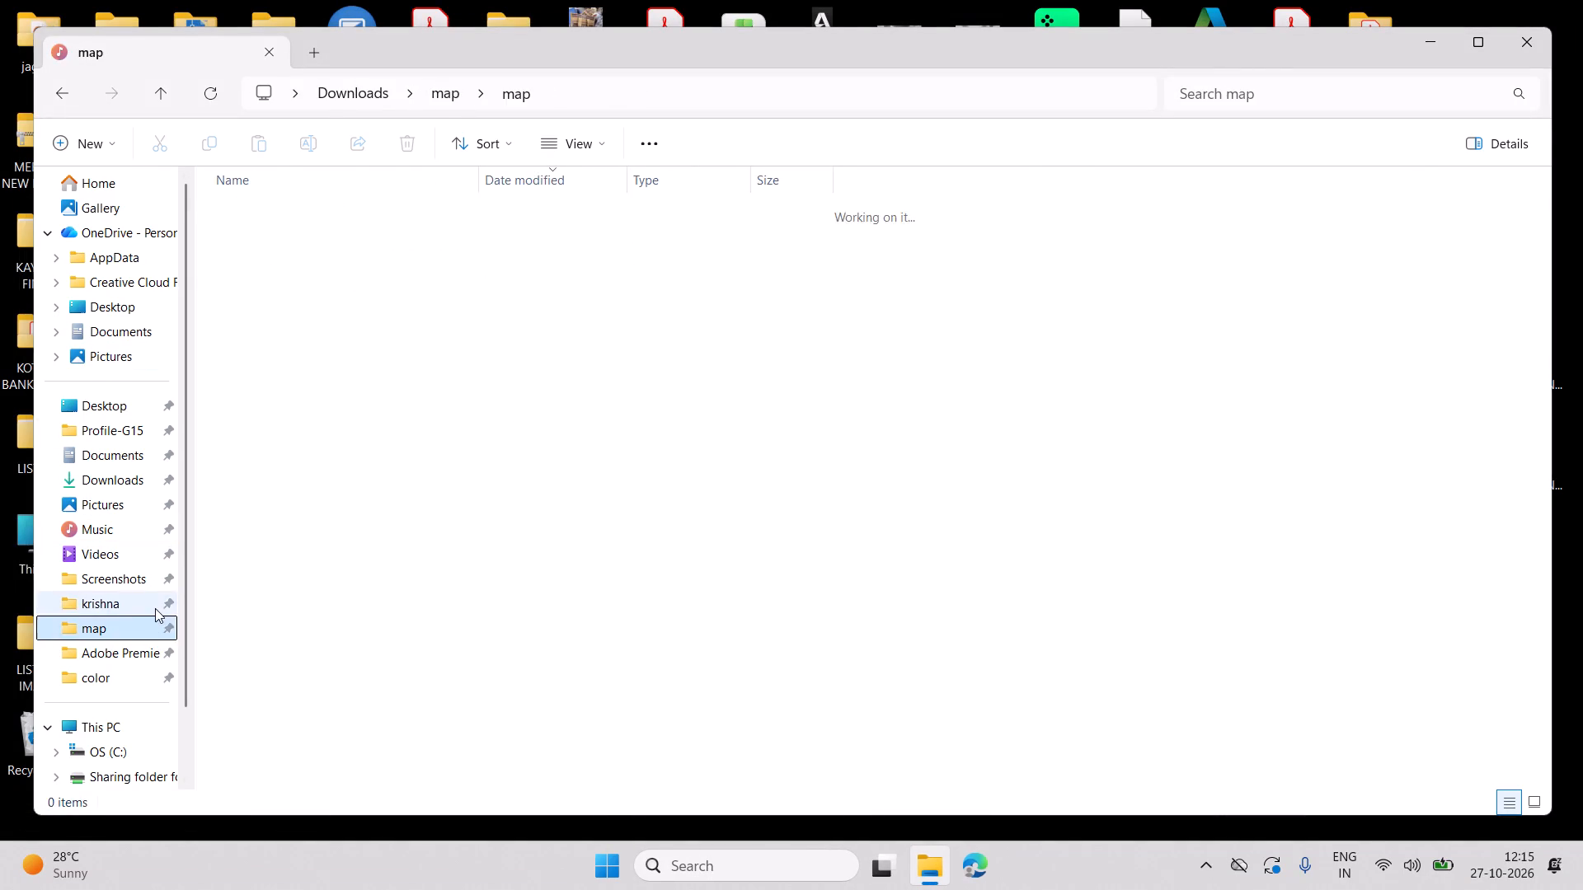
click(155, 608)
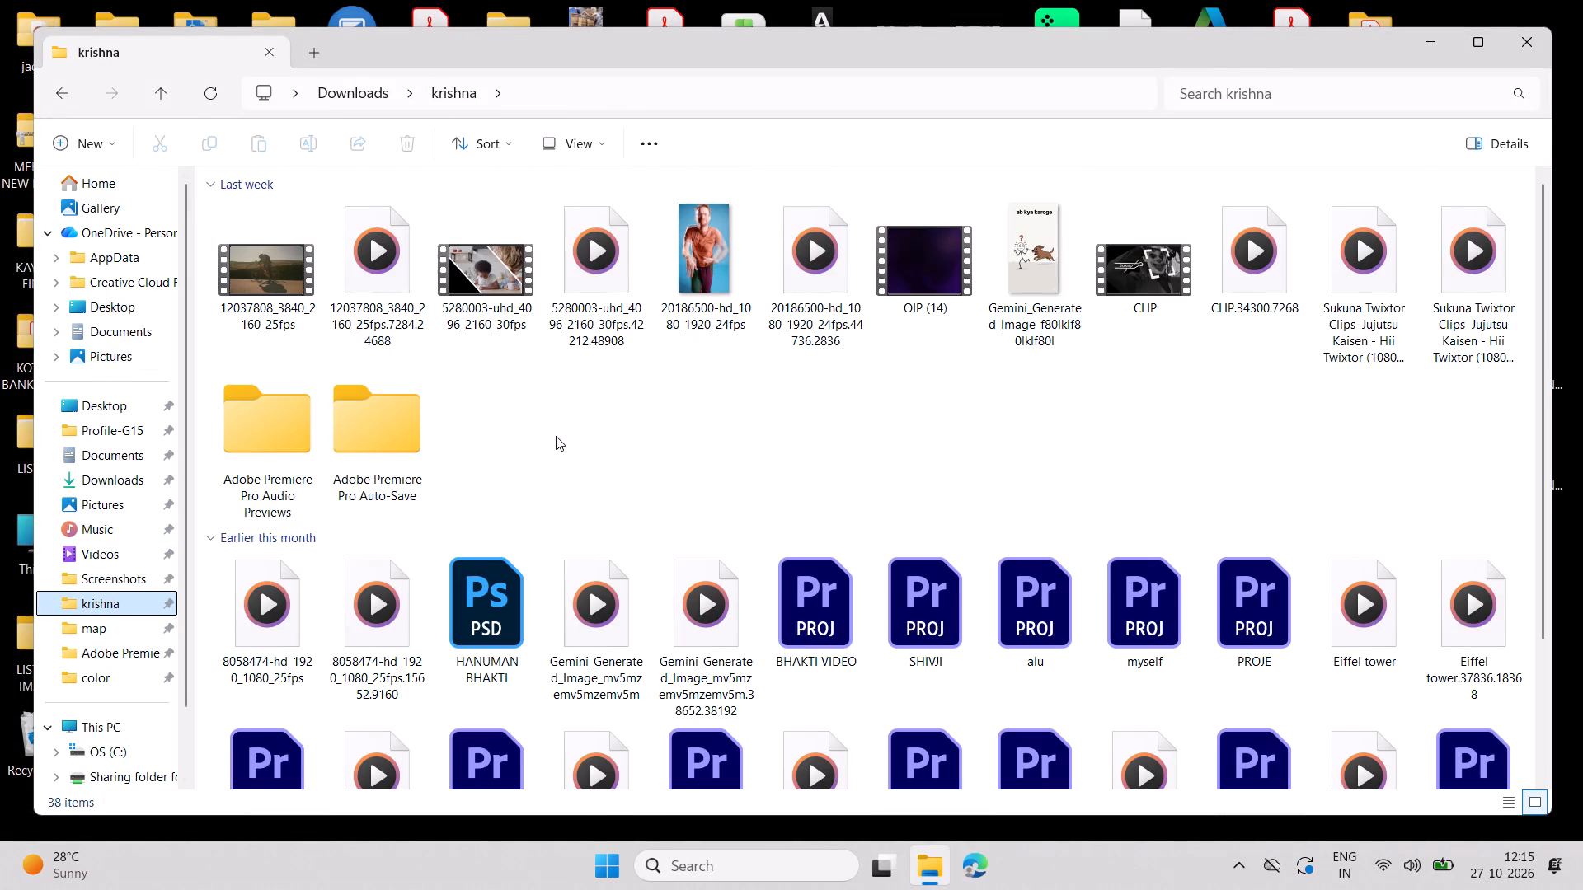
scroll(513, 450, down, 3)
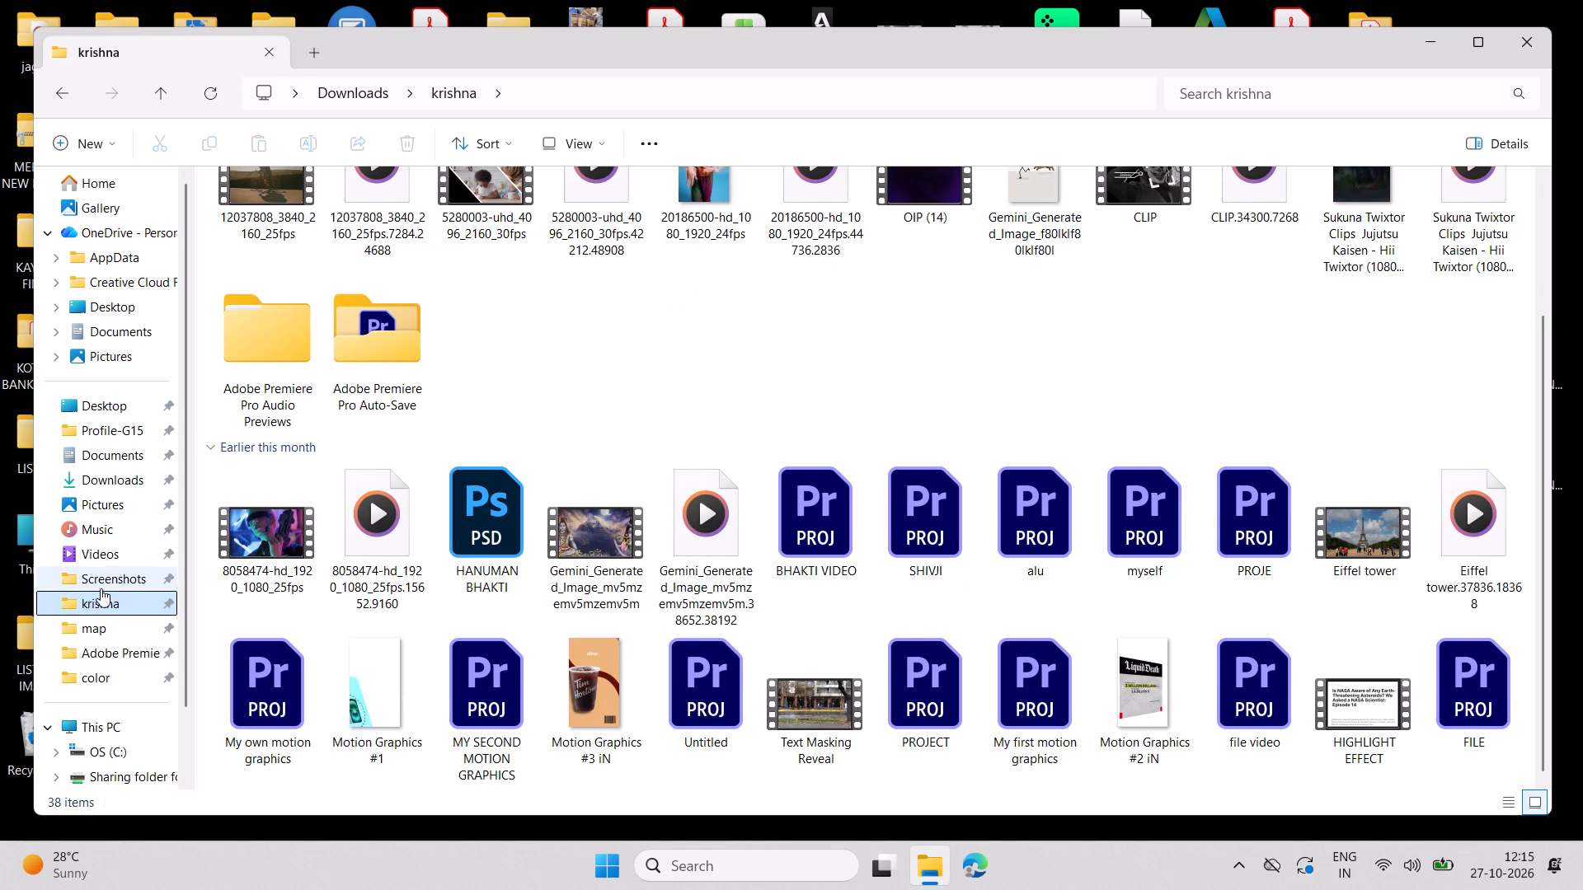
scroll(104, 602, down, 2)
scroll(103, 602, up, 1)
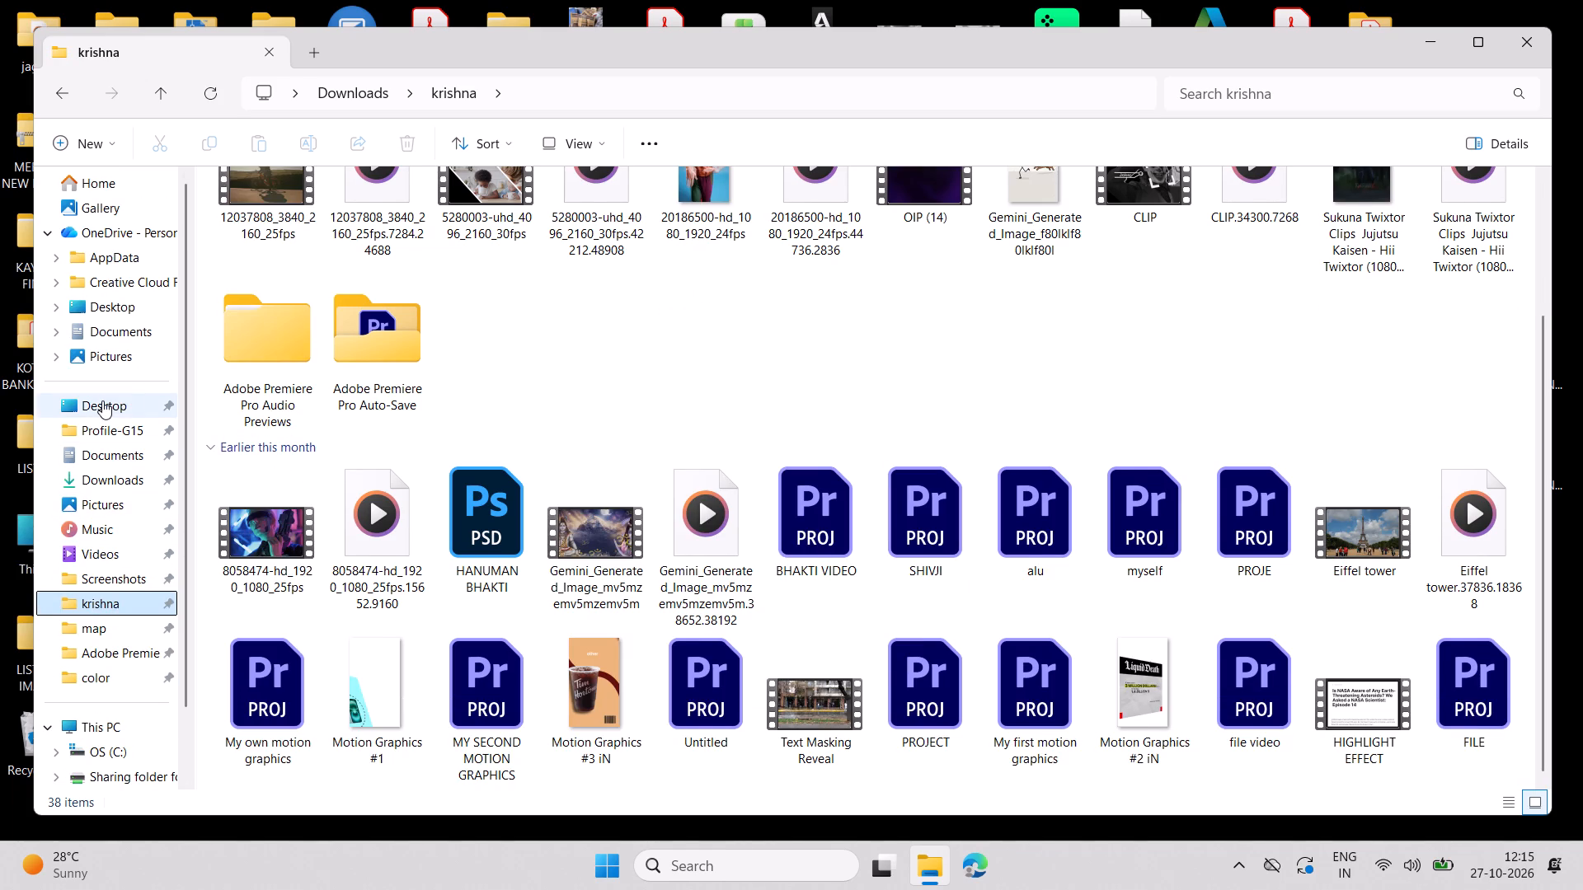
click(106, 404)
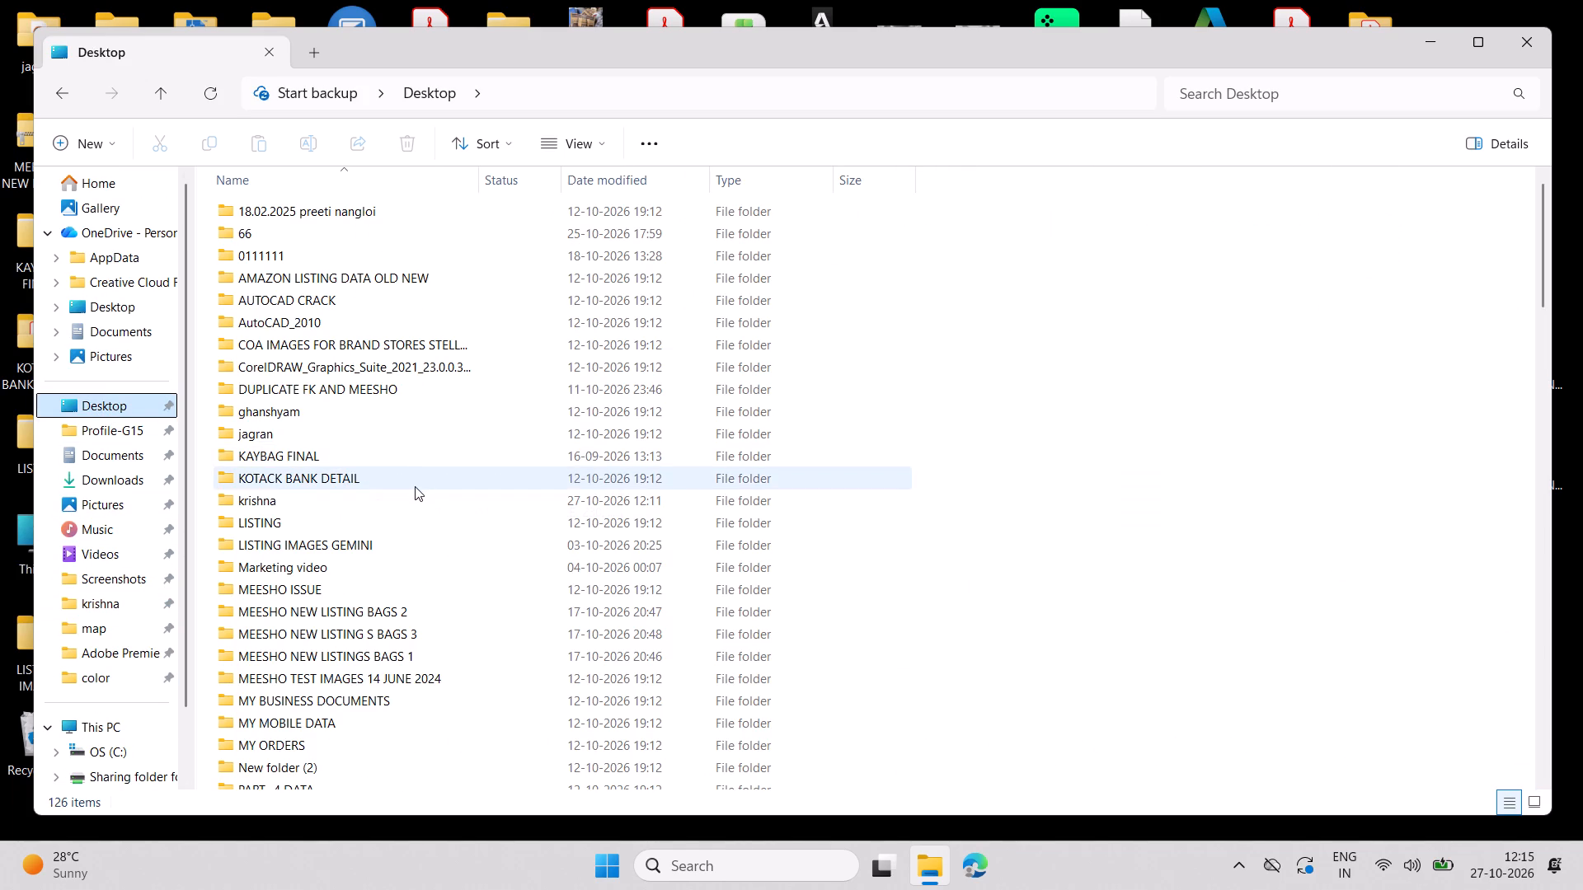
double_click(421, 497)
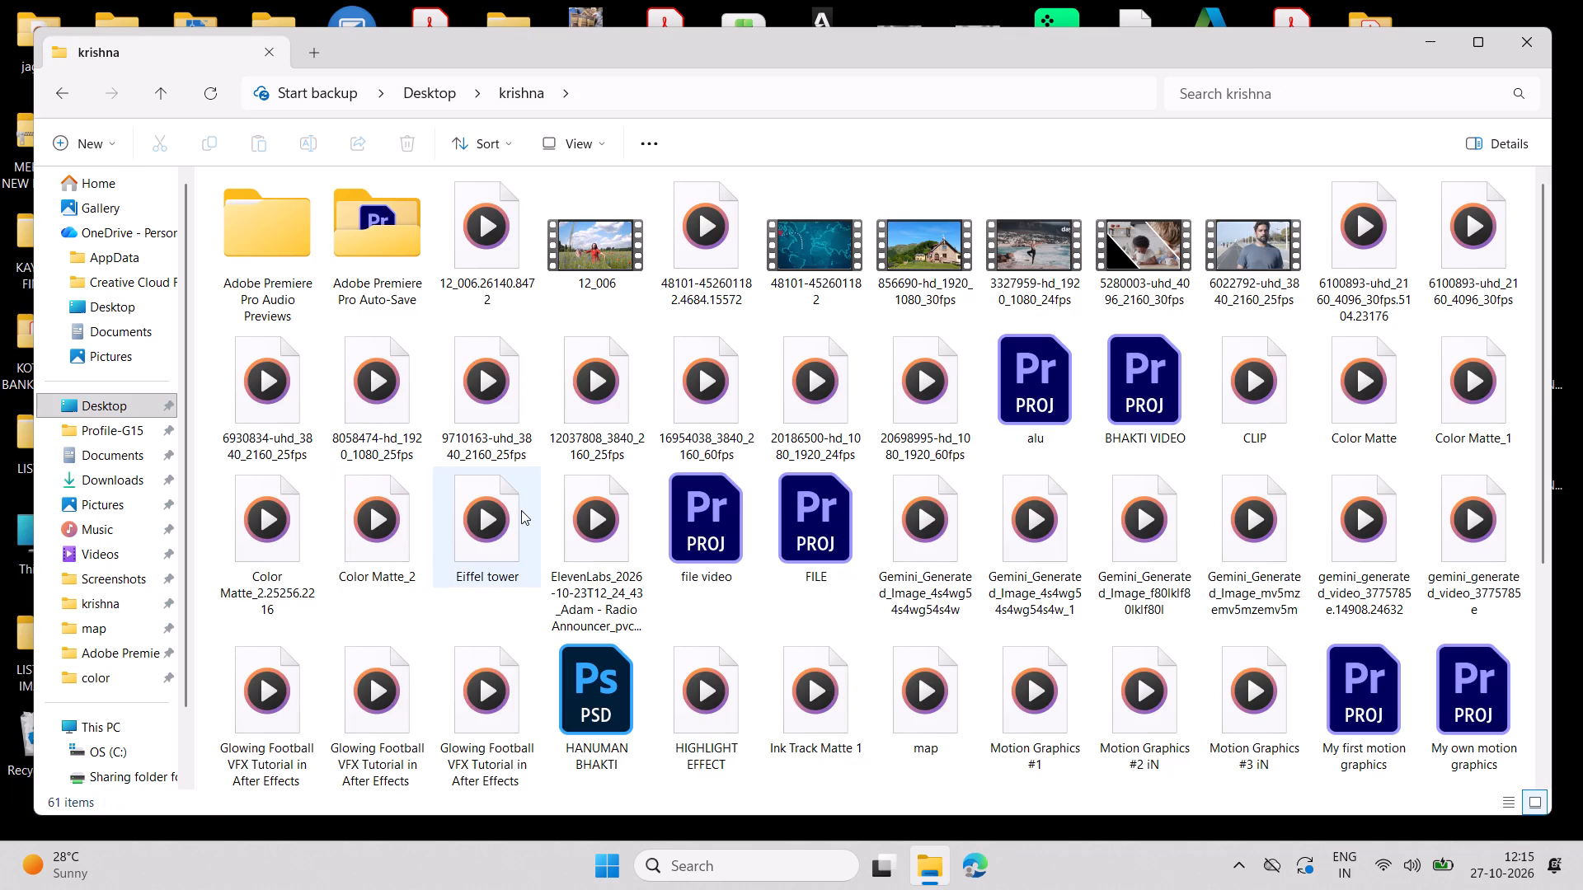
Copy the exported 12_006 video from the krishna folder and close the File Explorer window.
click(617, 280)
right_click(615, 279)
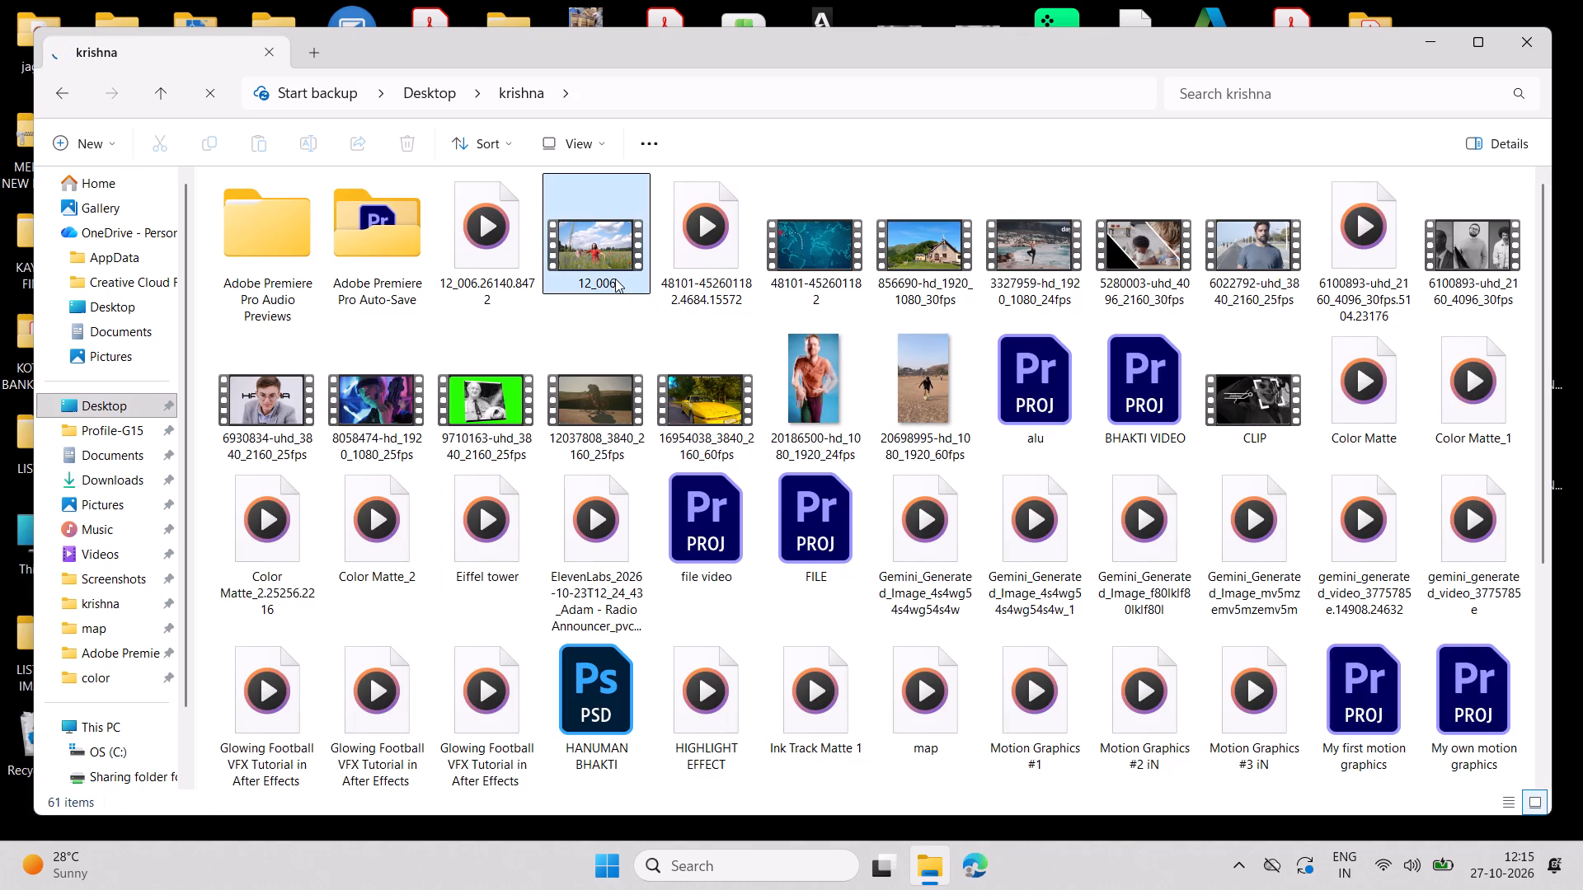
right_click(625, 237)
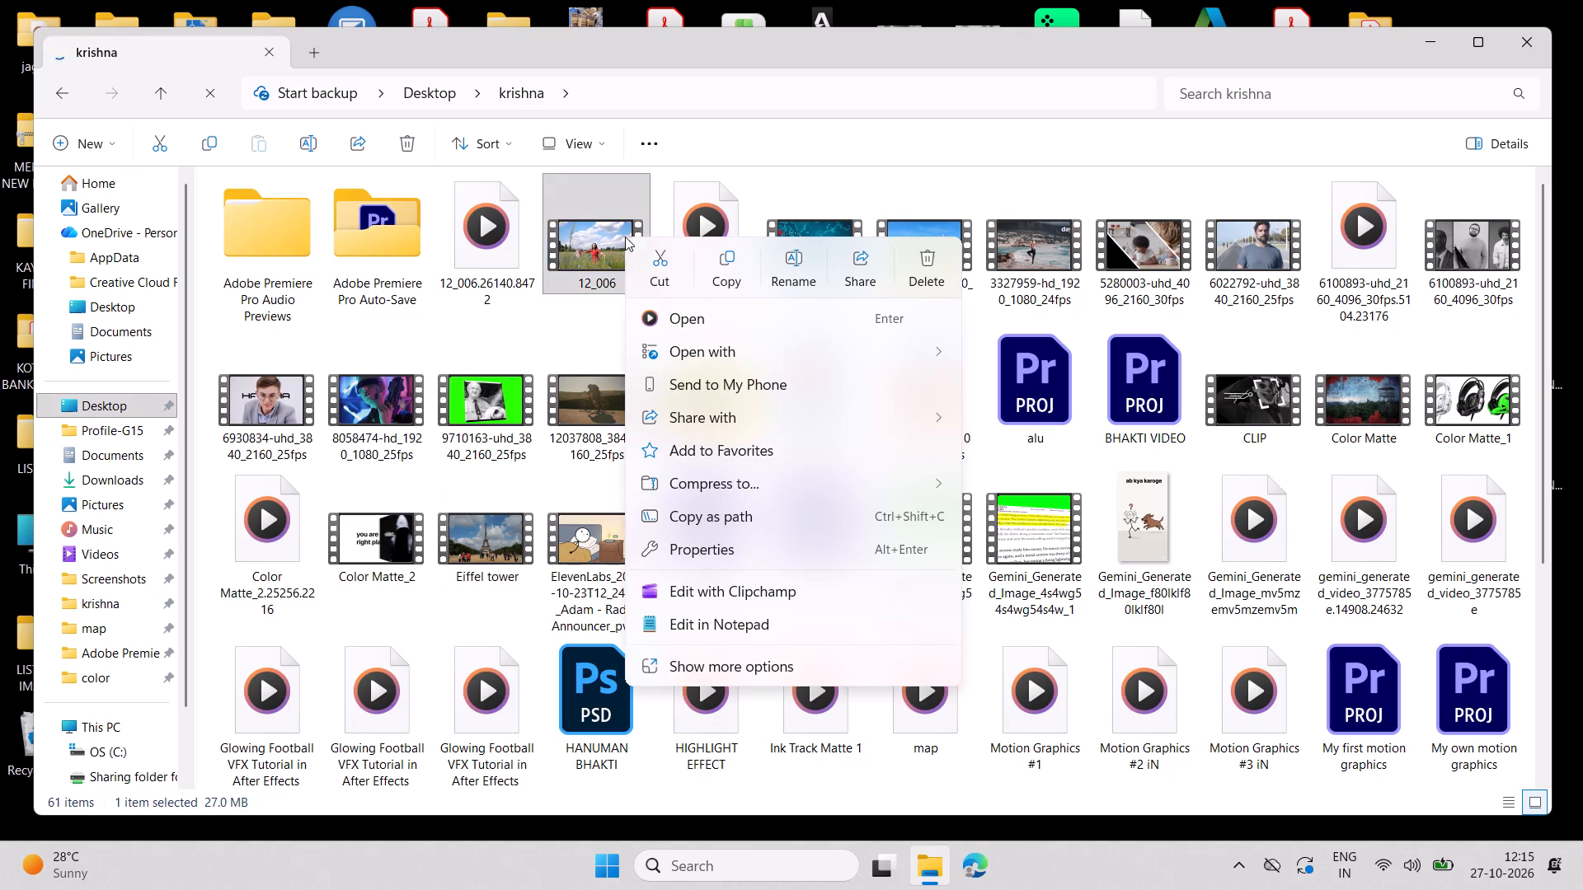
click(711, 274)
click(1511, 41)
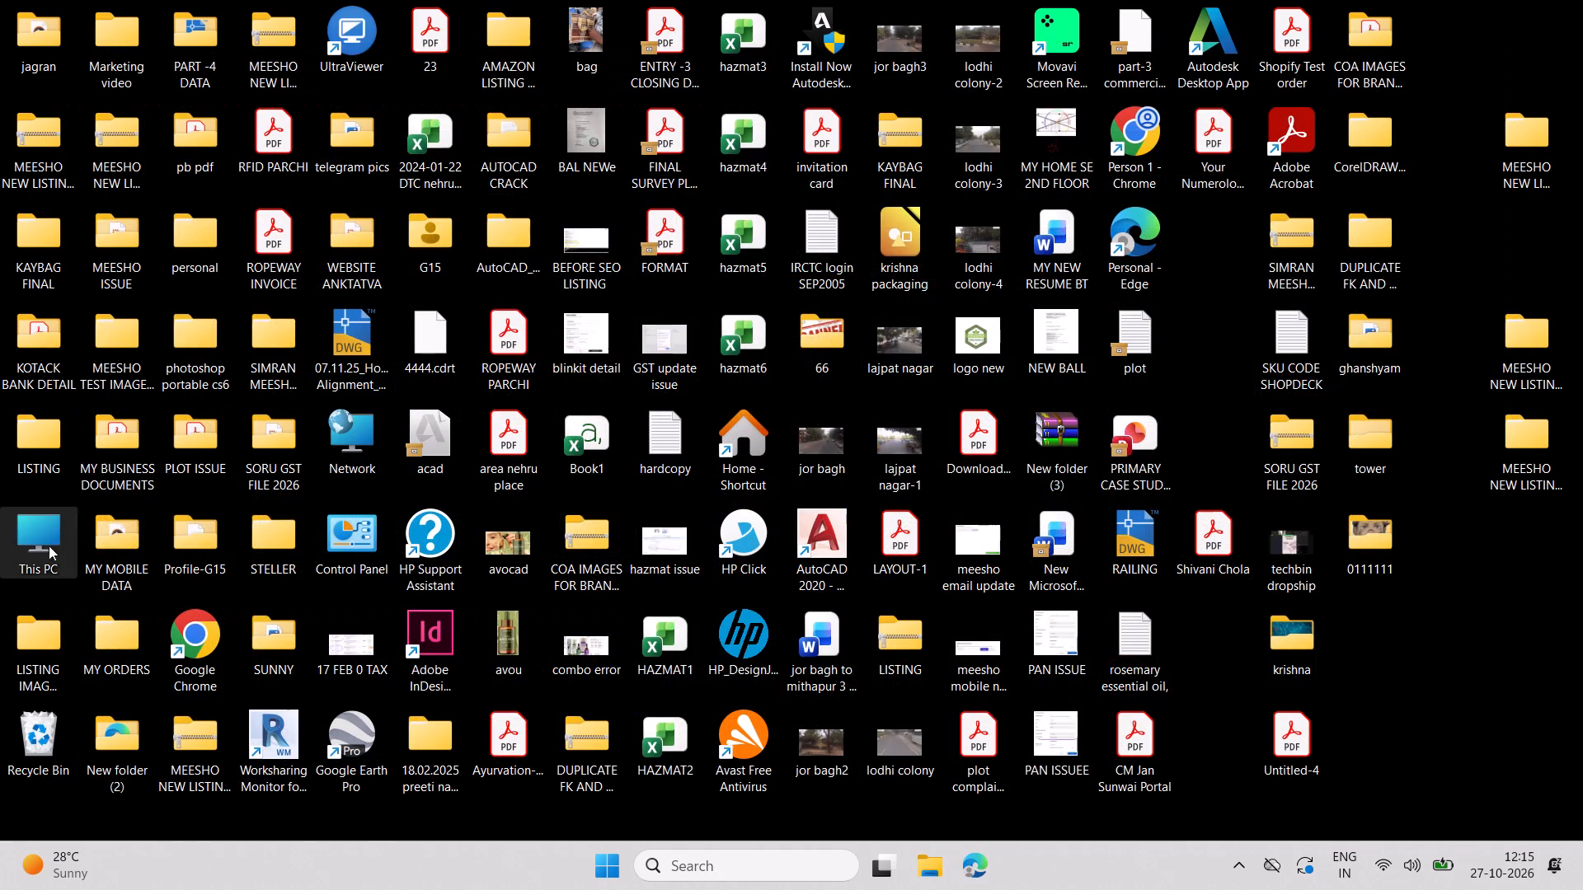
Launch Google Chrome from the desktop.
double_click(223, 614)
click(735, 885)
click(734, 874)
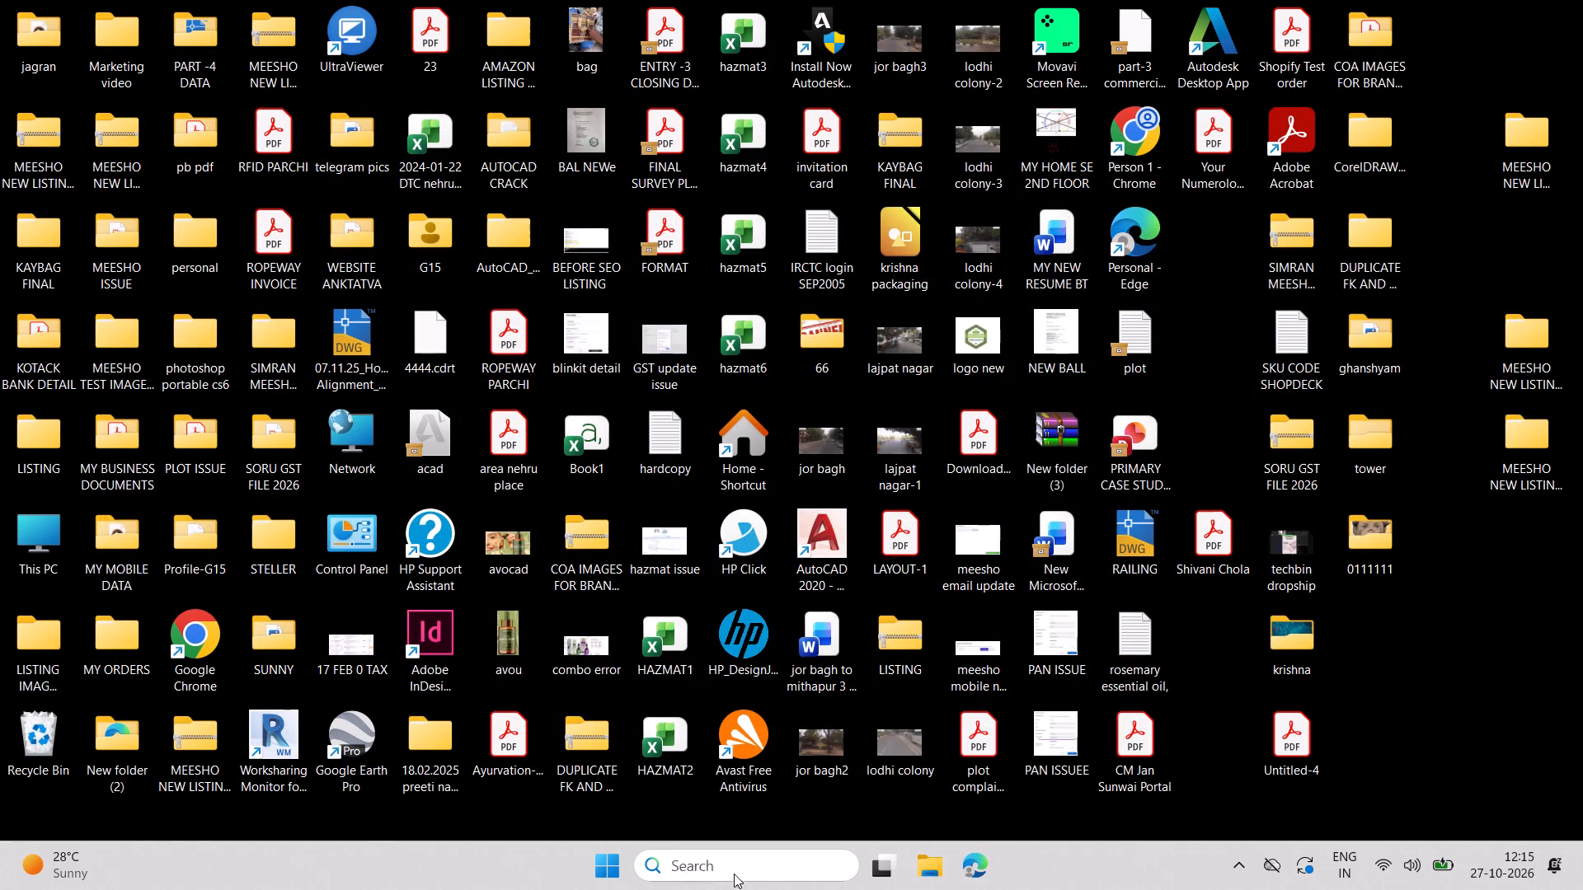
click(778, 244)
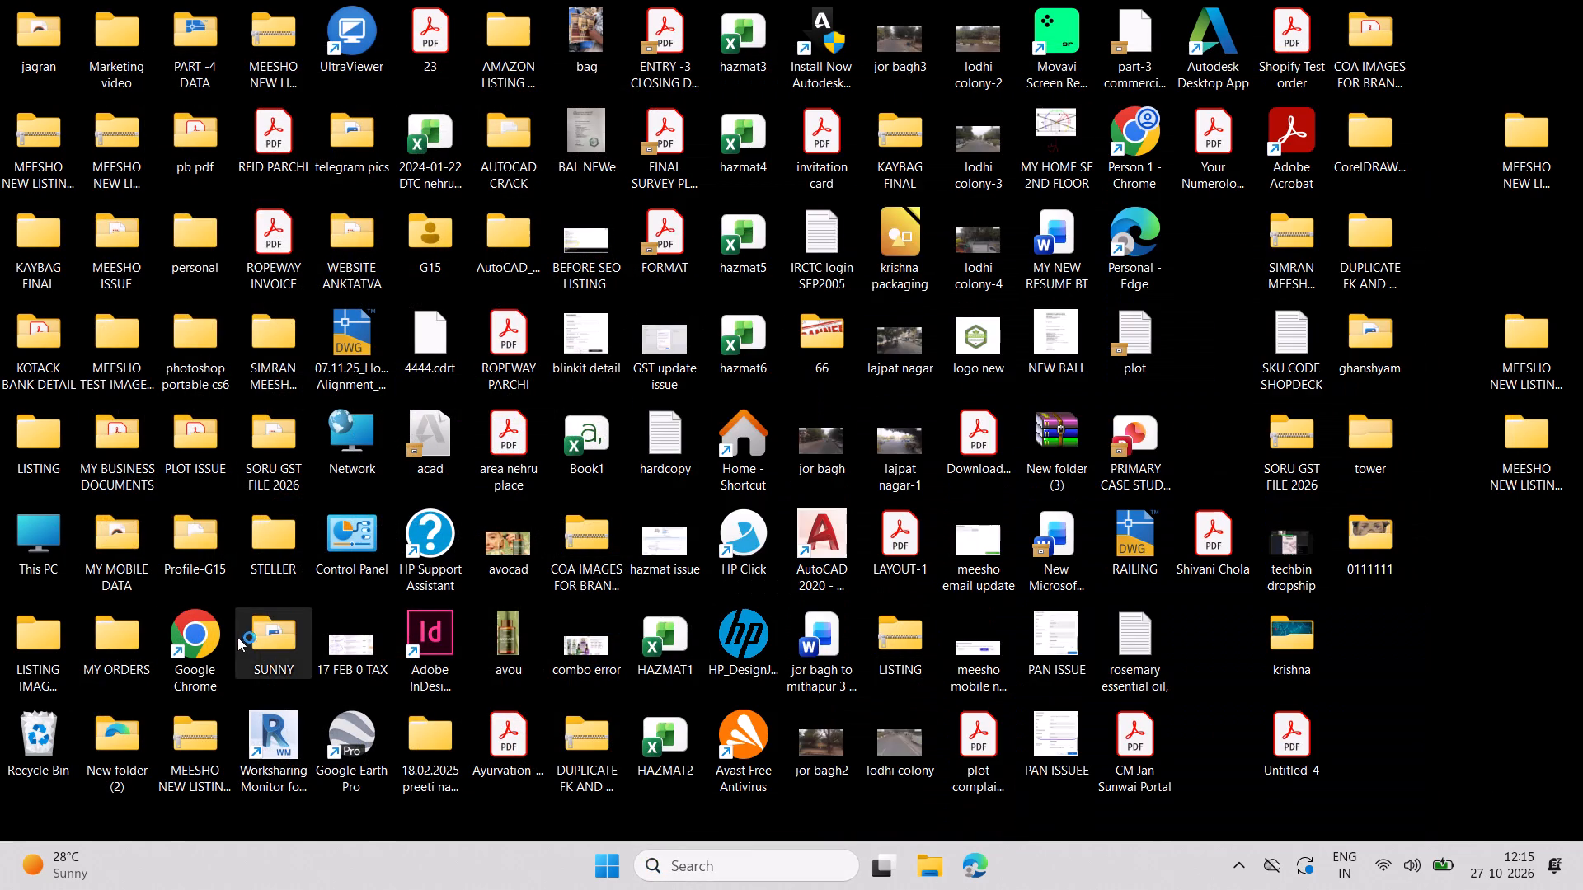